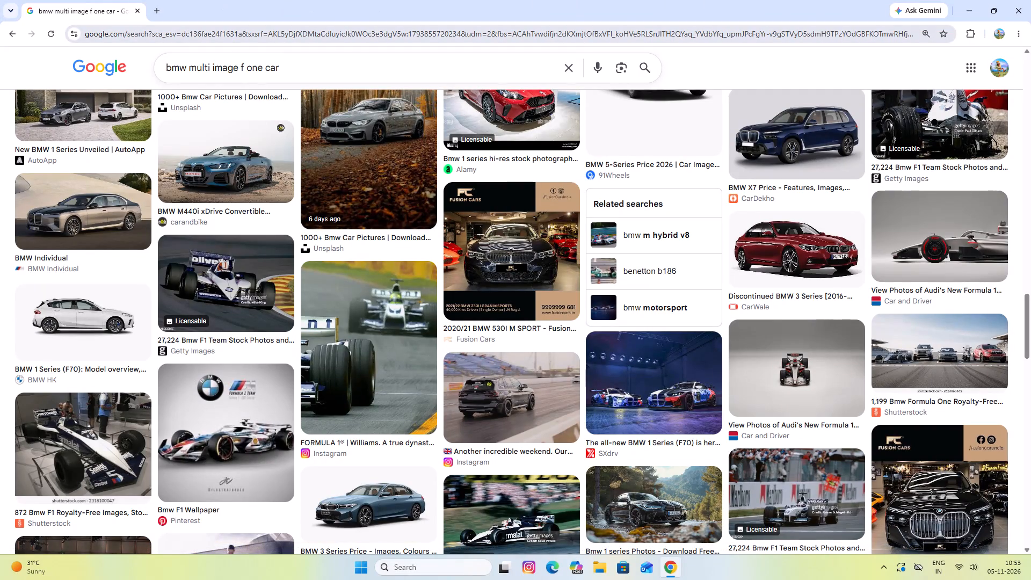
Search Google for "nature vedio" in a new tab.
{"action": "left_click", "coordinate": [155, 11]}
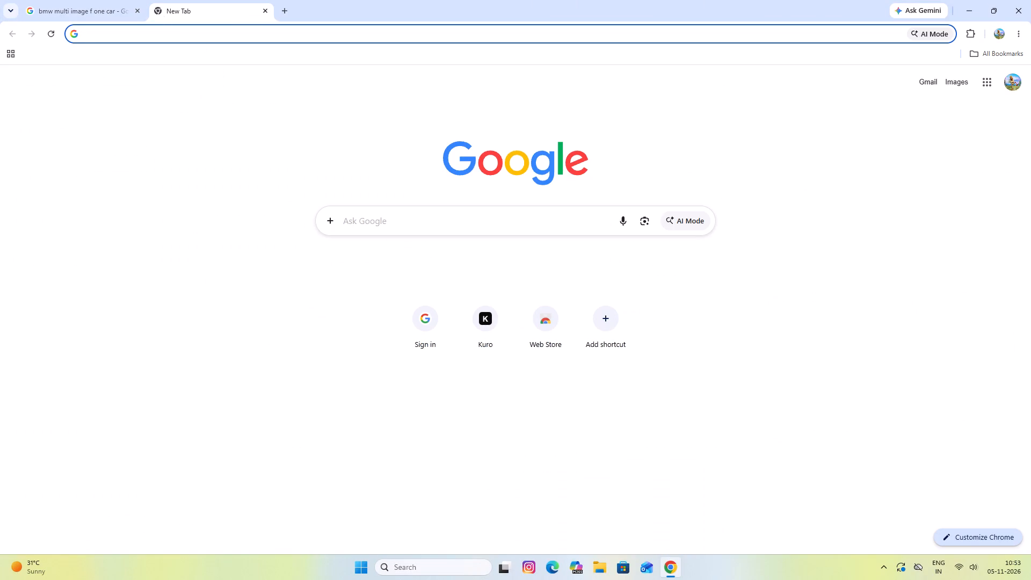
{"action": "left_click", "coordinate": [428, 234]}
{"action": "type", "text": "nature vedio"}
{"action": "key", "text": "Return"}
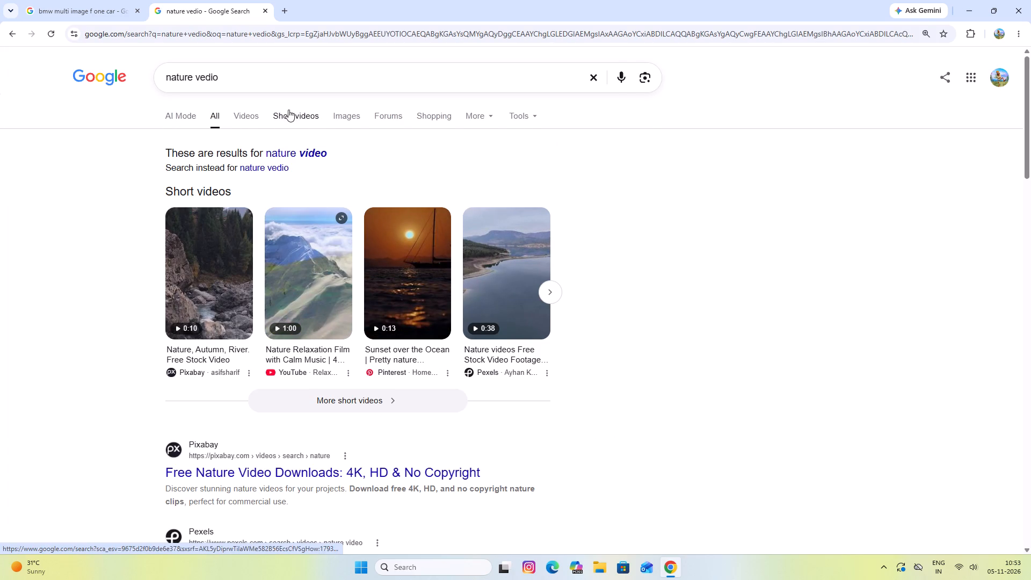
Open the Pixabay search result "Free Nature Video Downloads: 4K, HD & No Copyright".
{"action": "scroll", "coordinate": [294, 122], "scroll_direction": "down", "scroll_amount": 2}
{"action": "left_click", "coordinate": [198, 376]}
{"action": "left_click", "coordinate": [199, 375]}
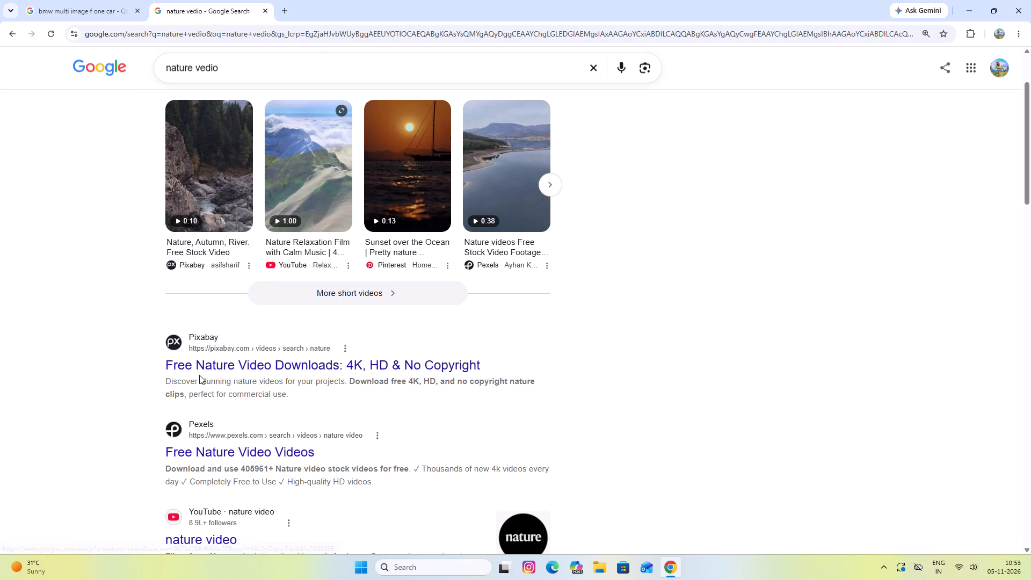
{"action": "left_click", "coordinate": [207, 373]}
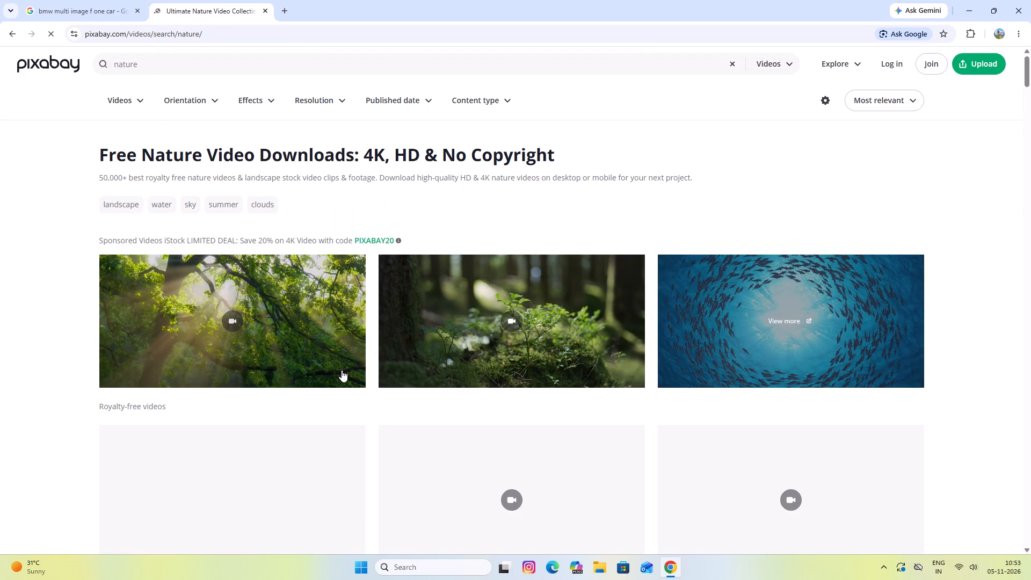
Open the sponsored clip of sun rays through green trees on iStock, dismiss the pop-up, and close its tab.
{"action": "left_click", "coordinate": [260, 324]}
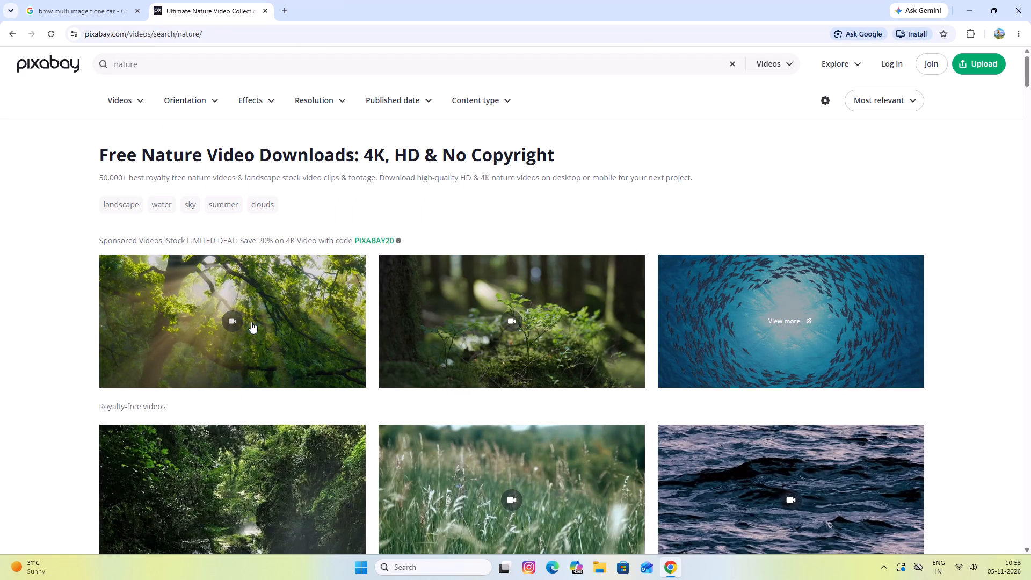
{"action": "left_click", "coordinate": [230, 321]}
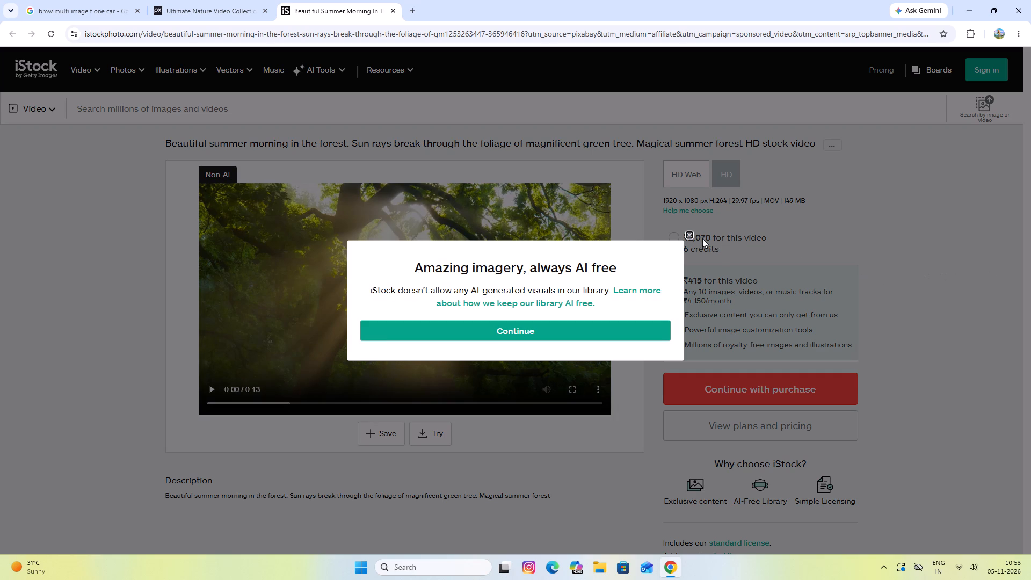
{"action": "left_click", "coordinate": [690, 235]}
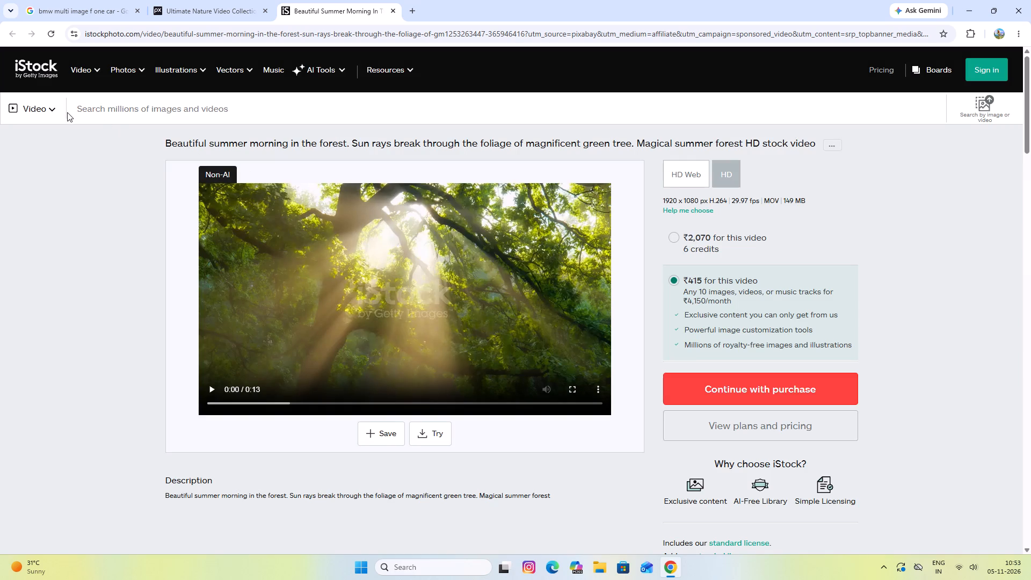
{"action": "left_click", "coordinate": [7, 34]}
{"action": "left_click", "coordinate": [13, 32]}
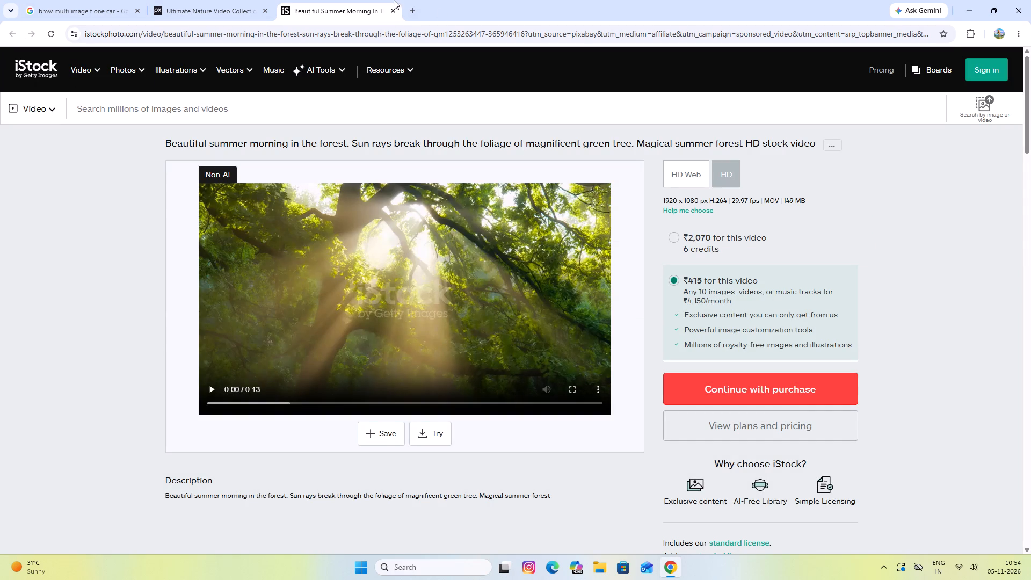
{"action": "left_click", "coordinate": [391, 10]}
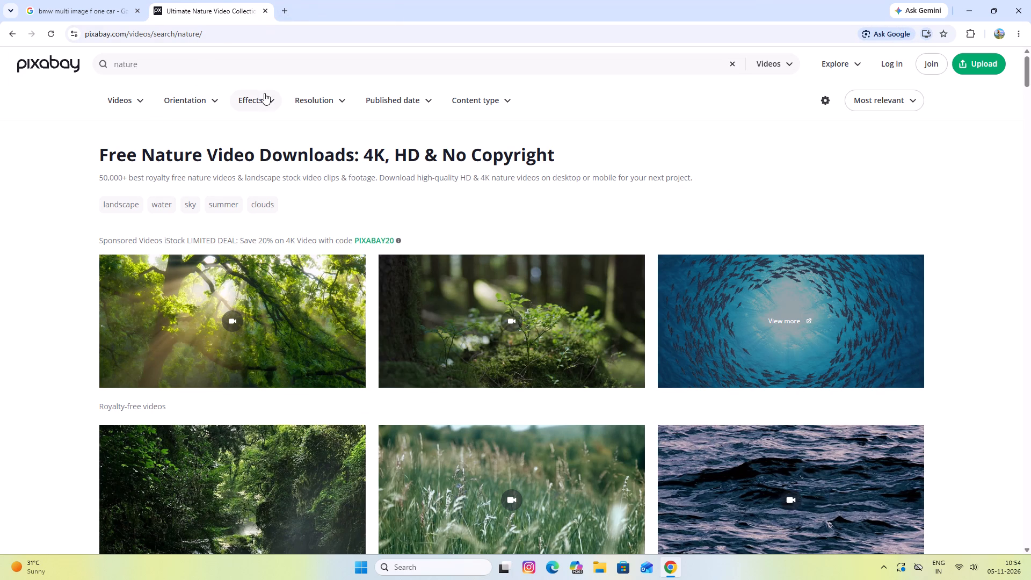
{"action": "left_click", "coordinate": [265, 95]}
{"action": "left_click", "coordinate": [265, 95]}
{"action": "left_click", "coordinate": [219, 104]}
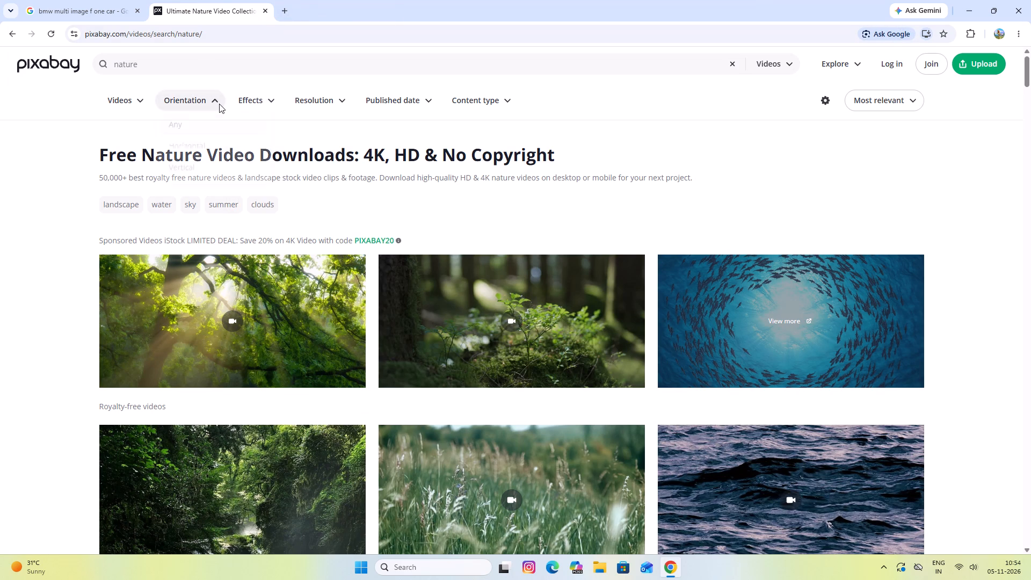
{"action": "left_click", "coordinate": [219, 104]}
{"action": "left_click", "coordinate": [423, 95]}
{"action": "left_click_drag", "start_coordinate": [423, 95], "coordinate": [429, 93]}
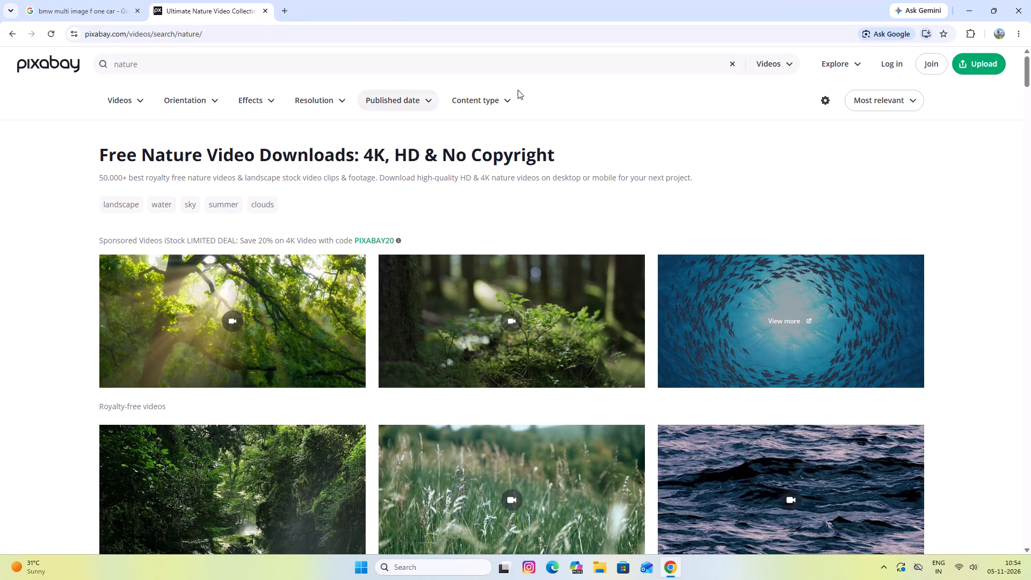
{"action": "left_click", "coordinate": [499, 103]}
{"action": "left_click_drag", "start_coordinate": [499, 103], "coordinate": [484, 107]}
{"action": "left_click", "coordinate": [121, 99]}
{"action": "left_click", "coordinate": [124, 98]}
Open the vertical forest waterfall video from the royalty-free results and play it with sound.
{"action": "scroll", "coordinate": [612, 221], "scroll_direction": "down", "scroll_amount": 3}
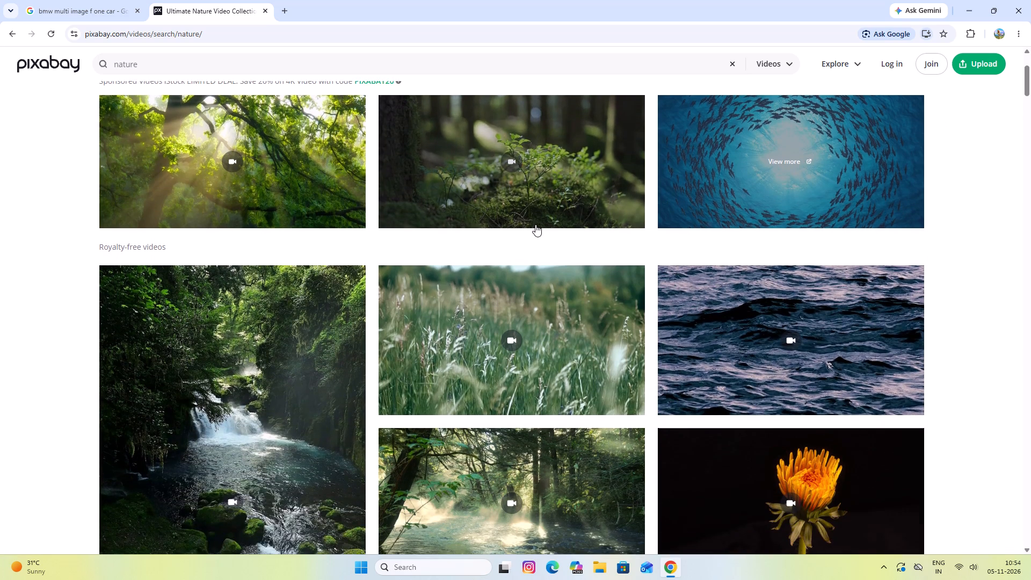
{"action": "scroll", "coordinate": [535, 224], "scroll_direction": "down", "scroll_amount": 2}
{"action": "scroll", "coordinate": [459, 249], "scroll_direction": "down", "scroll_amount": 1}
{"action": "left_click", "coordinate": [229, 324]}
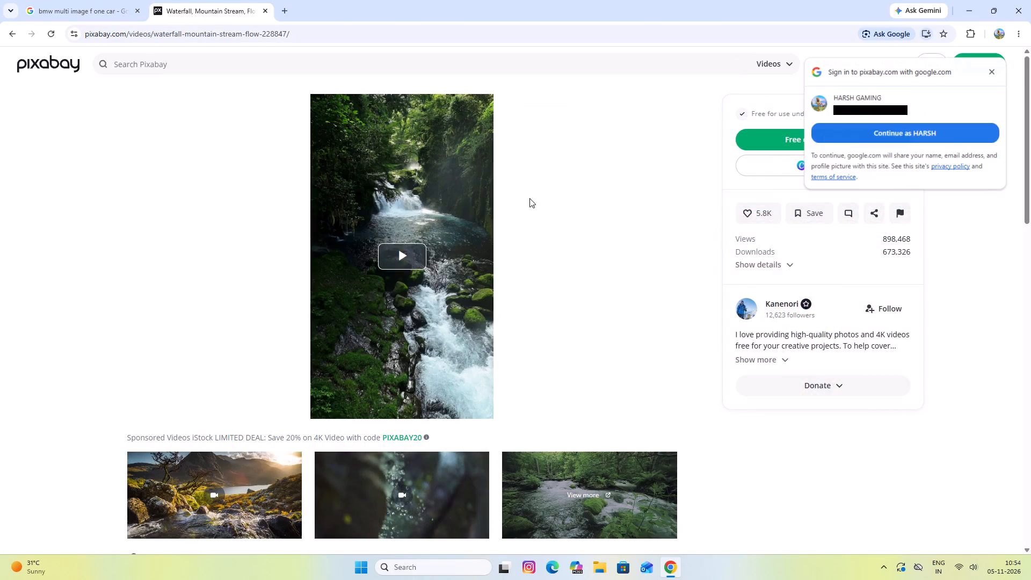
{"action": "left_click", "coordinate": [398, 247]}
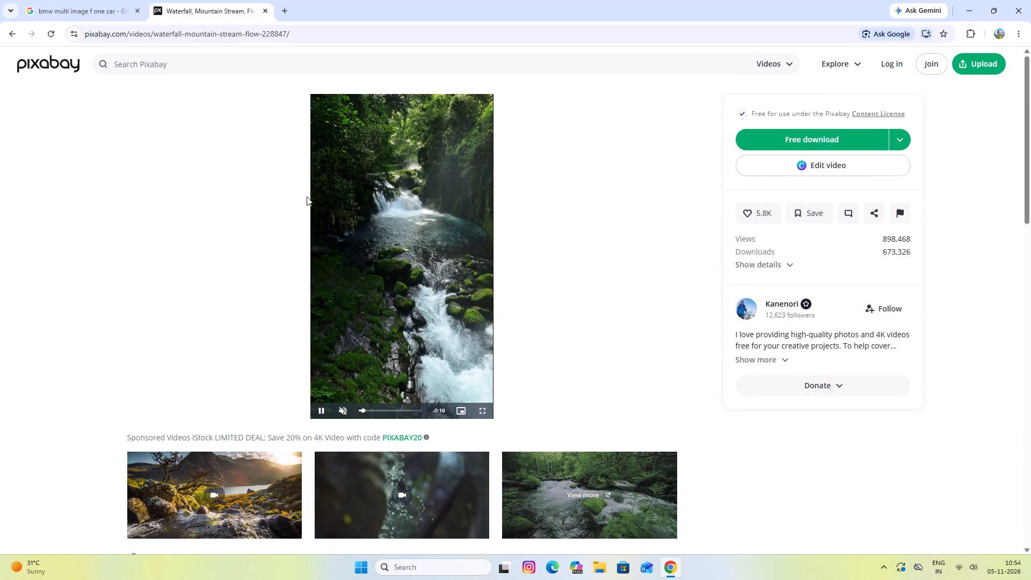
{"action": "scroll", "coordinate": [349, 214], "scroll_direction": "down", "scroll_amount": 3}
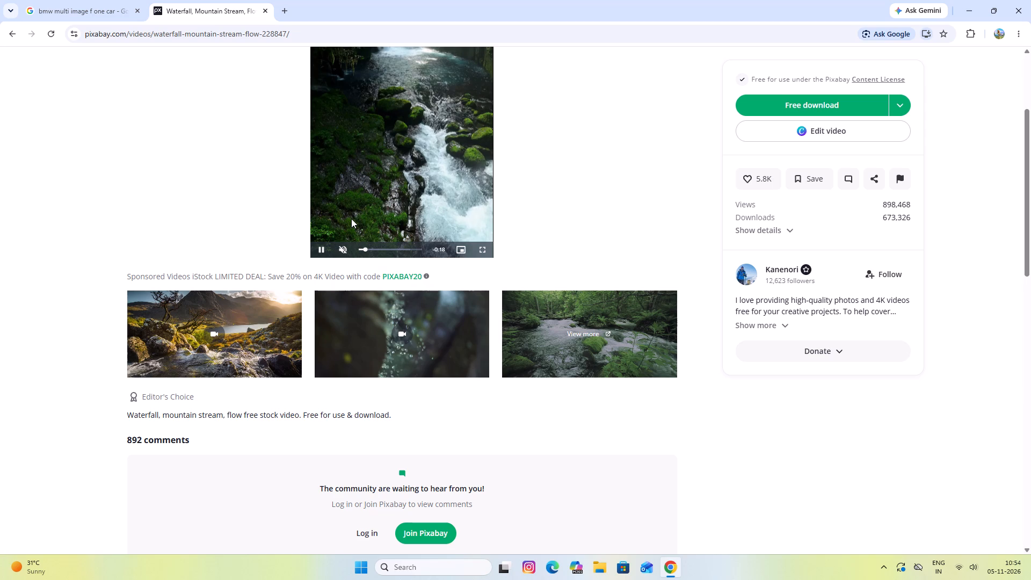
{"action": "left_click", "coordinate": [342, 250]}
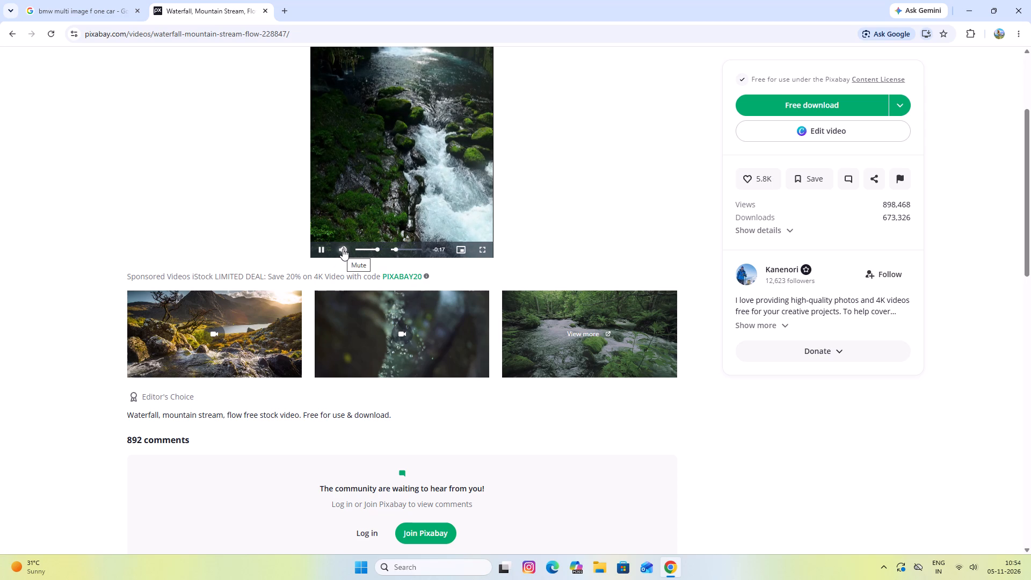
Open the sponsored mountain stream clip on iStock and return to the Pixabay waterfall video page.
{"action": "left_click", "coordinate": [224, 331]}
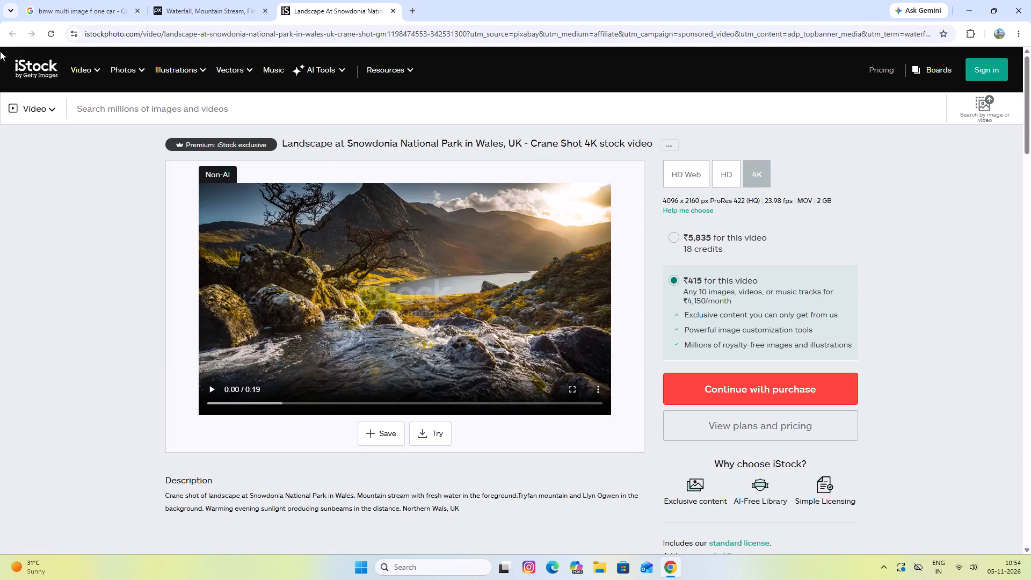
{"action": "left_click", "coordinate": [234, 0]}
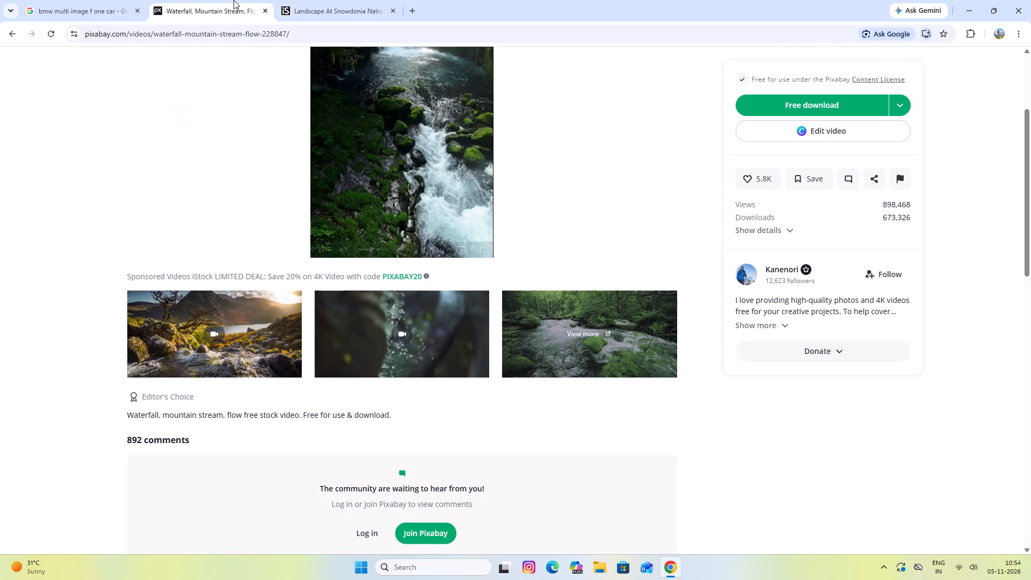
Go back to the "nature vedio" Google results and open the Pexels result "Free Nature Video Videos", dismissing the sign-in prompt.
{"action": "scroll", "coordinate": [213, 137], "scroll_direction": "up", "scroll_amount": 2}
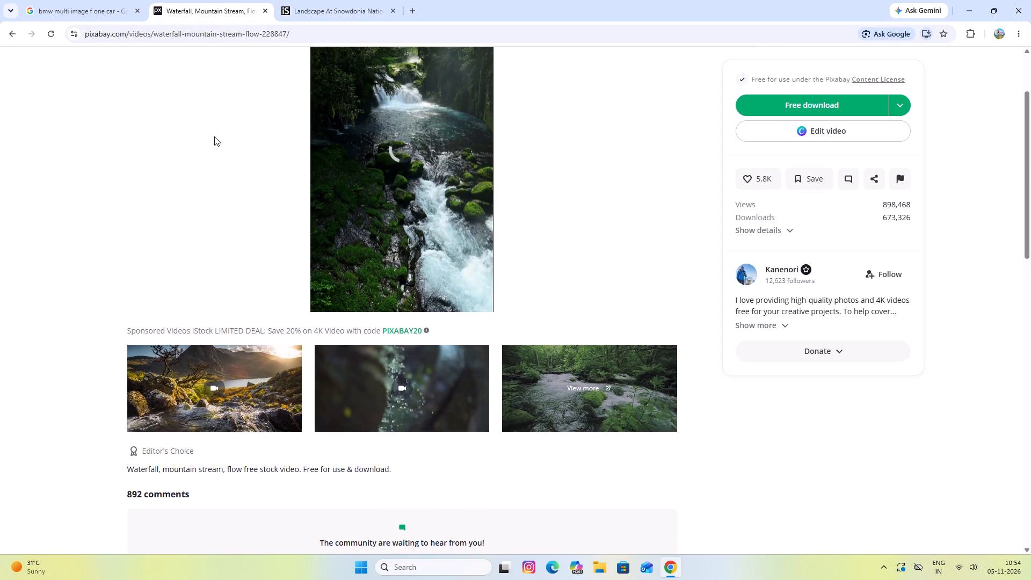
{"action": "scroll", "coordinate": [214, 136], "scroll_direction": "up", "scroll_amount": 2}
{"action": "left_click", "coordinate": [2, 29]}
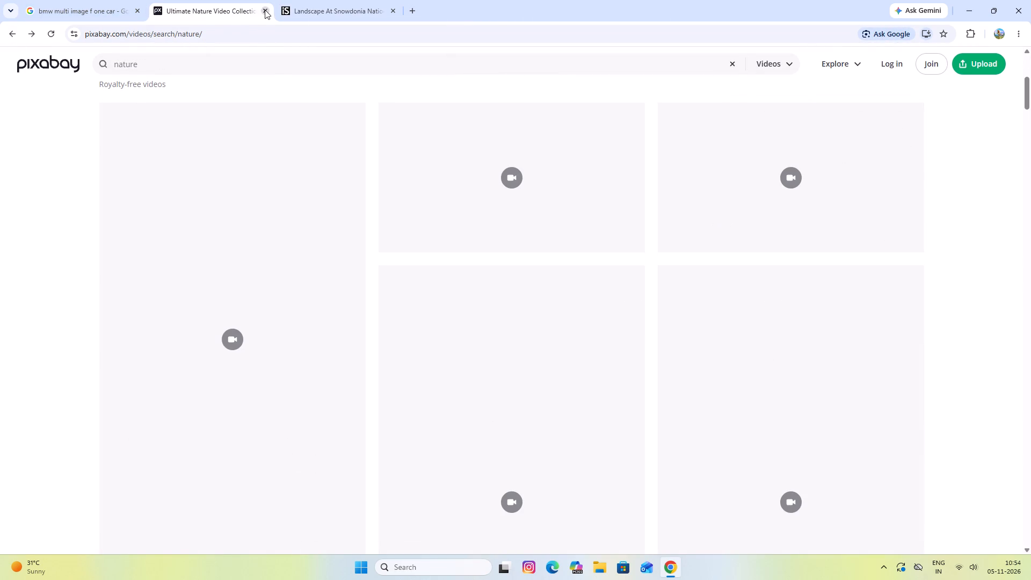
{"action": "double_click", "coordinate": [9, 28]}
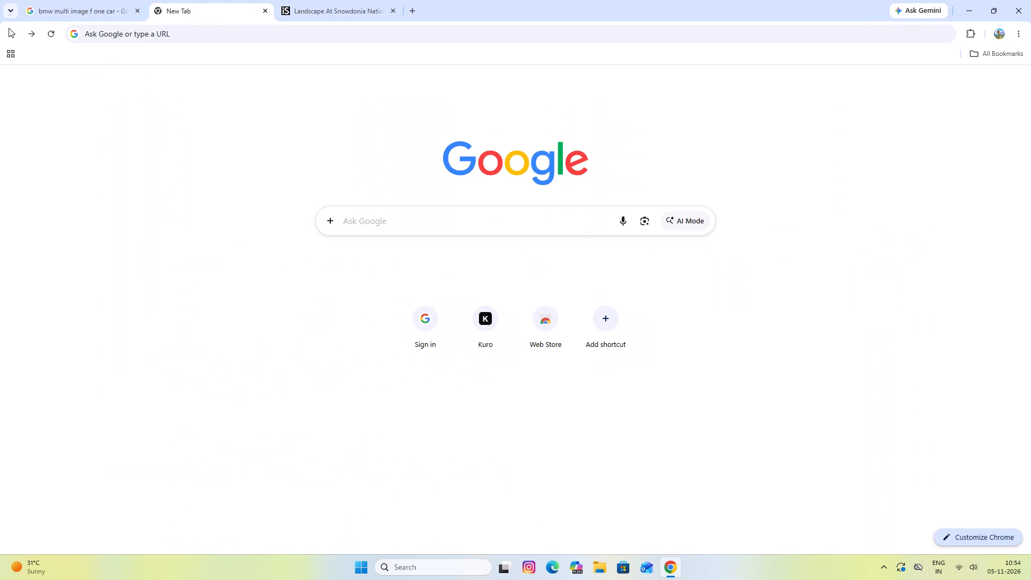
{"action": "left_click", "coordinate": [32, 38]}
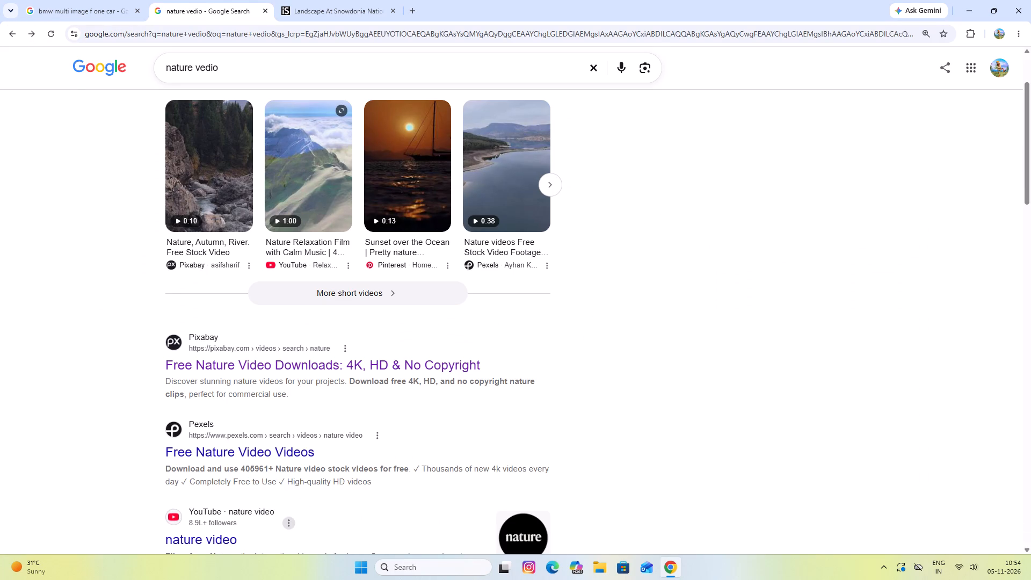
{"action": "left_click", "coordinate": [306, 445]}
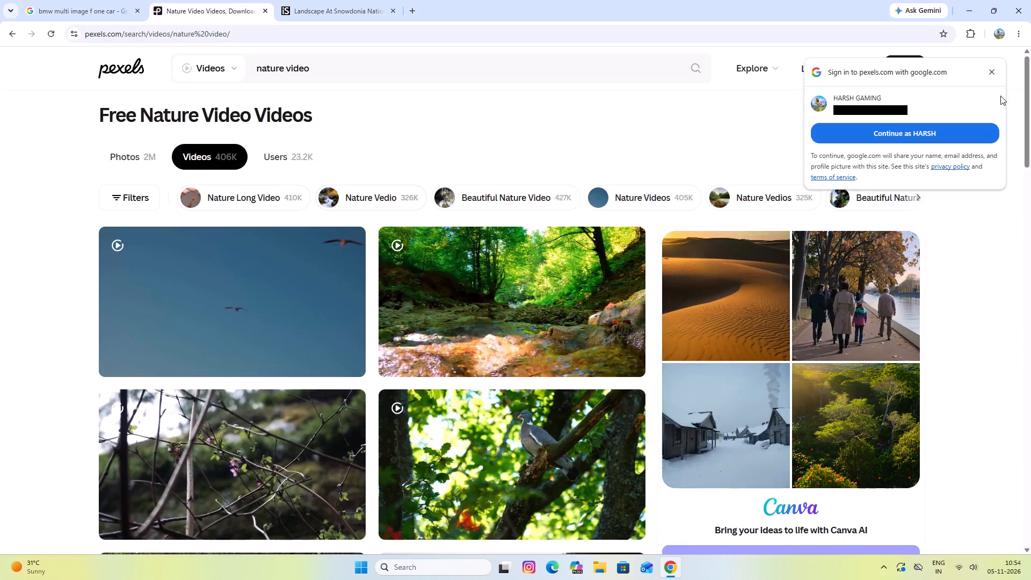
{"action": "left_click", "coordinate": [999, 71]}
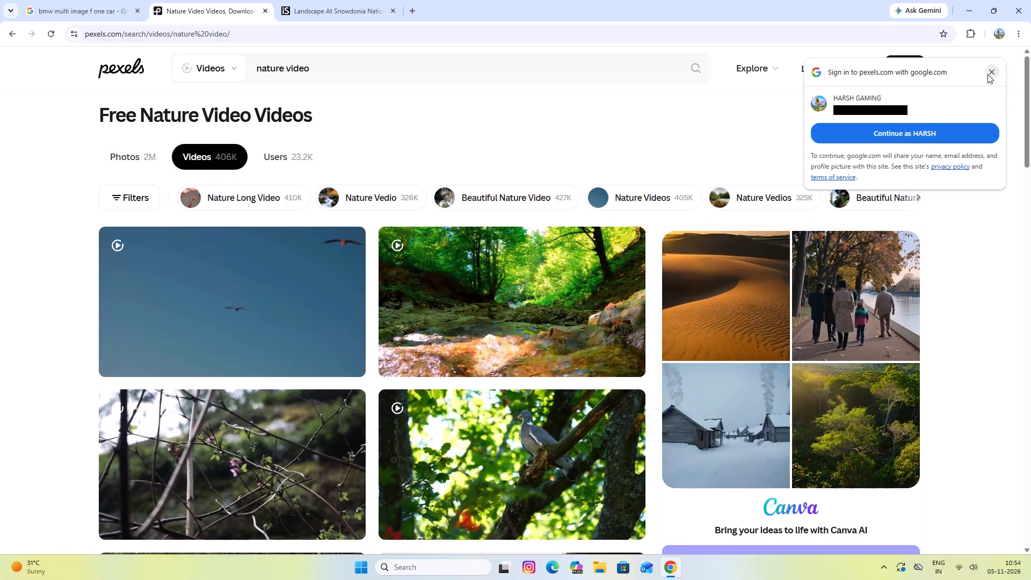
{"action": "left_click", "coordinate": [990, 74]}
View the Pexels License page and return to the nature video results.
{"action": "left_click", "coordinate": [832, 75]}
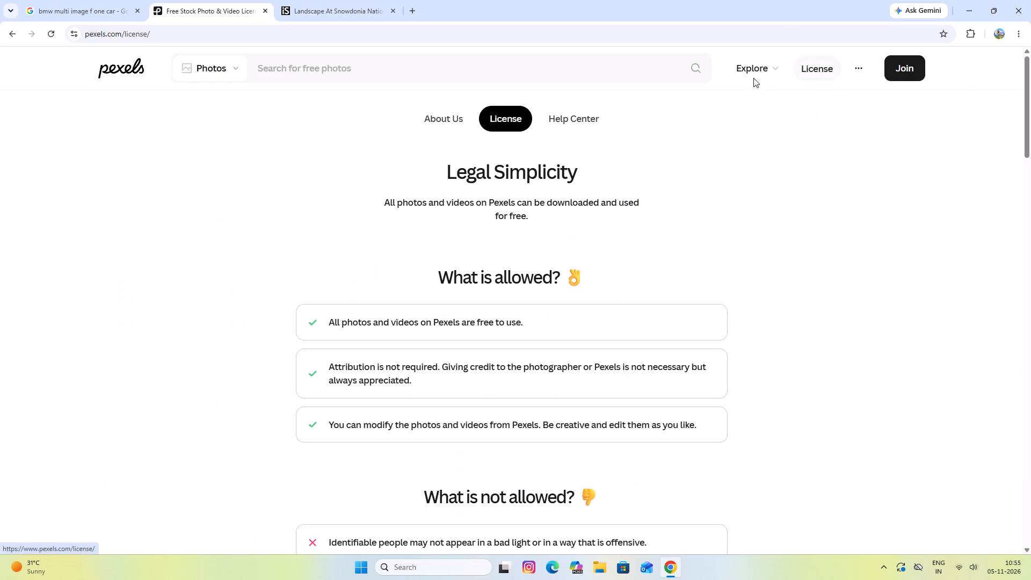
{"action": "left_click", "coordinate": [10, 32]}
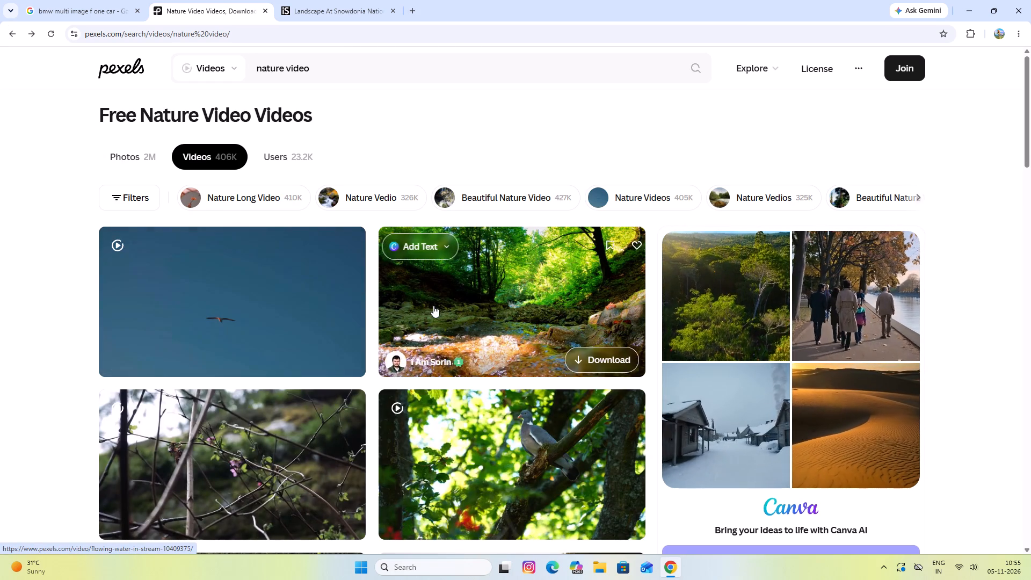
Open the Pexels video of water flowing through a sunlit green forest.
{"action": "left_click", "coordinate": [433, 306]}
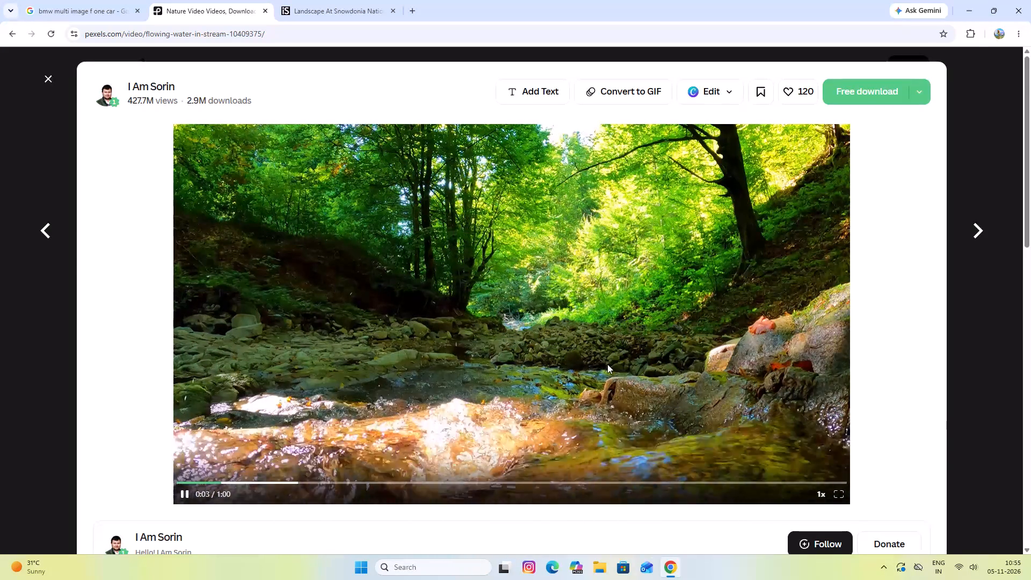
Examine the stream video's details and the similar clips under "More like this", and close the video view.
{"action": "scroll", "coordinate": [607, 364], "scroll_direction": "down", "scroll_amount": 9}
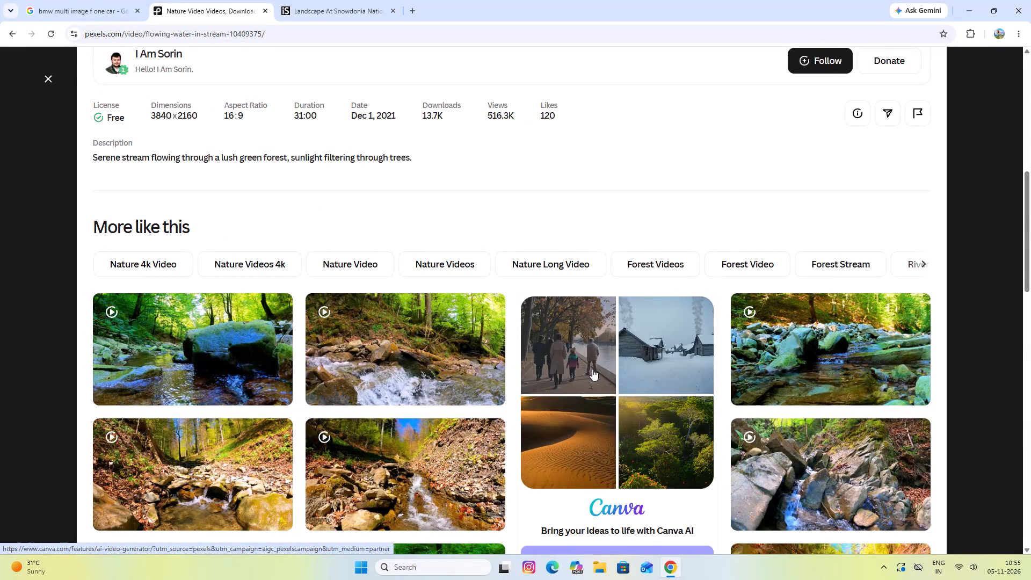
{"action": "scroll", "coordinate": [598, 372], "scroll_direction": "down", "scroll_amount": 3}
{"action": "scroll", "coordinate": [417, 409], "scroll_direction": "down", "scroll_amount": 3}
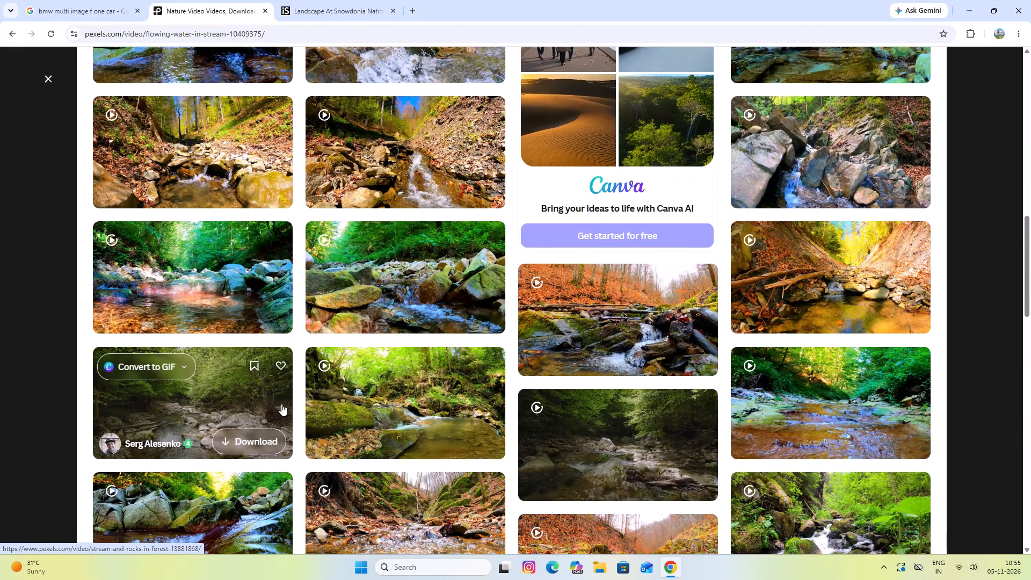
{"action": "scroll", "coordinate": [281, 403], "scroll_direction": "down", "scroll_amount": 3}
{"action": "scroll", "coordinate": [443, 355], "scroll_direction": "down", "scroll_amount": 1}
{"action": "scroll", "coordinate": [484, 343], "scroll_direction": "down", "scroll_amount": 2}
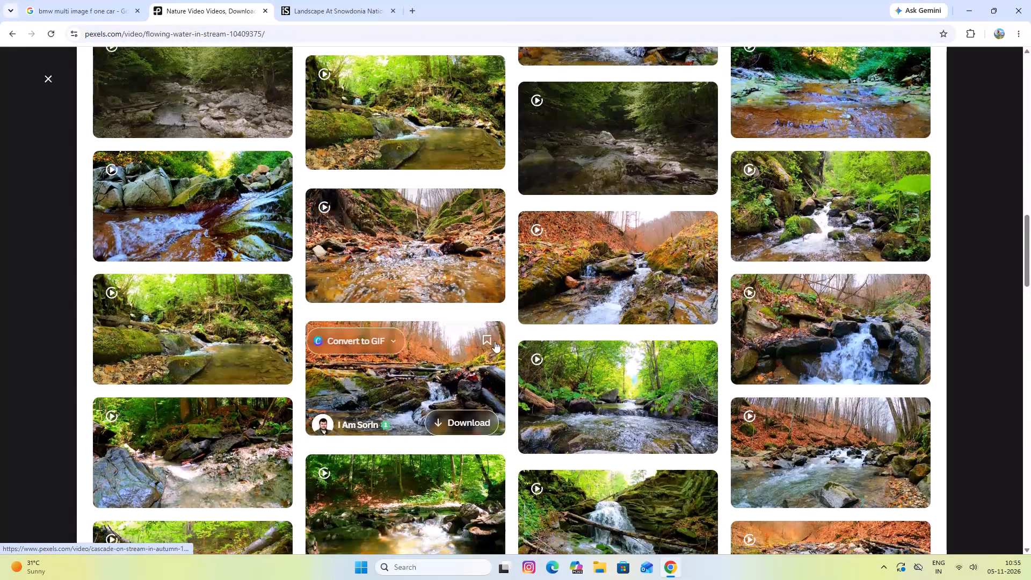
{"action": "scroll", "coordinate": [495, 341], "scroll_direction": "down", "scroll_amount": 2}
{"action": "scroll", "coordinate": [536, 330], "scroll_direction": "down", "scroll_amount": 4}
{"action": "scroll", "coordinate": [605, 332], "scroll_direction": "down", "scroll_amount": 7}
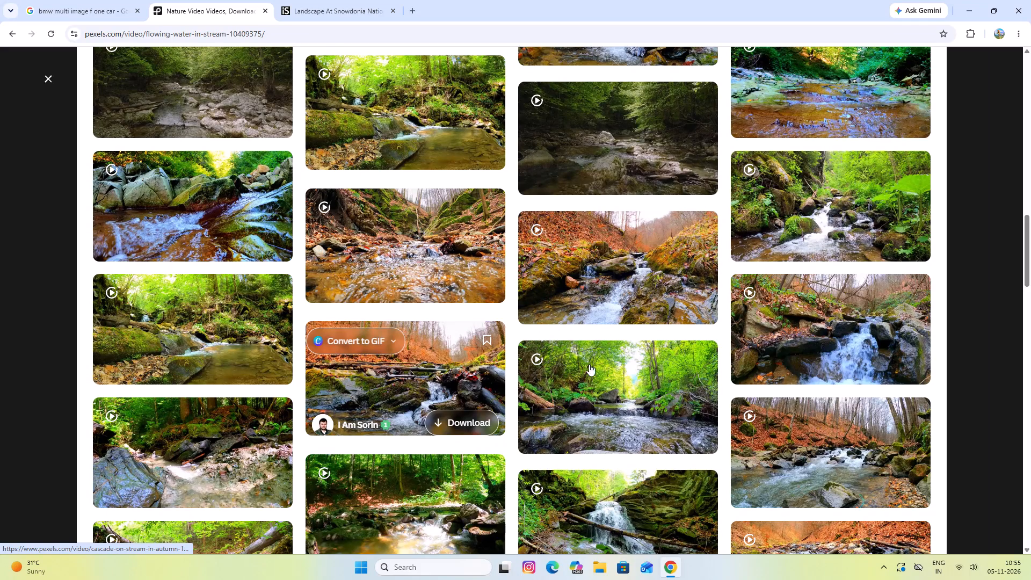
{"action": "scroll", "coordinate": [179, 368], "scroll_direction": "up", "scroll_amount": 3}
{"action": "scroll", "coordinate": [234, 168], "scroll_direction": "up", "scroll_amount": 4}
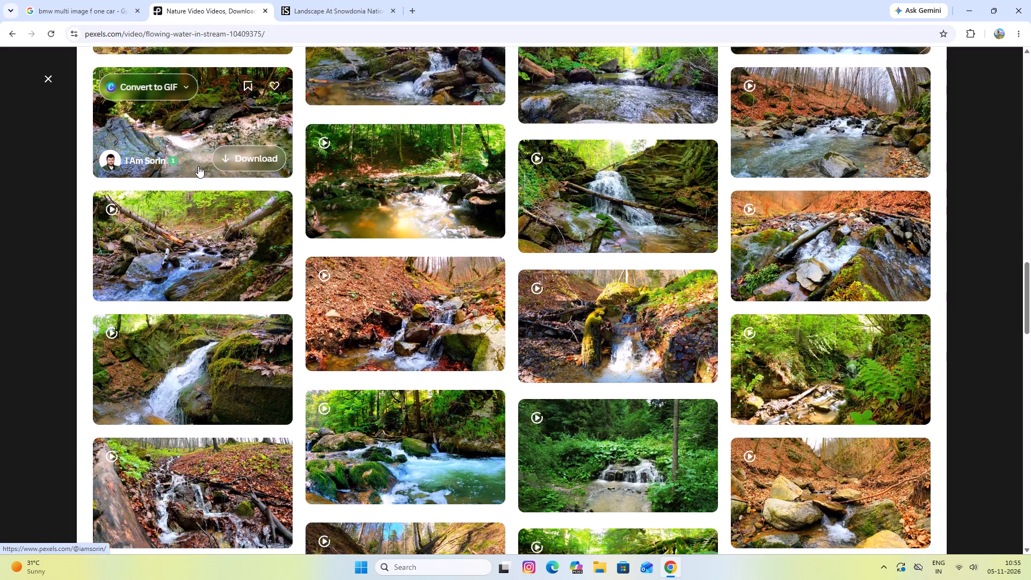
{"action": "scroll", "coordinate": [198, 166], "scroll_direction": "up", "scroll_amount": 5}
{"action": "scroll", "coordinate": [153, 163], "scroll_direction": "up", "scroll_amount": 4}
{"action": "left_click", "coordinate": [44, 81]}
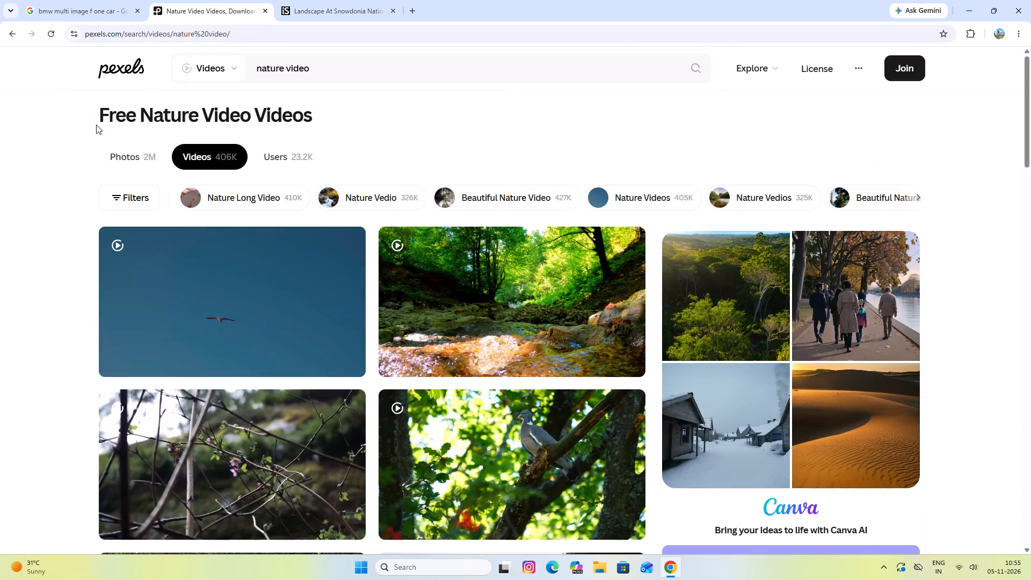
Open the sponsored iStock video of lush green mountains from the nature video results.
{"action": "scroll", "coordinate": [451, 233], "scroll_direction": "down", "scroll_amount": 3}
{"action": "scroll", "coordinate": [498, 240], "scroll_direction": "down", "scroll_amount": 8}
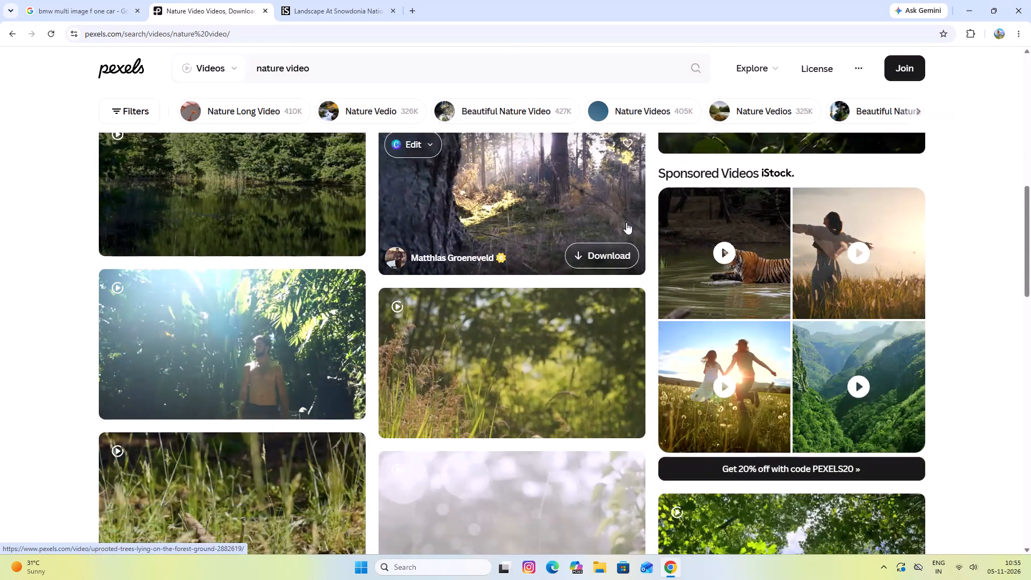
{"action": "left_click", "coordinate": [908, 367]}
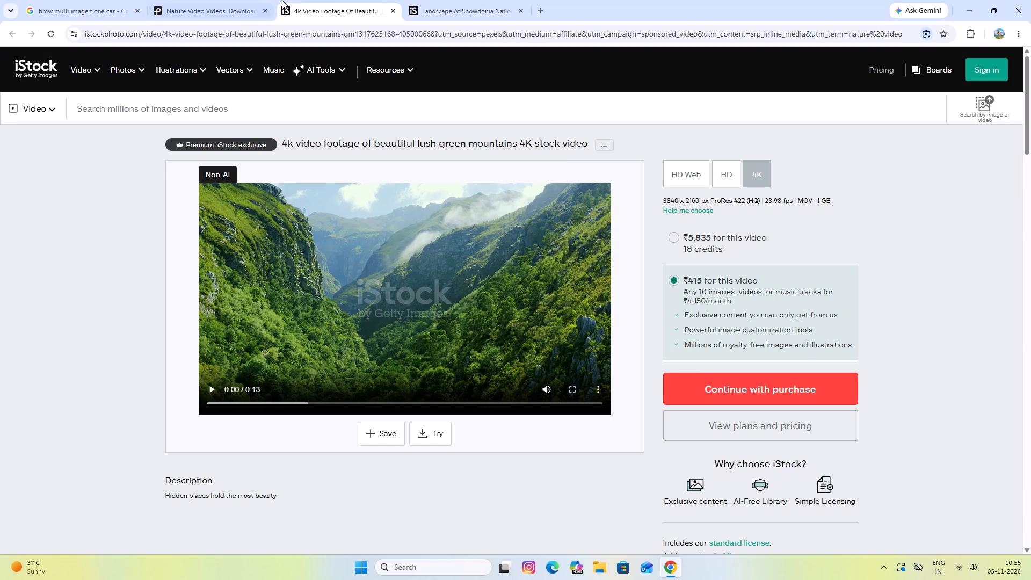
Return to the Pexels nature video results and close both iStock pages.
{"action": "left_click", "coordinate": [239, 3]}
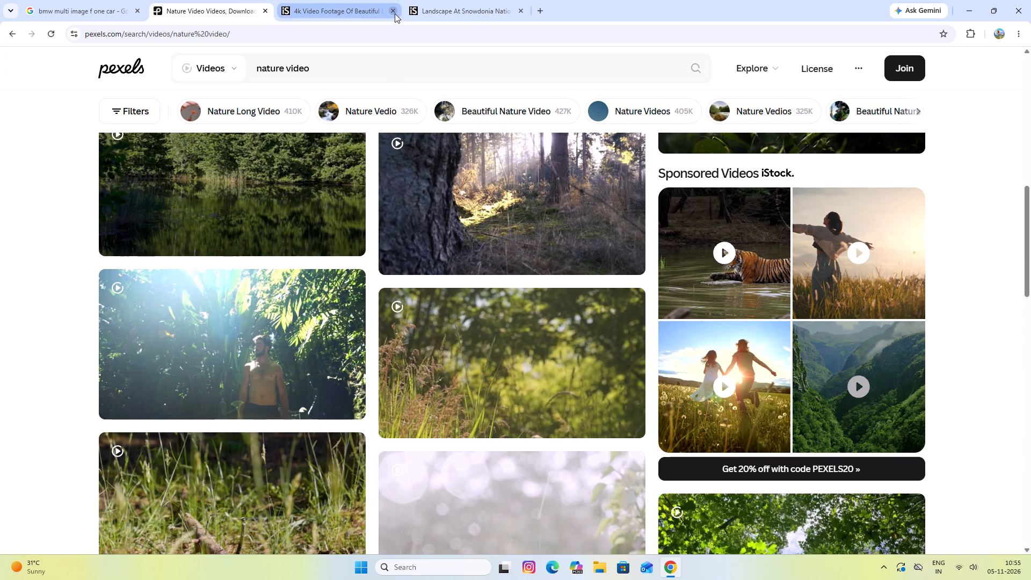
{"action": "left_click", "coordinate": [395, 13]}
{"action": "left_click", "coordinate": [390, 9]}
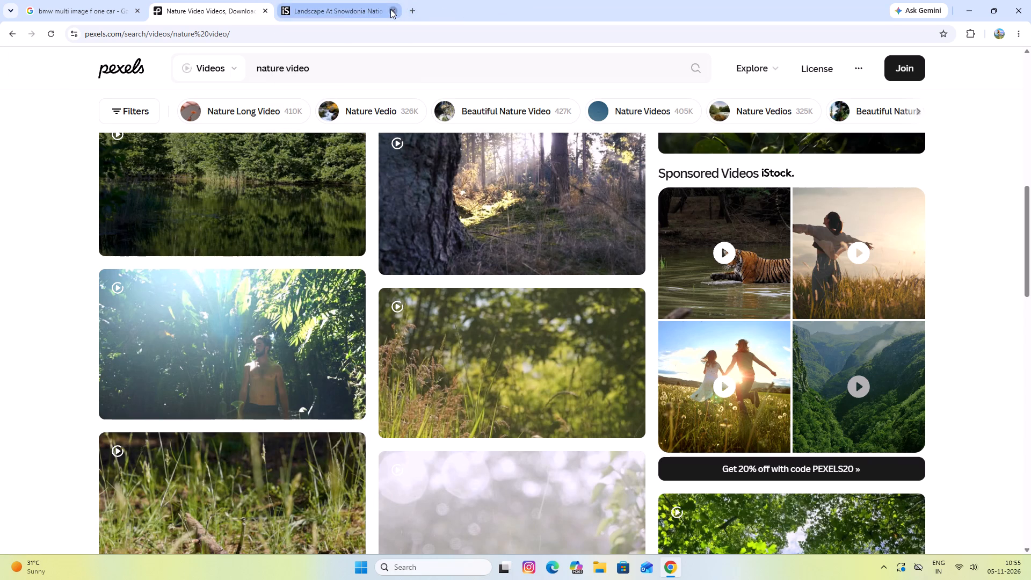
Open the Pexels video of clouds moving over mountains framed by tree branches, download it, and dismiss the thank-you prompt.
{"action": "scroll", "coordinate": [597, 145], "scroll_direction": "down", "scroll_amount": 3}
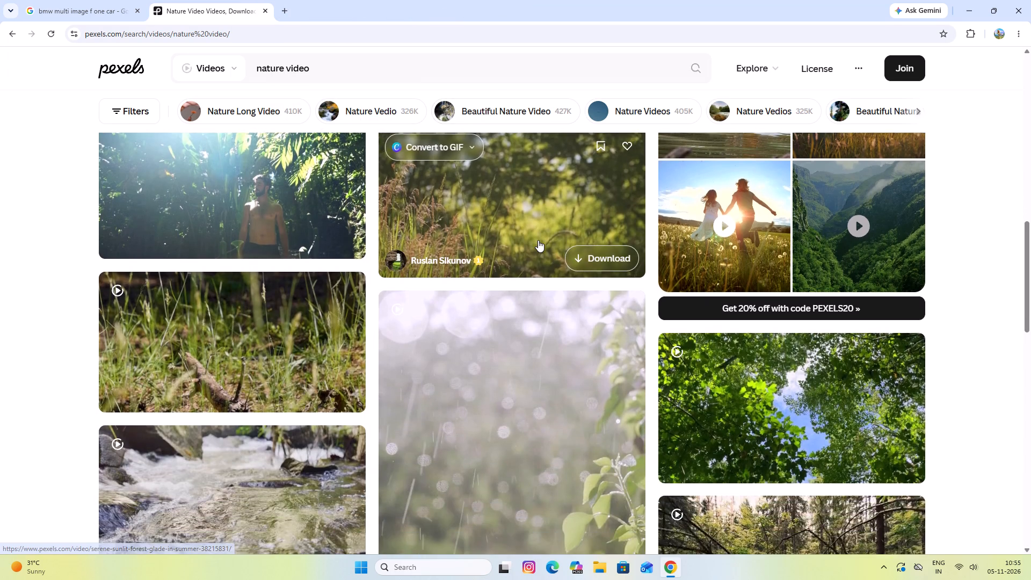
{"action": "scroll", "coordinate": [538, 240], "scroll_direction": "down", "scroll_amount": 4}
{"action": "scroll", "coordinate": [469, 249], "scroll_direction": "down", "scroll_amount": 8}
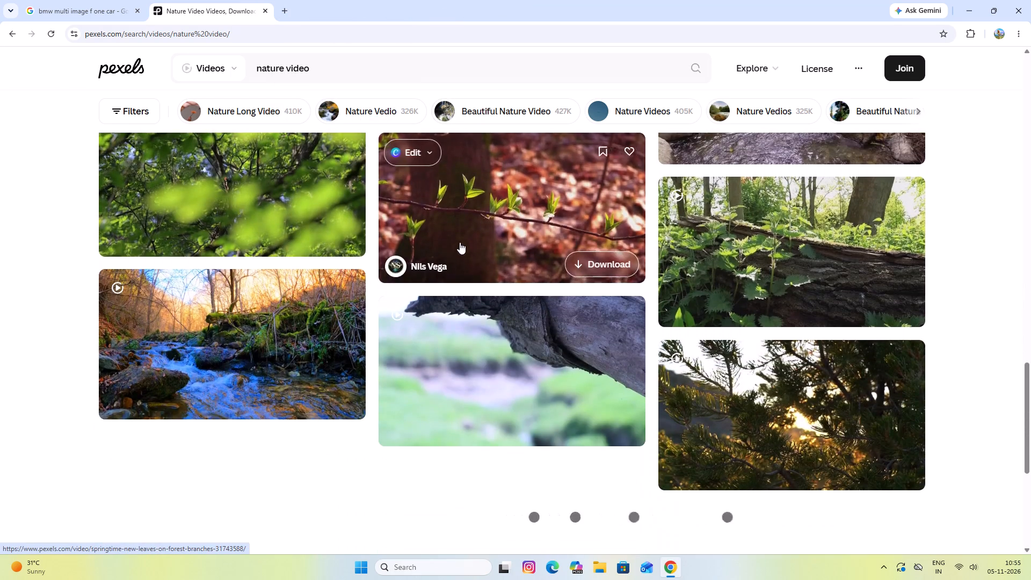
{"action": "scroll", "coordinate": [318, 308], "scroll_direction": "down", "scroll_amount": 6}
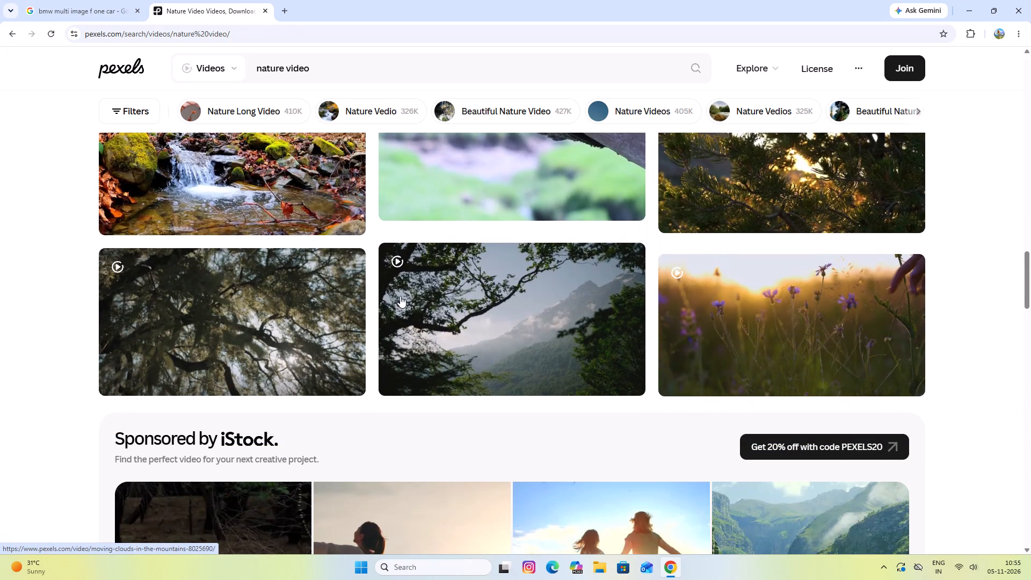
{"action": "left_click", "coordinate": [477, 282]}
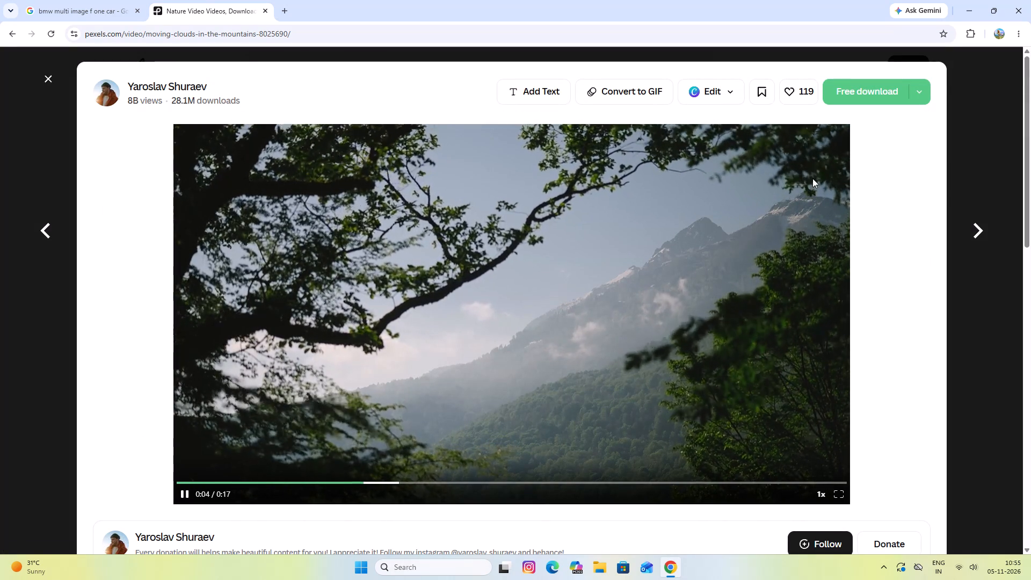
{"action": "left_click", "coordinate": [872, 99]}
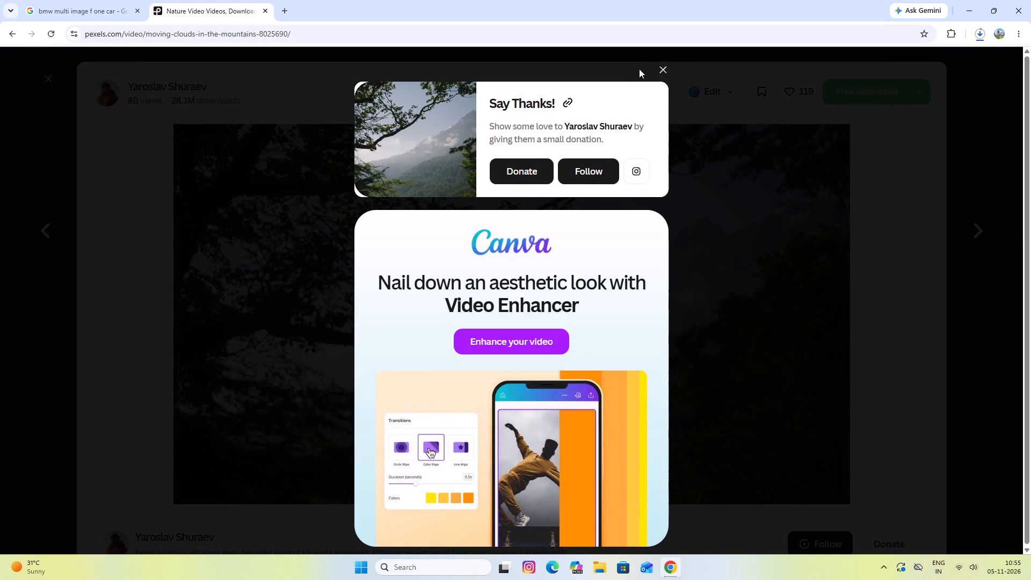
{"action": "left_click", "coordinate": [661, 63]}
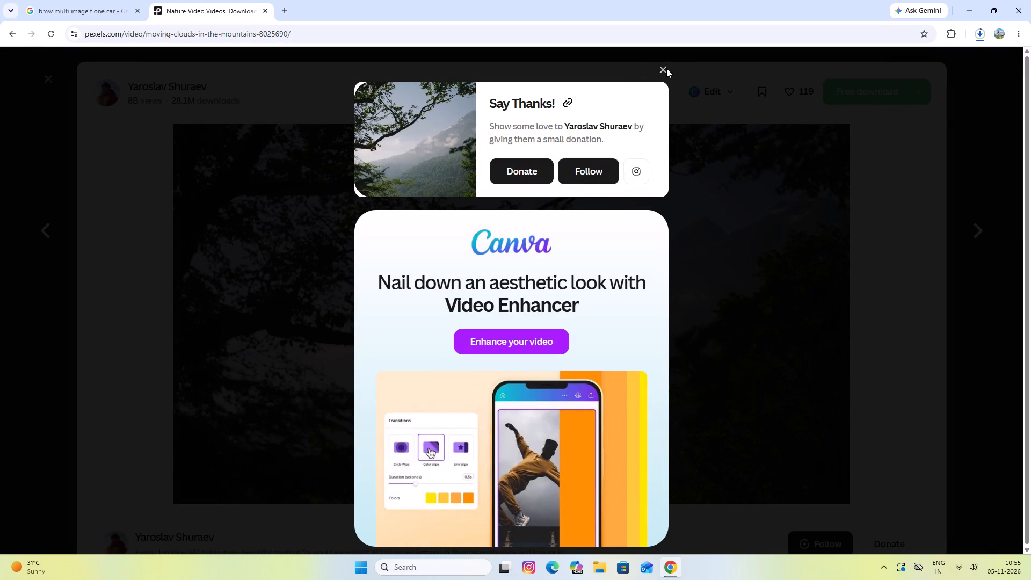
{"action": "double_click", "coordinate": [666, 69]}
{"action": "double_click", "coordinate": [661, 70]}
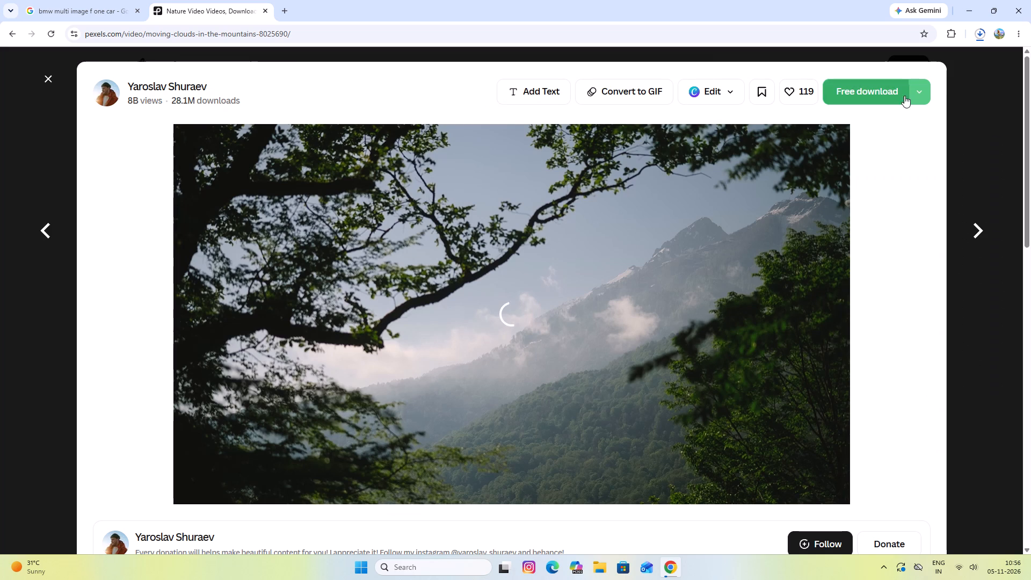
View the download sizes offered for the mountain clouds video and close the video view.
{"action": "left_click", "coordinate": [919, 89]}
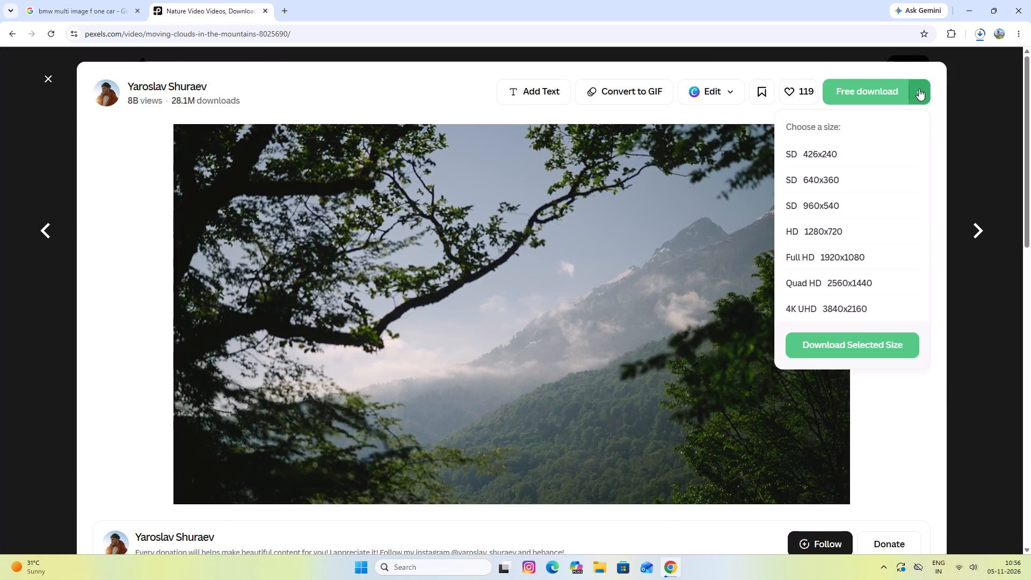
{"action": "left_click", "coordinate": [919, 89]}
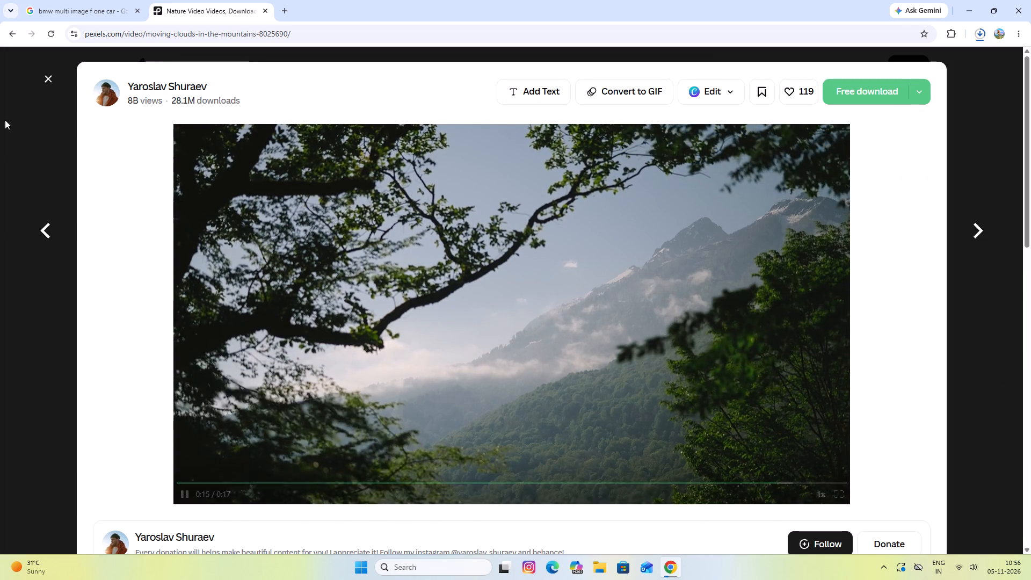
{"action": "left_click", "coordinate": [42, 77]}
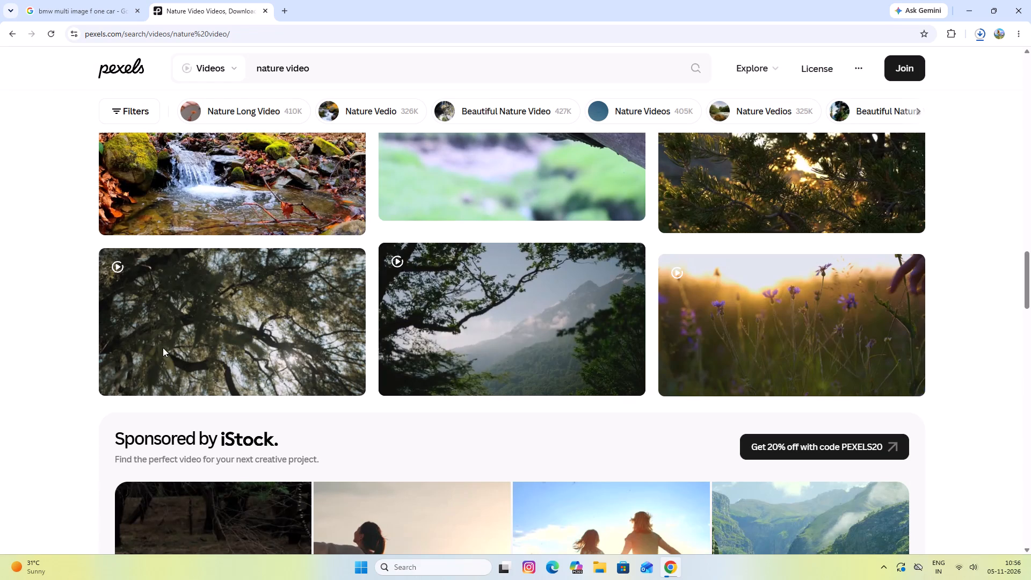
Preview the video of leafy branches with a waterfall in the background and return to the nature video results.
{"action": "scroll", "coordinate": [216, 353], "scroll_direction": "down", "scroll_amount": 2}
{"action": "scroll", "coordinate": [607, 366], "scroll_direction": "down", "scroll_amount": 3}
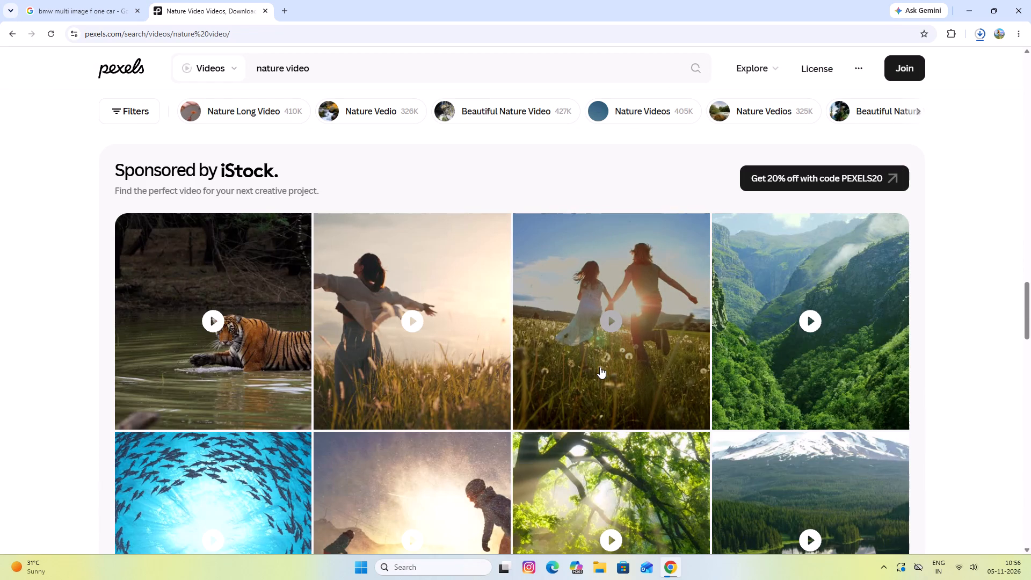
{"action": "scroll", "coordinate": [600, 367], "scroll_direction": "down", "scroll_amount": 6}
{"action": "scroll", "coordinate": [409, 335], "scroll_direction": "down", "scroll_amount": 1}
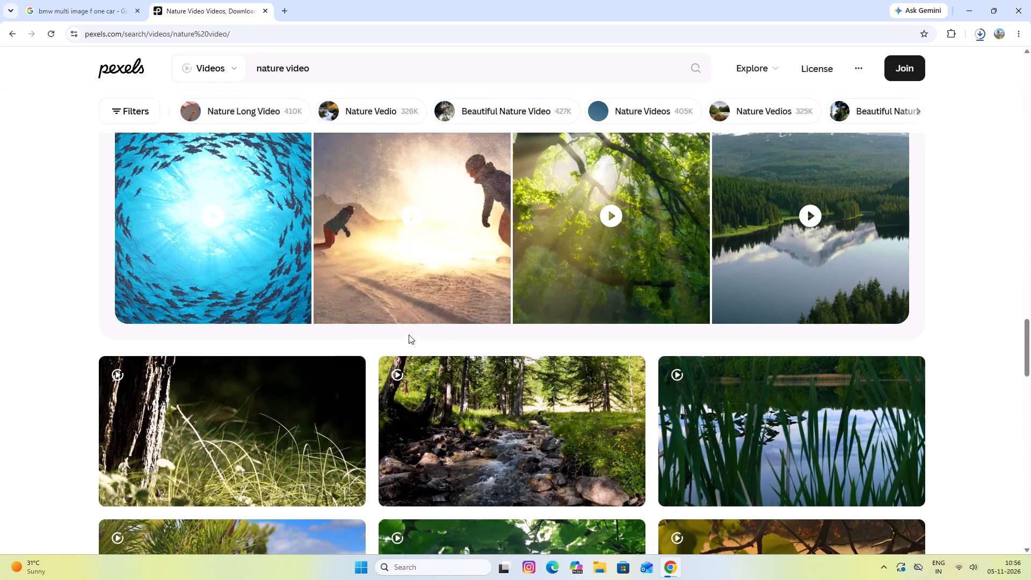
{"action": "scroll", "coordinate": [409, 335], "scroll_direction": "down", "scroll_amount": 4}
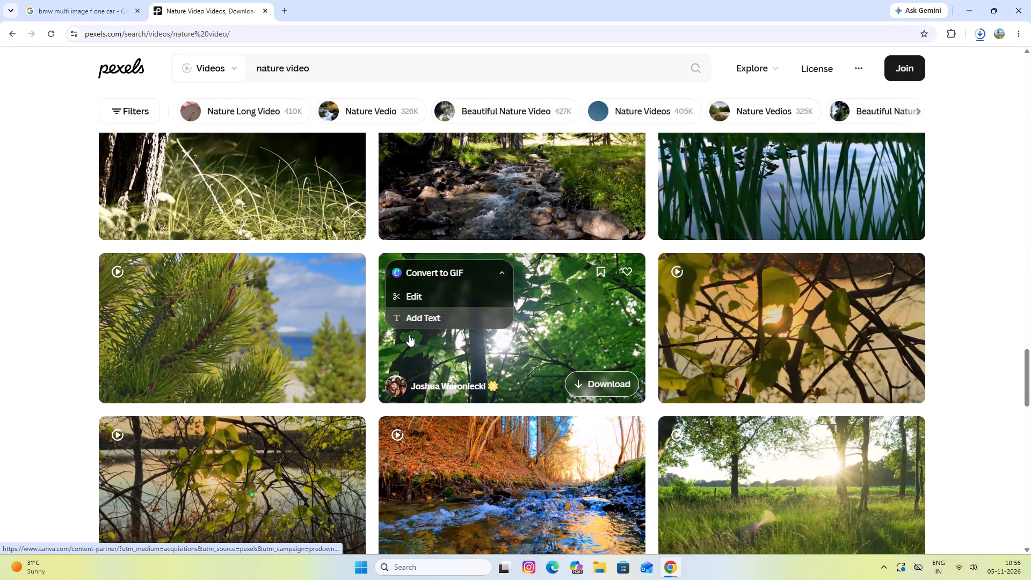
{"action": "scroll", "coordinate": [409, 335], "scroll_direction": "down", "scroll_amount": 4}
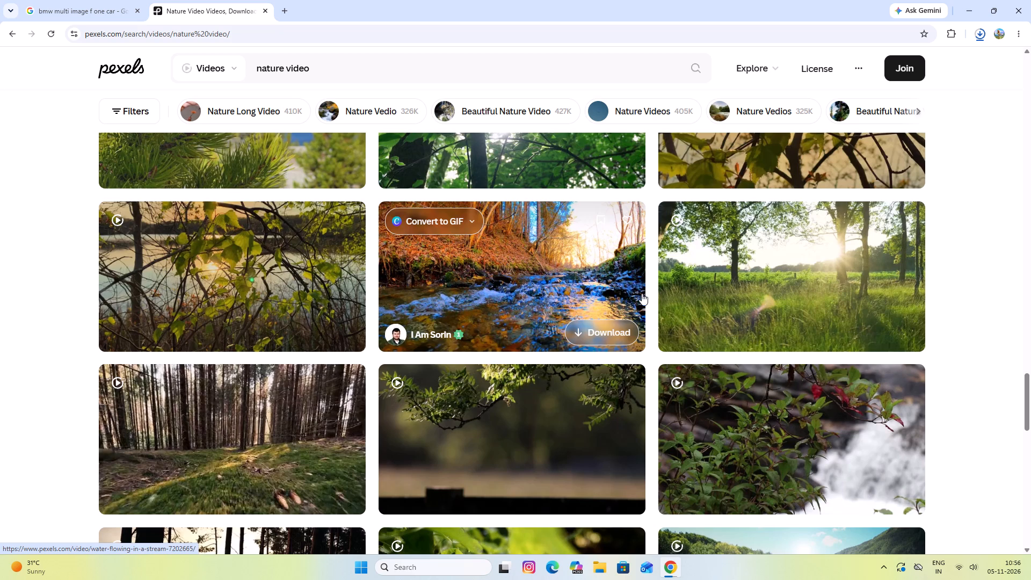
{"action": "scroll", "coordinate": [767, 431], "scroll_direction": "down", "scroll_amount": 2}
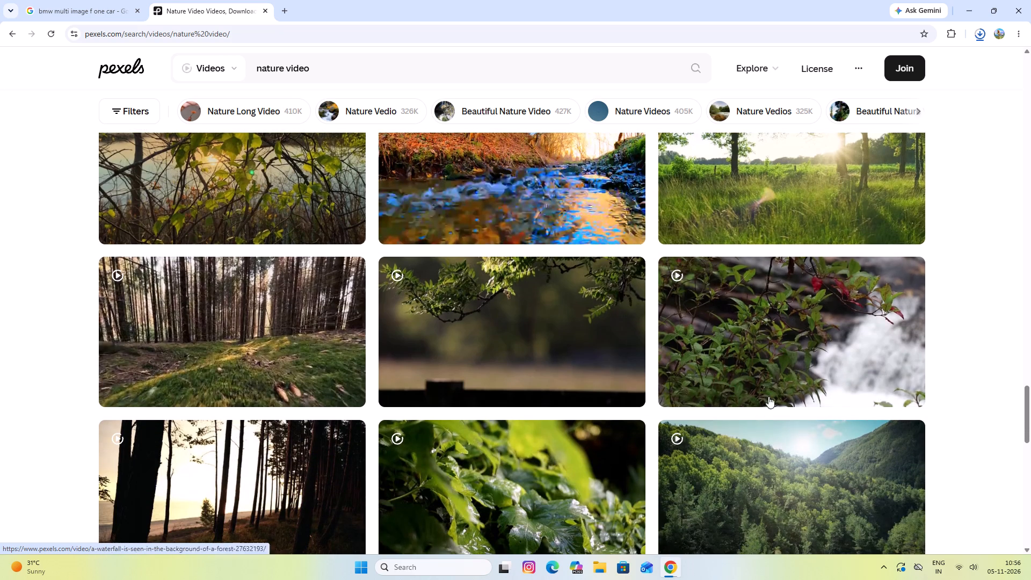
{"action": "left_click", "coordinate": [787, 347]}
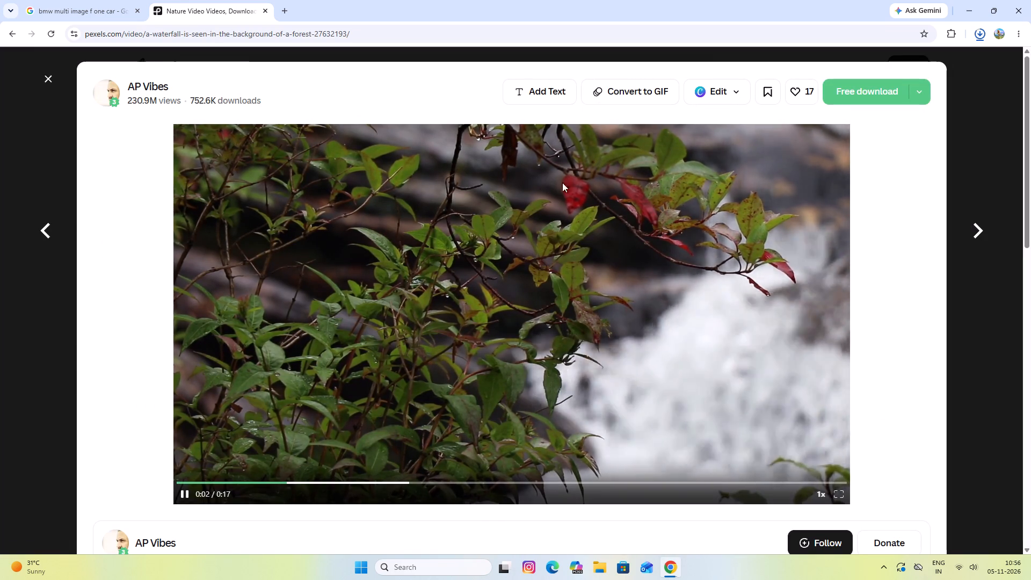
{"action": "left_click", "coordinate": [45, 74]}
Download the video of the flowering plant near the water and return to the nature video results.
{"action": "scroll", "coordinate": [318, 487], "scroll_direction": "down", "scroll_amount": 2}
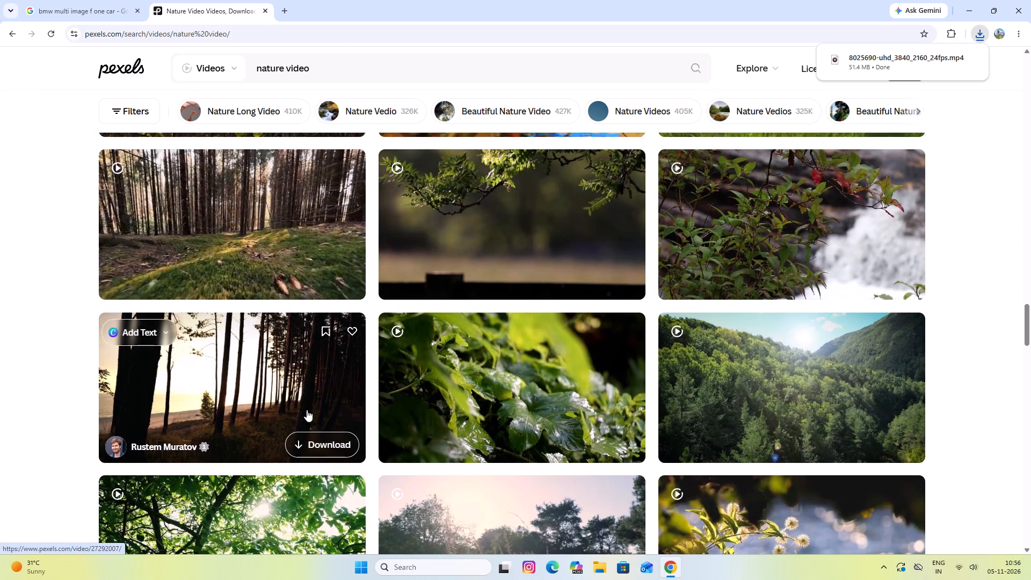
{"action": "scroll", "coordinate": [168, 362], "scroll_direction": "down", "scroll_amount": 5}
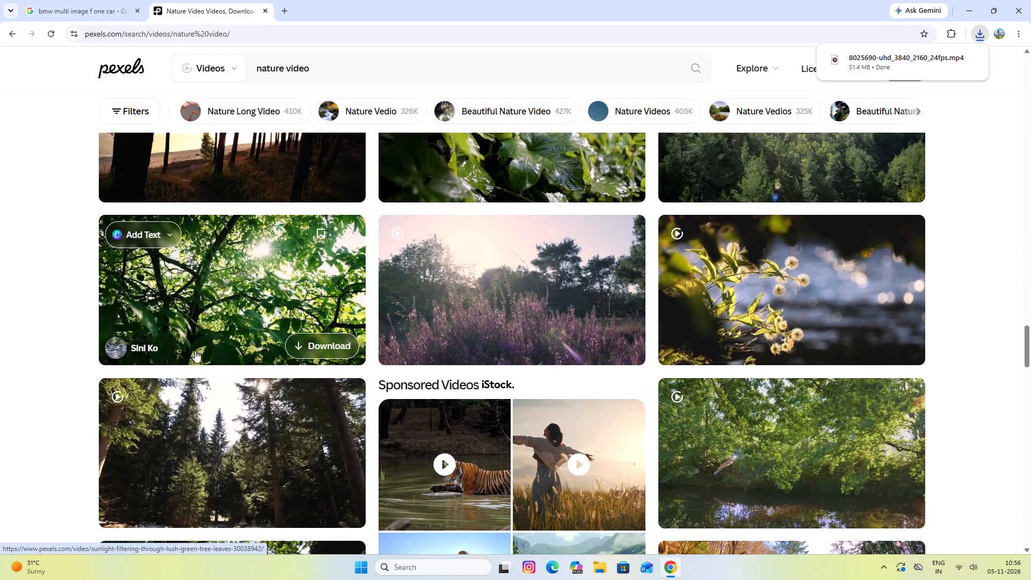
{"action": "left_click", "coordinate": [683, 304]}
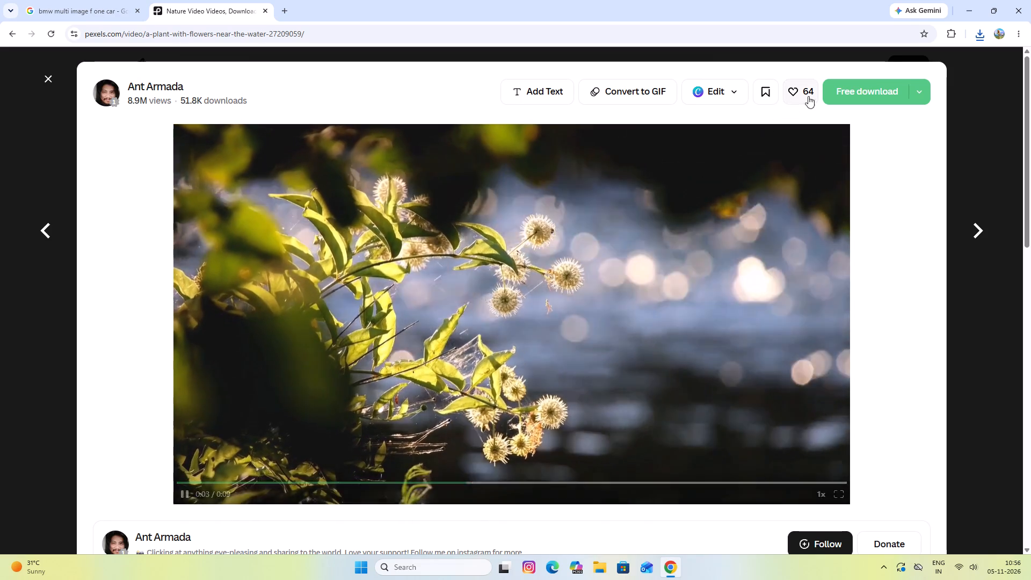
{"action": "left_click", "coordinate": [906, 92]}
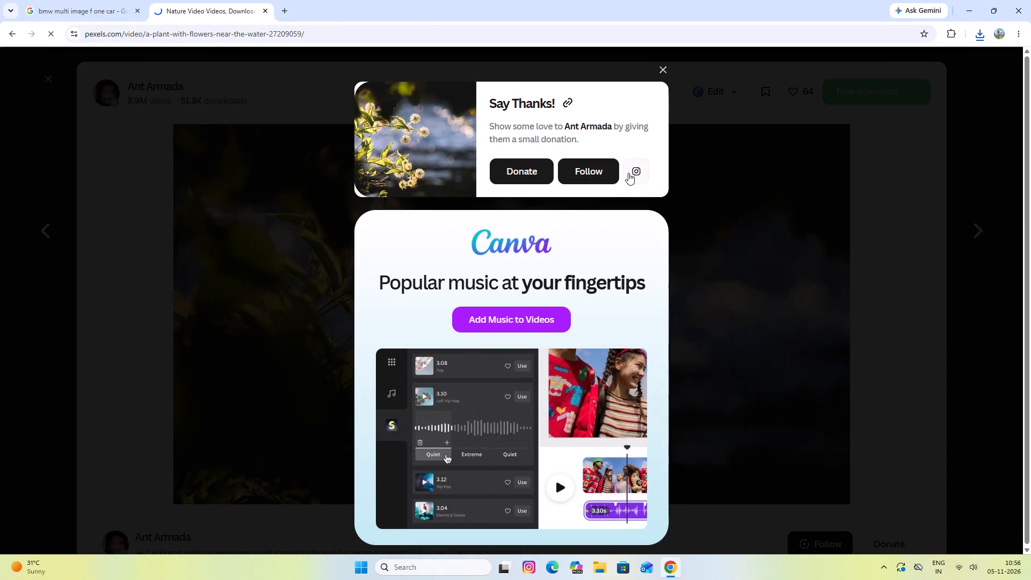
{"action": "left_click", "coordinate": [663, 70]}
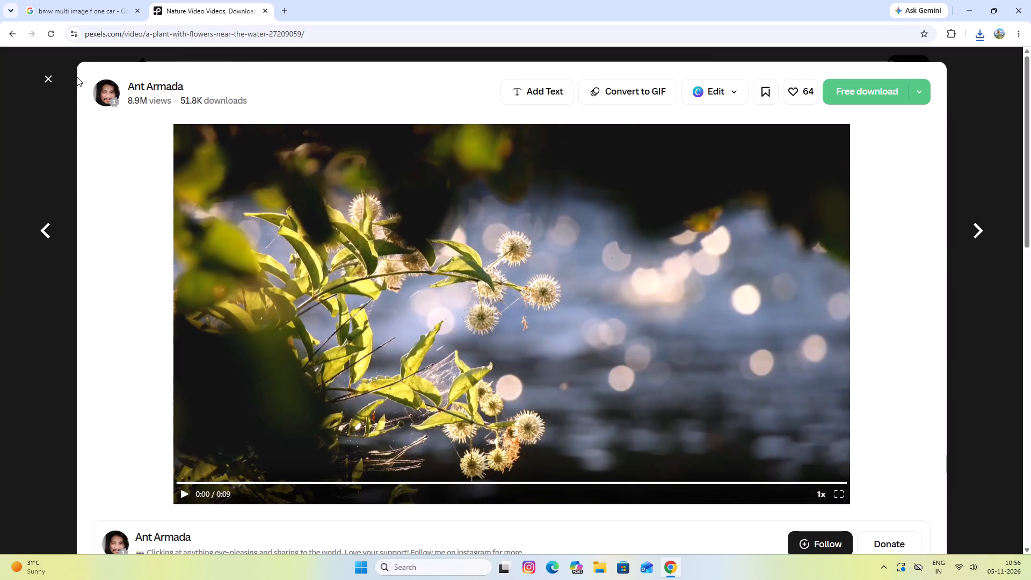
{"action": "left_click", "coordinate": [49, 78]}
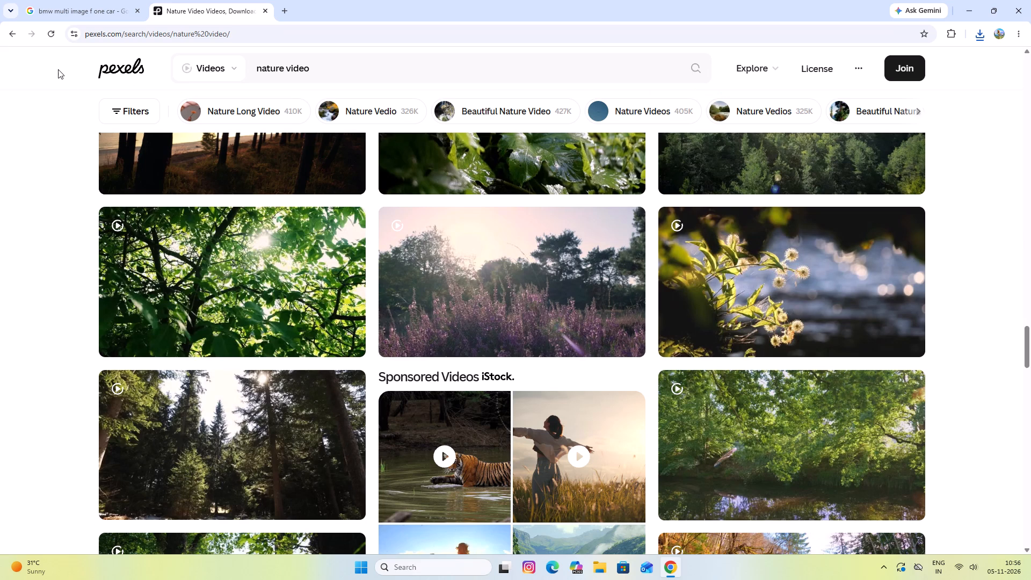
Open the close-up video of brown grass in a meadow, download it, and dismiss the thank-you prompt.
{"action": "scroll", "coordinate": [259, 303], "scroll_direction": "down", "scroll_amount": 3}
{"action": "scroll", "coordinate": [381, 354], "scroll_direction": "down", "scroll_amount": 1}
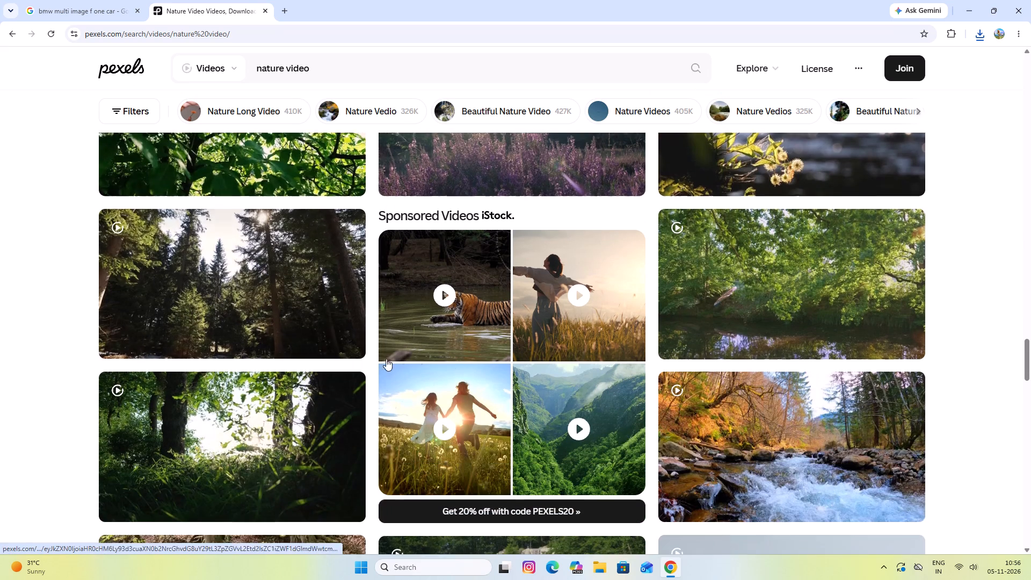
{"action": "scroll", "coordinate": [386, 359], "scroll_direction": "down", "scroll_amount": 7}
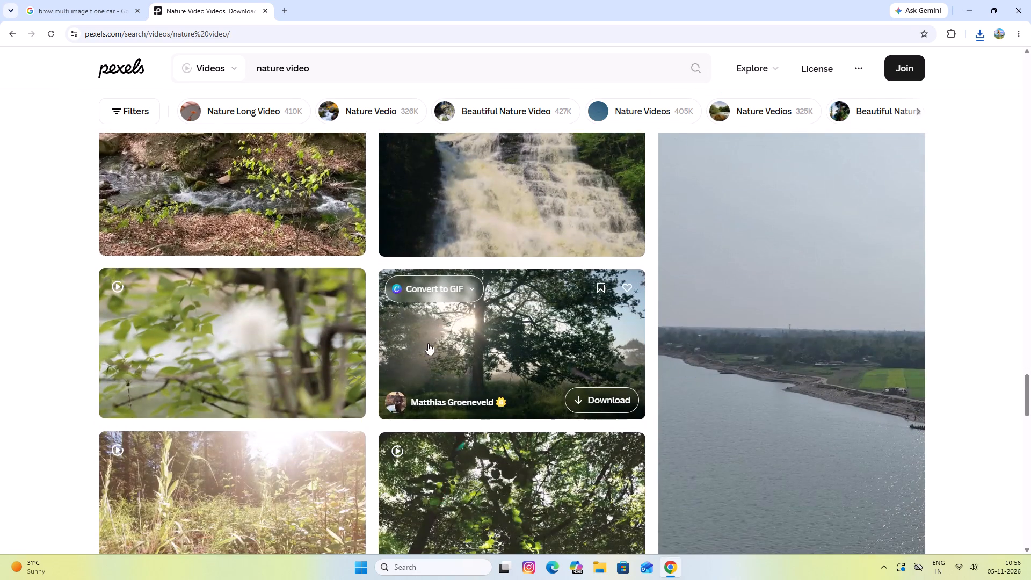
{"action": "scroll", "coordinate": [434, 342], "scroll_direction": "down", "scroll_amount": 3}
{"action": "scroll", "coordinate": [639, 299], "scroll_direction": "down", "scroll_amount": 2}
{"action": "scroll", "coordinate": [593, 305], "scroll_direction": "down", "scroll_amount": 4}
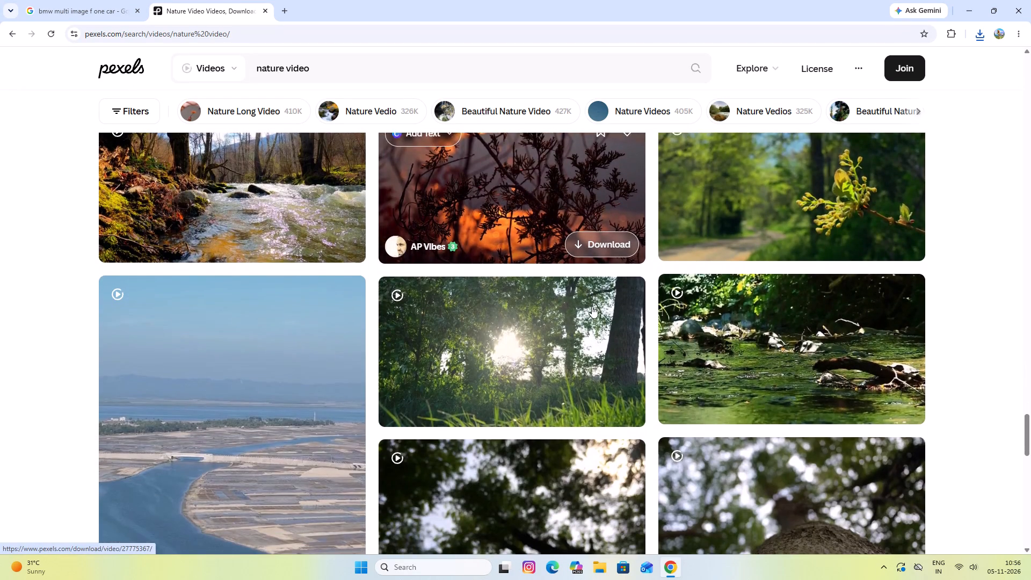
{"action": "scroll", "coordinate": [528, 314], "scroll_direction": "down", "scroll_amount": 1}
{"action": "scroll", "coordinate": [250, 317], "scroll_direction": "down", "scroll_amount": 3}
{"action": "scroll", "coordinate": [446, 283], "scroll_direction": "down", "scroll_amount": 2}
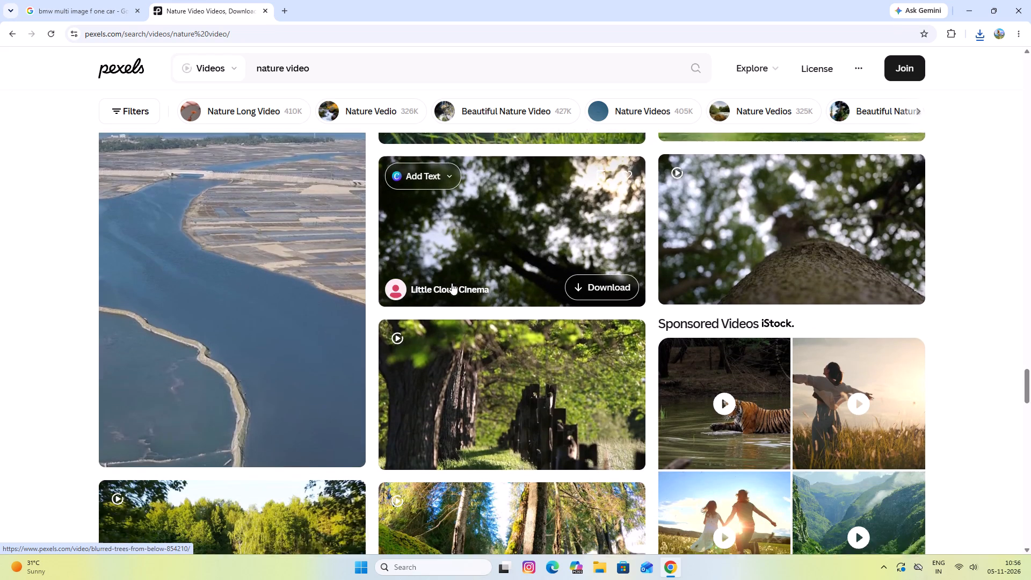
{"action": "scroll", "coordinate": [452, 283], "scroll_direction": "down", "scroll_amount": 1}
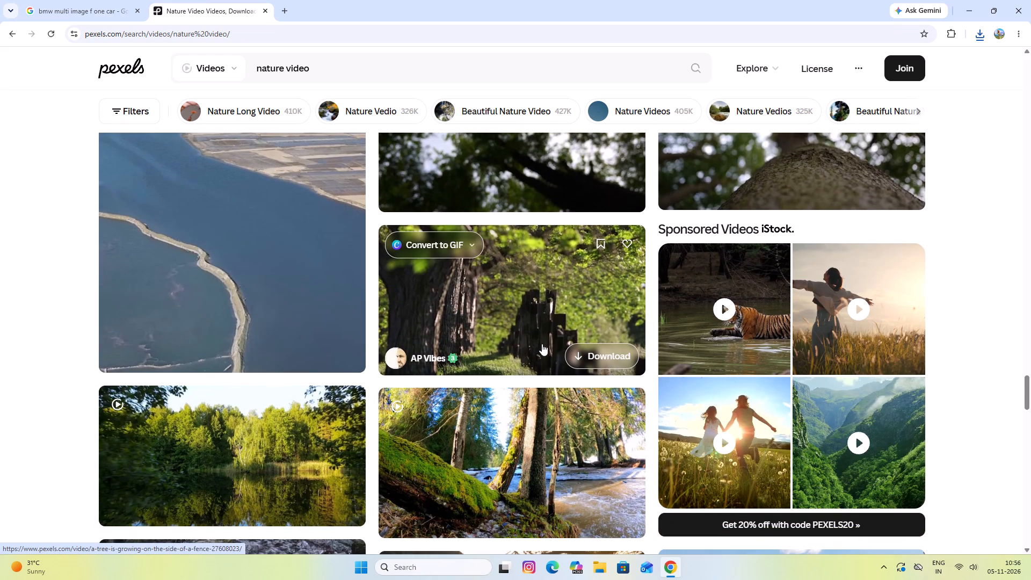
{"action": "scroll", "coordinate": [527, 354], "scroll_direction": "down", "scroll_amount": 3}
{"action": "scroll", "coordinate": [419, 368], "scroll_direction": "down", "scroll_amount": 3}
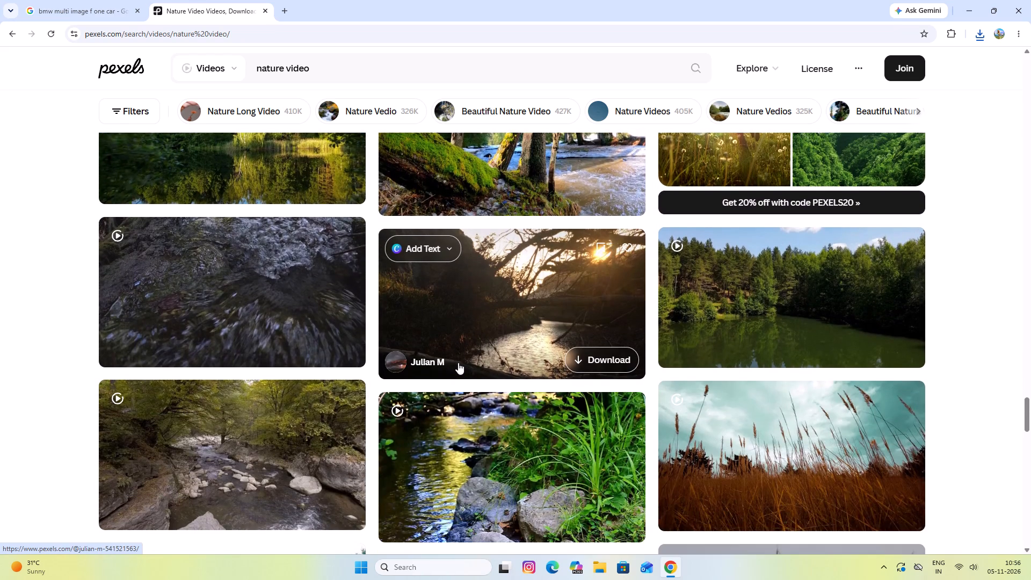
{"action": "left_click", "coordinate": [775, 411]}
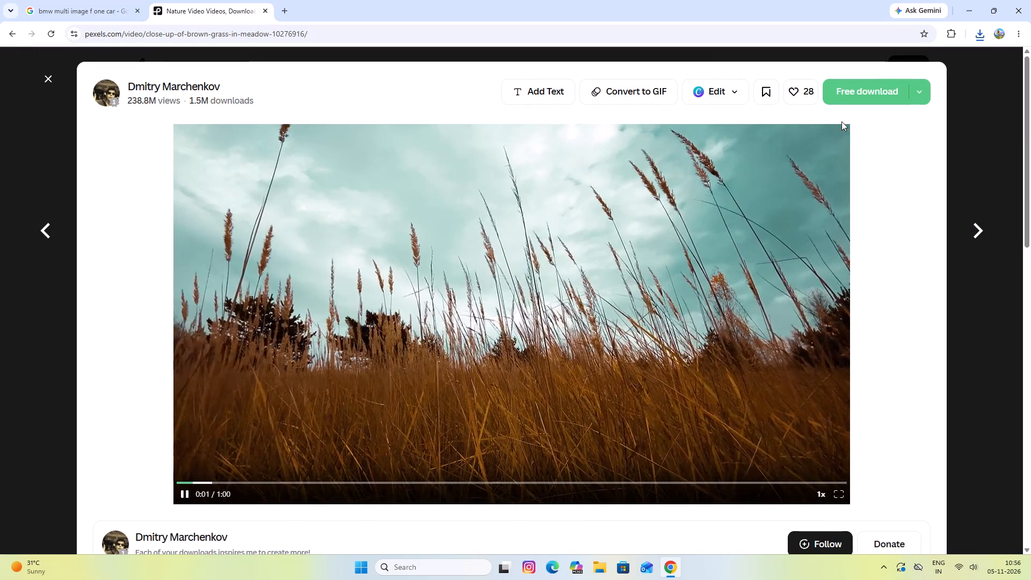
{"action": "left_click", "coordinate": [847, 95]}
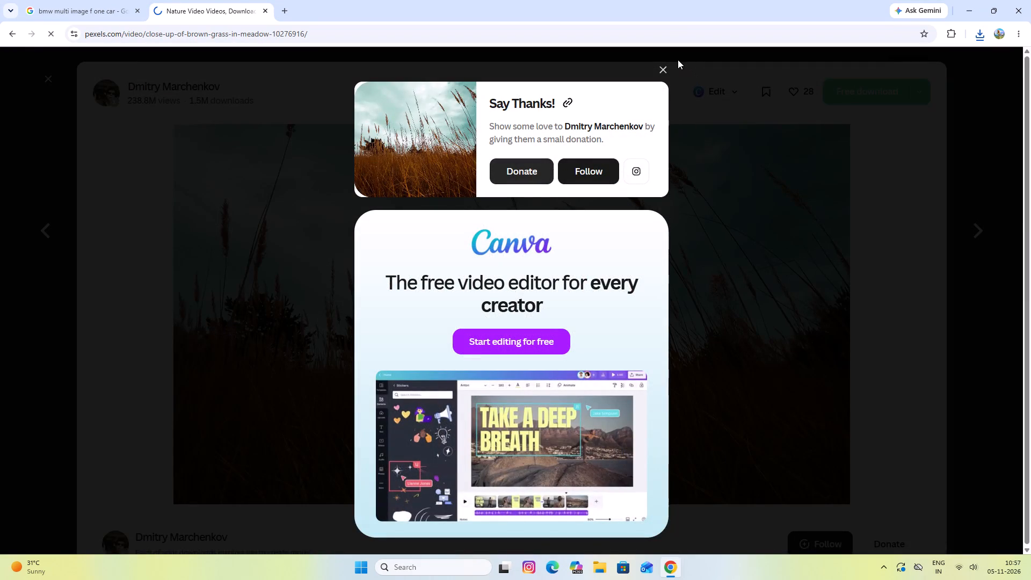
{"action": "left_click", "coordinate": [662, 68]}
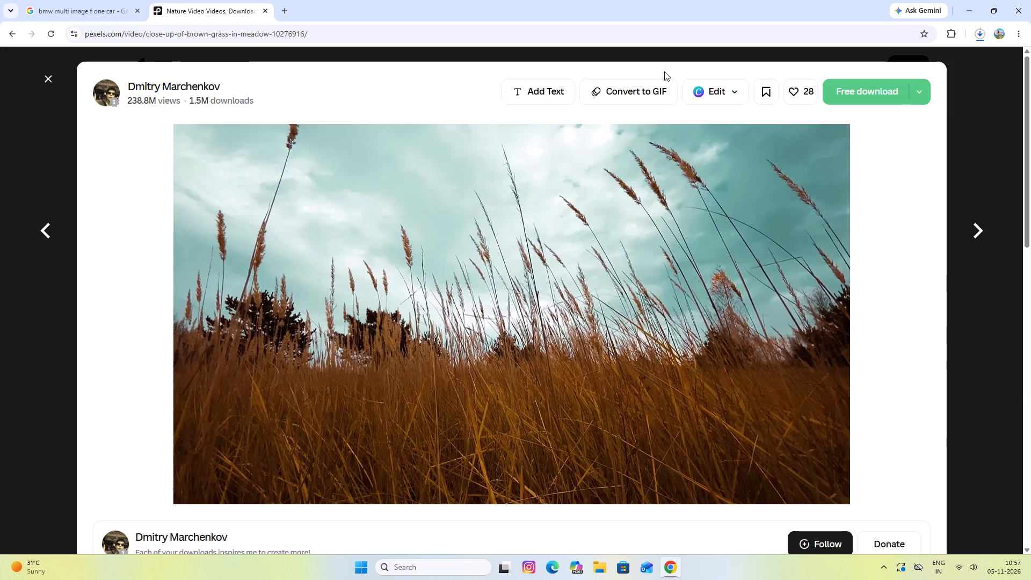
Return to the nature video results, download the sunset video over lush green fields, and close its view.
{"action": "left_click", "coordinate": [50, 81]}
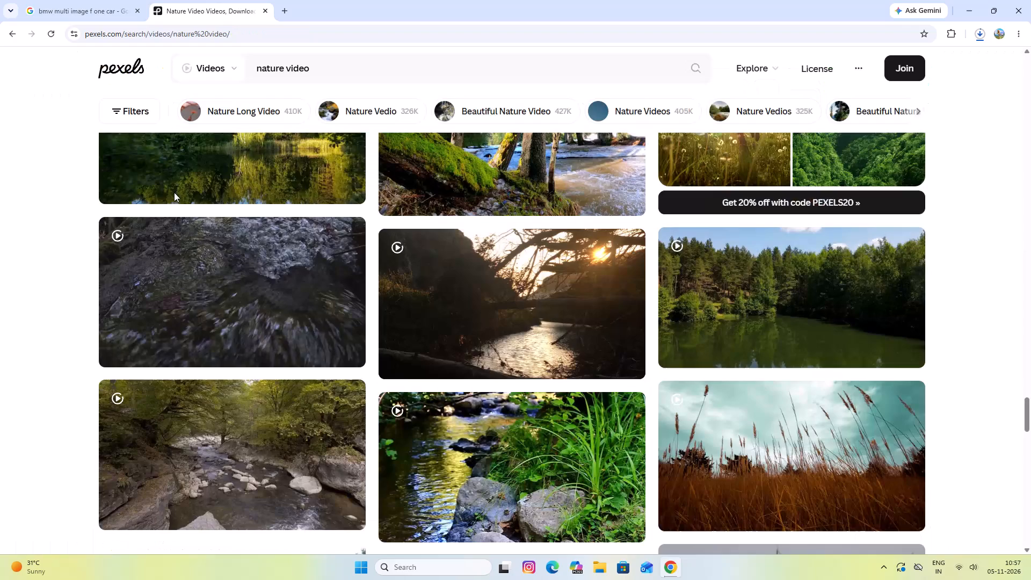
{"action": "scroll", "coordinate": [522, 365], "scroll_direction": "down", "scroll_amount": 6}
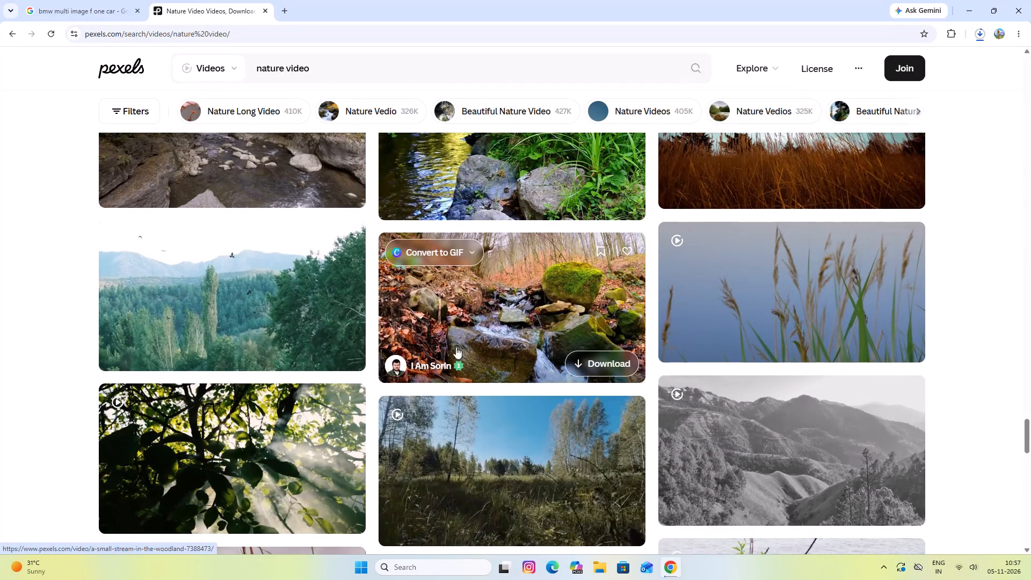
{"action": "scroll", "coordinate": [207, 287], "scroll_direction": "down", "scroll_amount": 5}
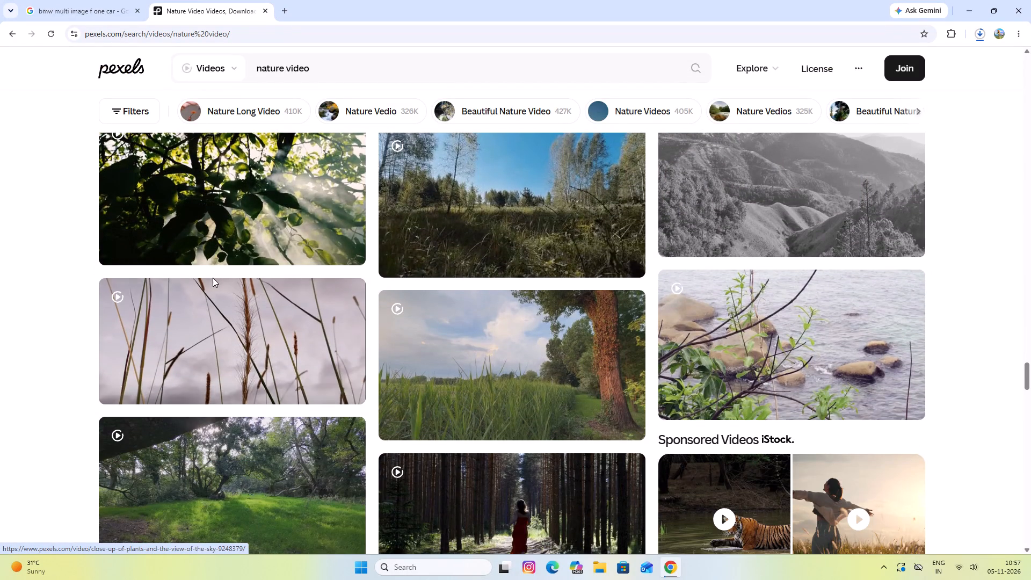
{"action": "left_click", "coordinate": [608, 367]}
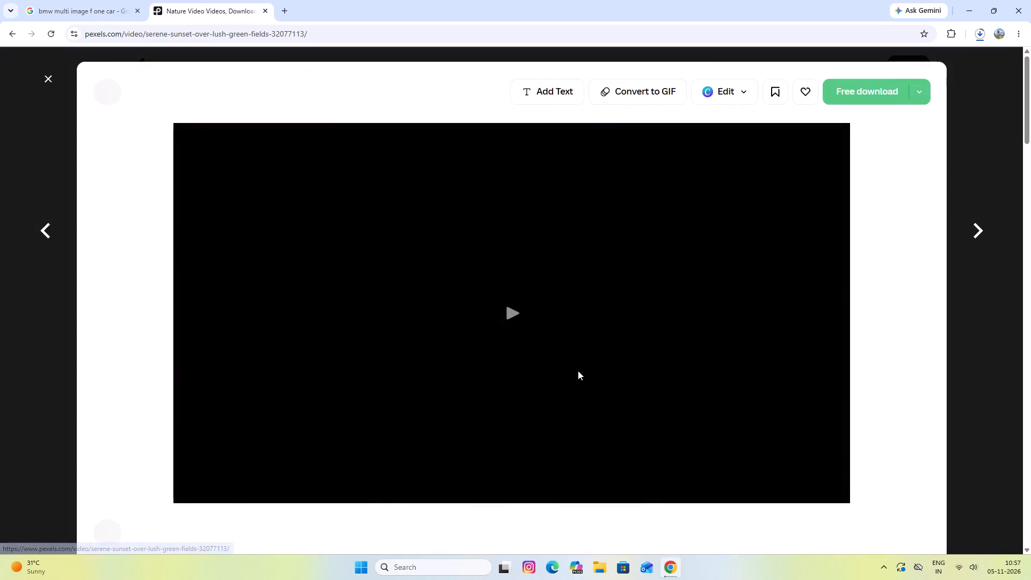
{"action": "left_click", "coordinate": [876, 90]}
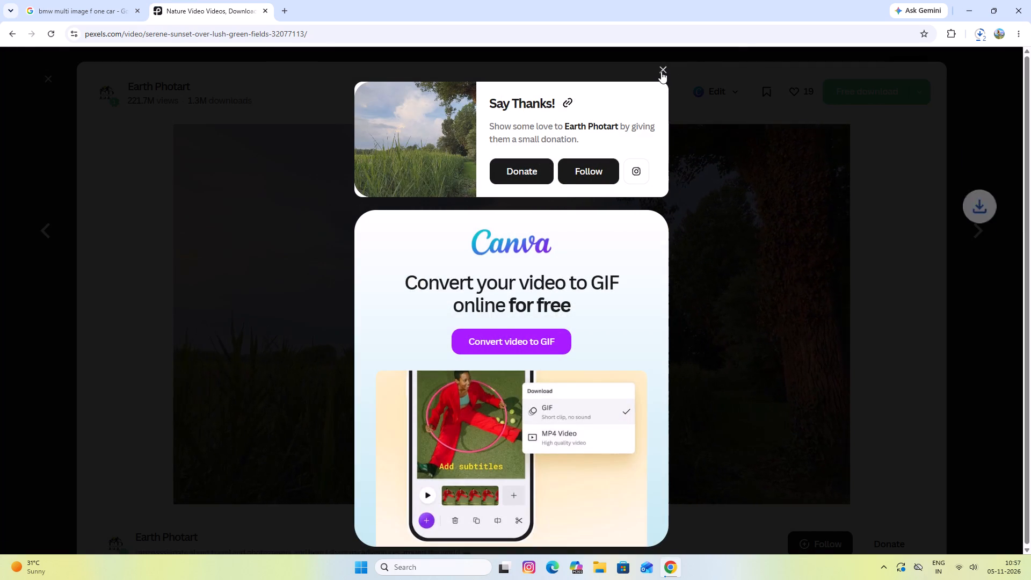
{"action": "left_click", "coordinate": [661, 71]}
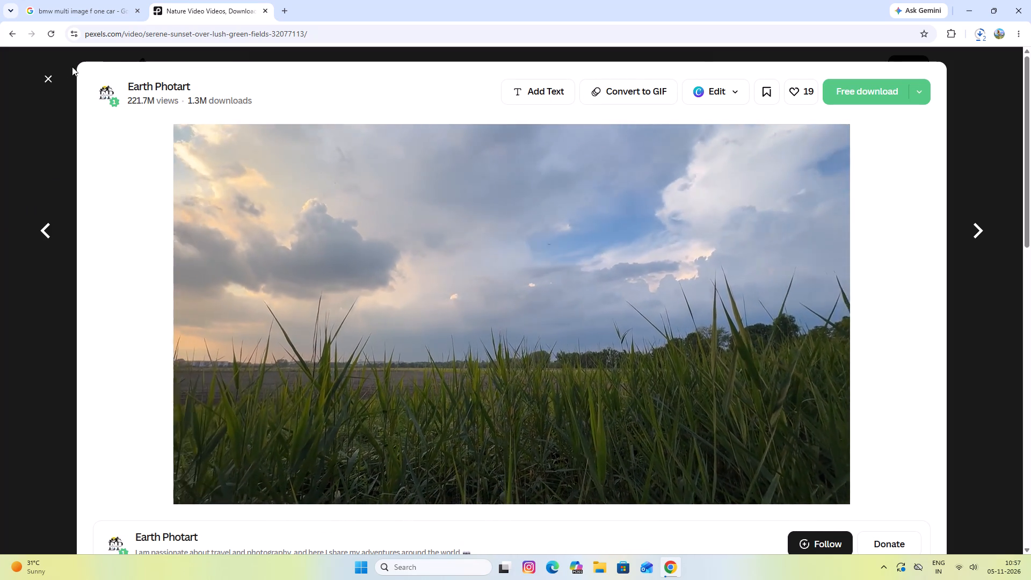
{"action": "left_click", "coordinate": [46, 78]}
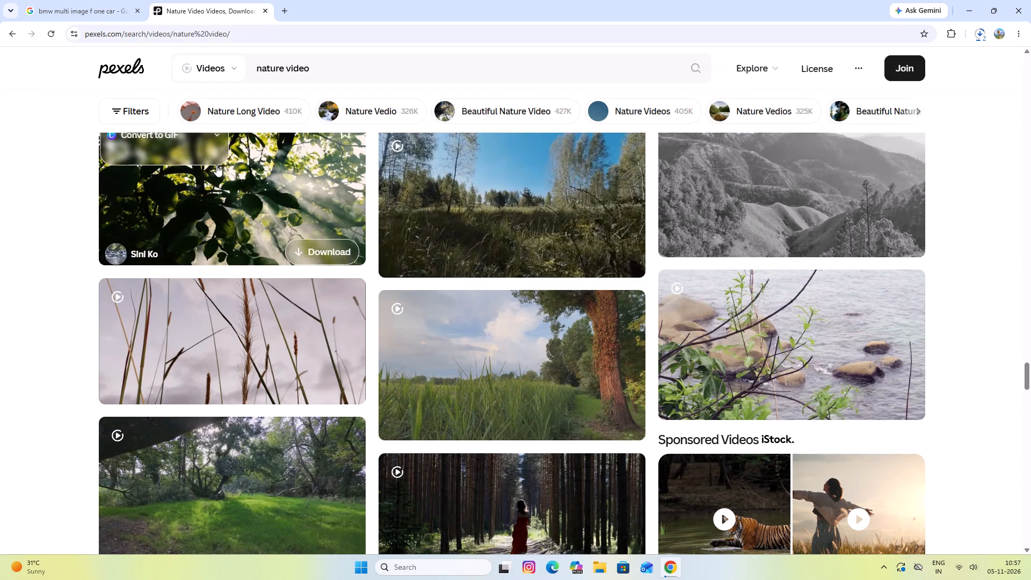
Reopen the green fields video, download the tree-lined countryside pathway video from its similar videos, and close the video view.
{"action": "left_click", "coordinate": [479, 329]}
{"action": "scroll", "coordinate": [534, 329], "scroll_direction": "down", "scroll_amount": 10}
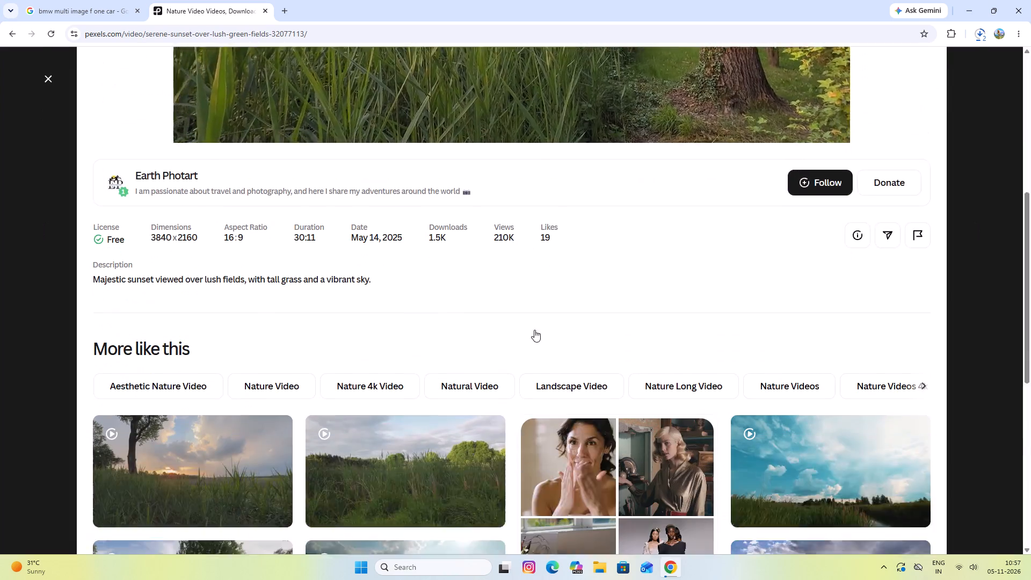
{"action": "scroll", "coordinate": [511, 335], "scroll_direction": "down", "scroll_amount": 3}
{"action": "scroll", "coordinate": [422, 354], "scroll_direction": "down", "scroll_amount": 4}
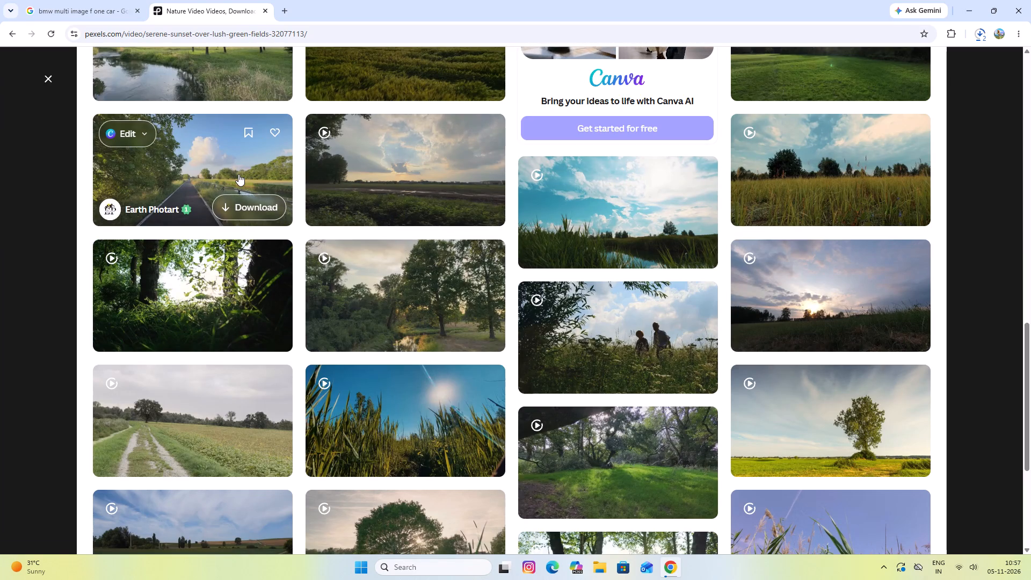
{"action": "left_click", "coordinate": [238, 174]}
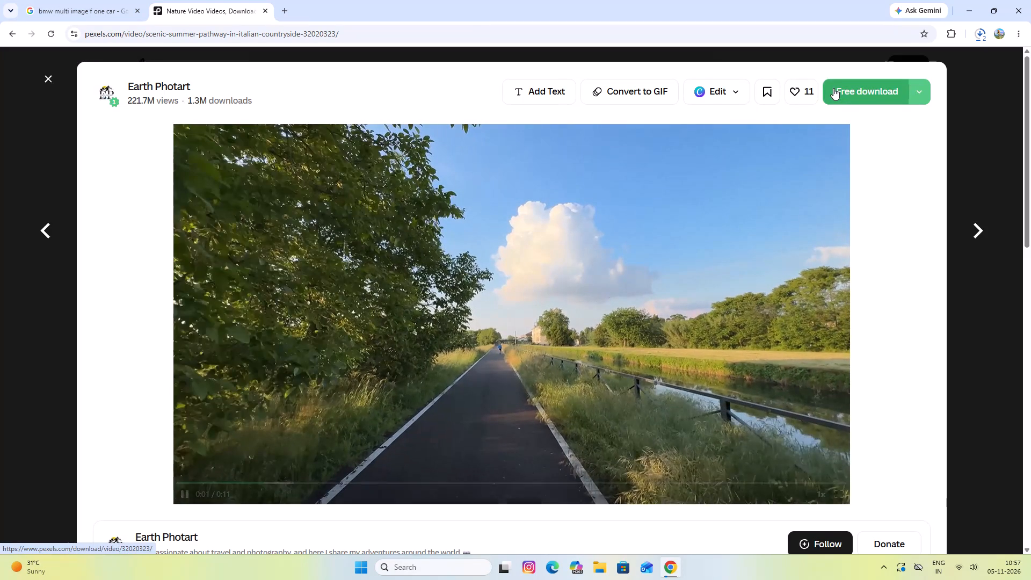
{"action": "left_click", "coordinate": [834, 89]}
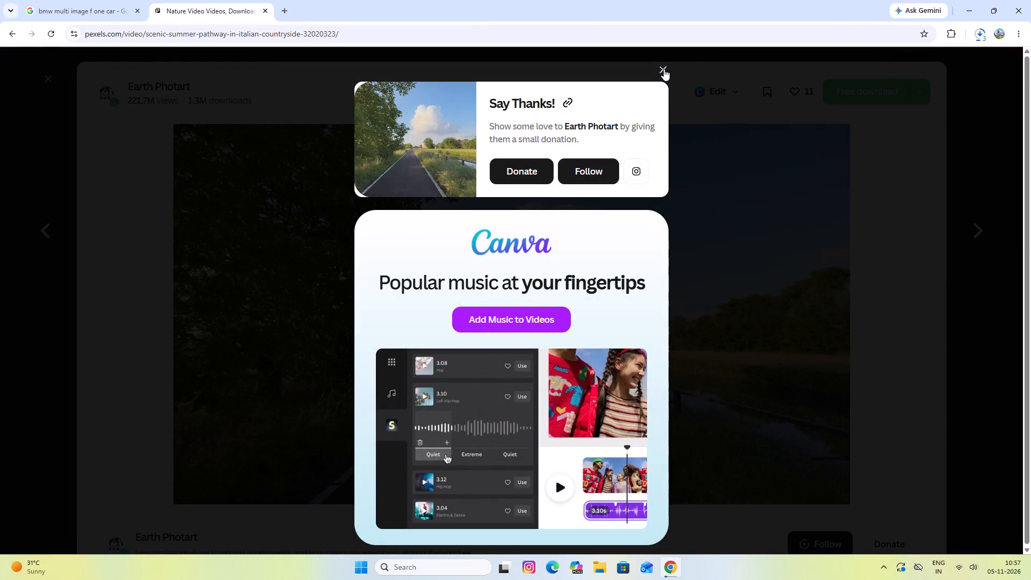
{"action": "left_click", "coordinate": [664, 68]}
{"action": "left_click", "coordinate": [51, 75]}
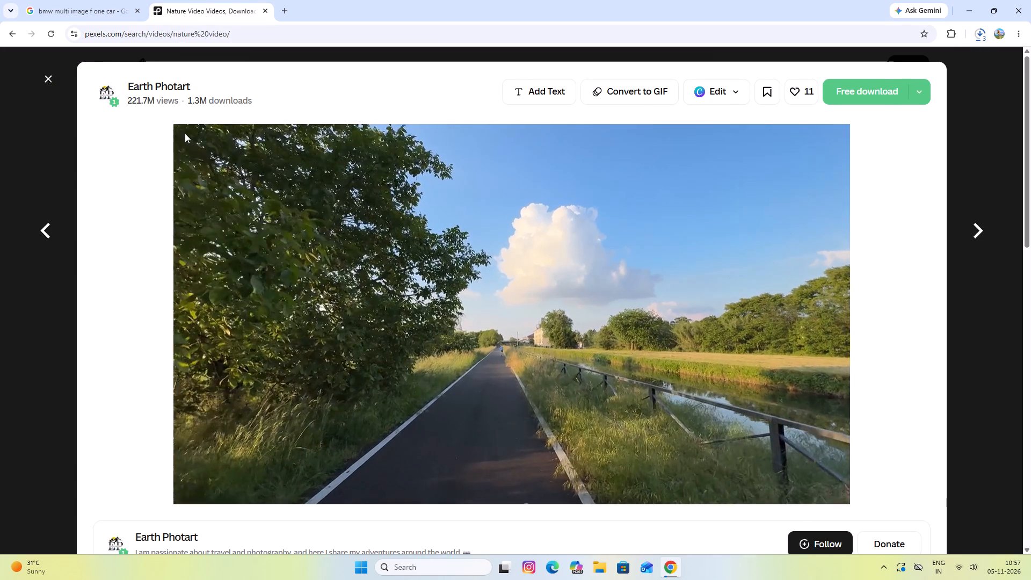
Browse further through the nature video results and preview the low-angle video of pine trees against a cloudy sky.
{"action": "scroll", "coordinate": [594, 420], "scroll_direction": "down", "scroll_amount": 2}
{"action": "scroll", "coordinate": [646, 473], "scroll_direction": "down", "scroll_amount": 4}
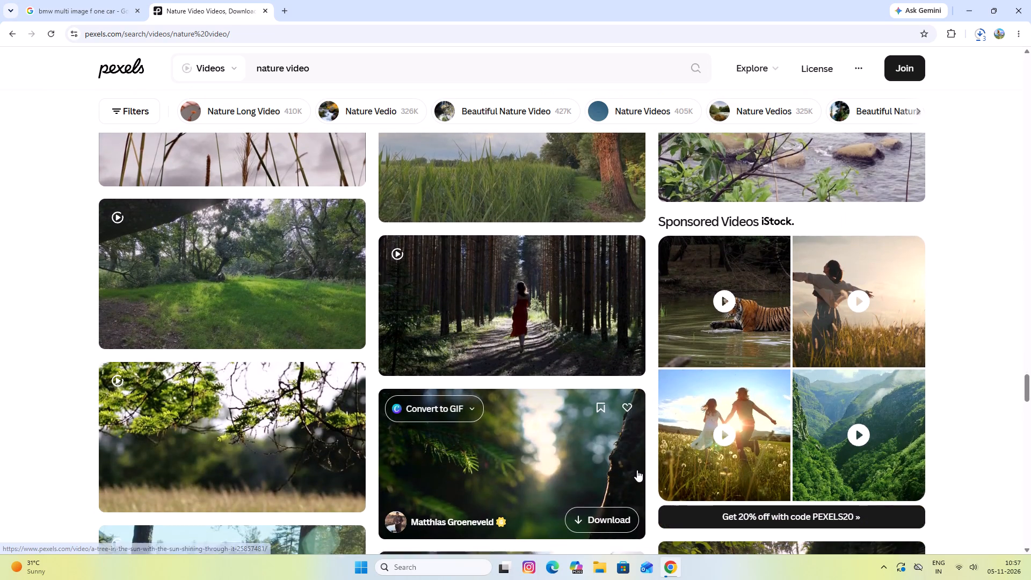
{"action": "scroll", "coordinate": [637, 470], "scroll_direction": "down", "scroll_amount": 4}
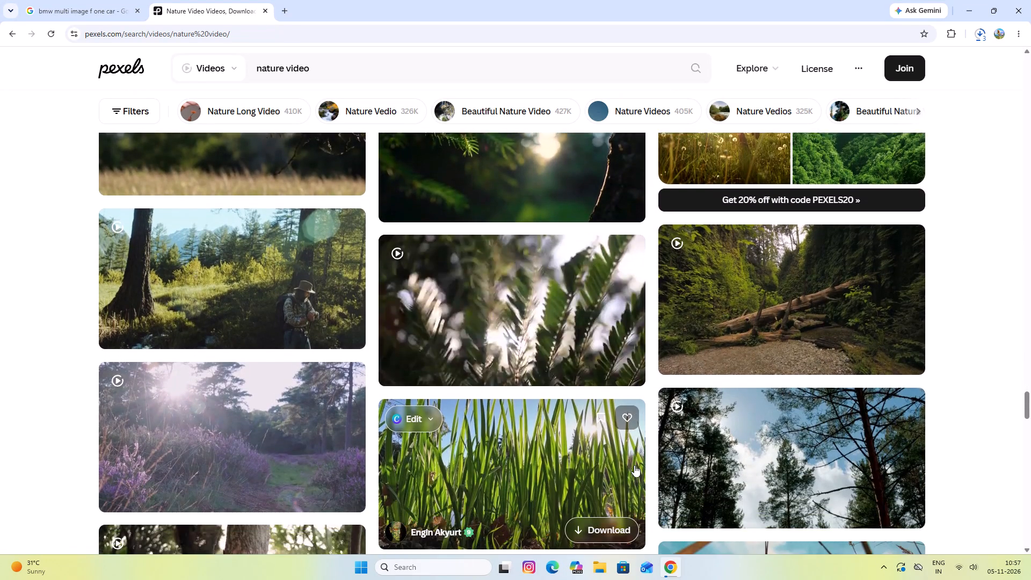
{"action": "scroll", "coordinate": [634, 465], "scroll_direction": "down", "scroll_amount": 2}
{"action": "left_click", "coordinate": [758, 359]}
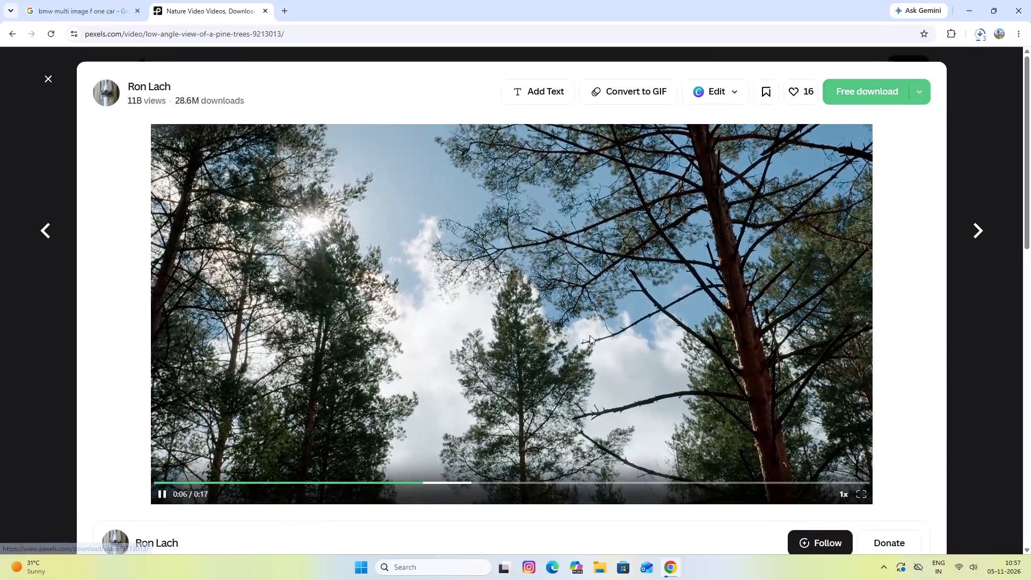
Find the upward view of wind-blown trees framing a clear blue sky among the similar videos and download it.
{"action": "scroll", "coordinate": [590, 335], "scroll_direction": "down", "scroll_amount": 6}
{"action": "scroll", "coordinate": [600, 383], "scroll_direction": "down", "scroll_amount": 4}
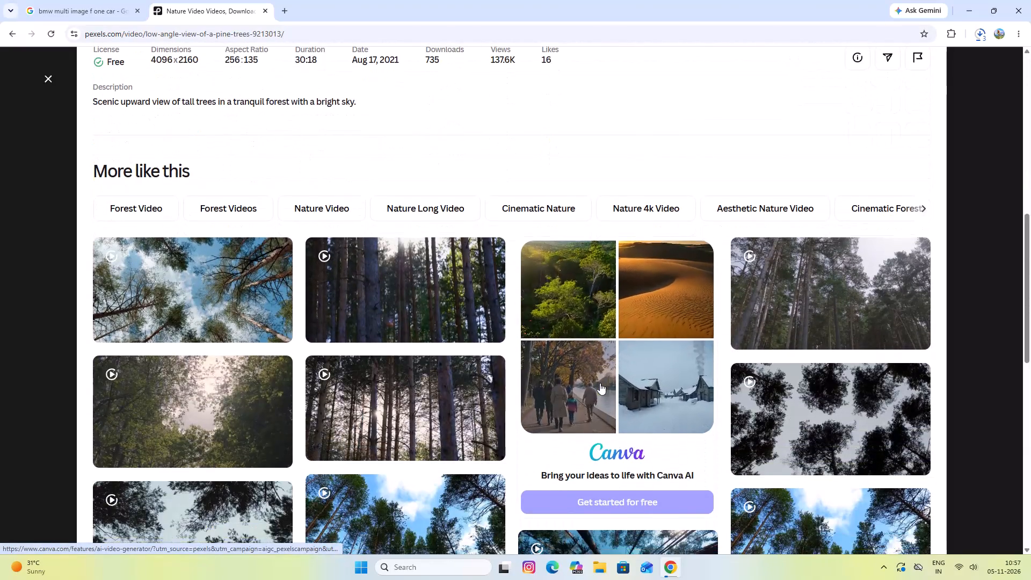
{"action": "scroll", "coordinate": [600, 385], "scroll_direction": "down", "scroll_amount": 4}
{"action": "scroll", "coordinate": [550, 399], "scroll_direction": "down", "scroll_amount": 1}
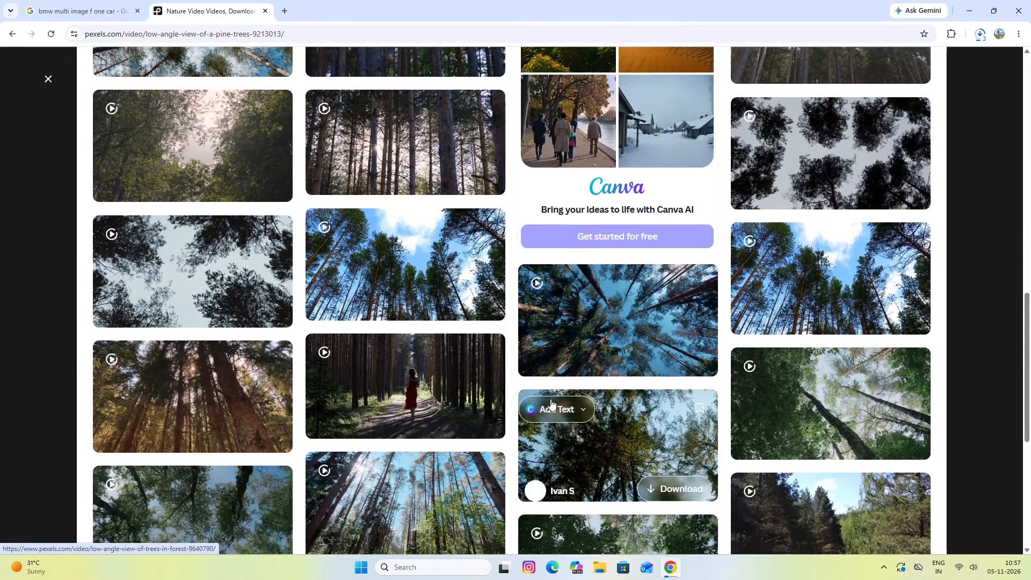
{"action": "scroll", "coordinate": [550, 399], "scroll_direction": "down", "scroll_amount": 4}
{"action": "scroll", "coordinate": [773, 347], "scroll_direction": "down", "scroll_amount": 1}
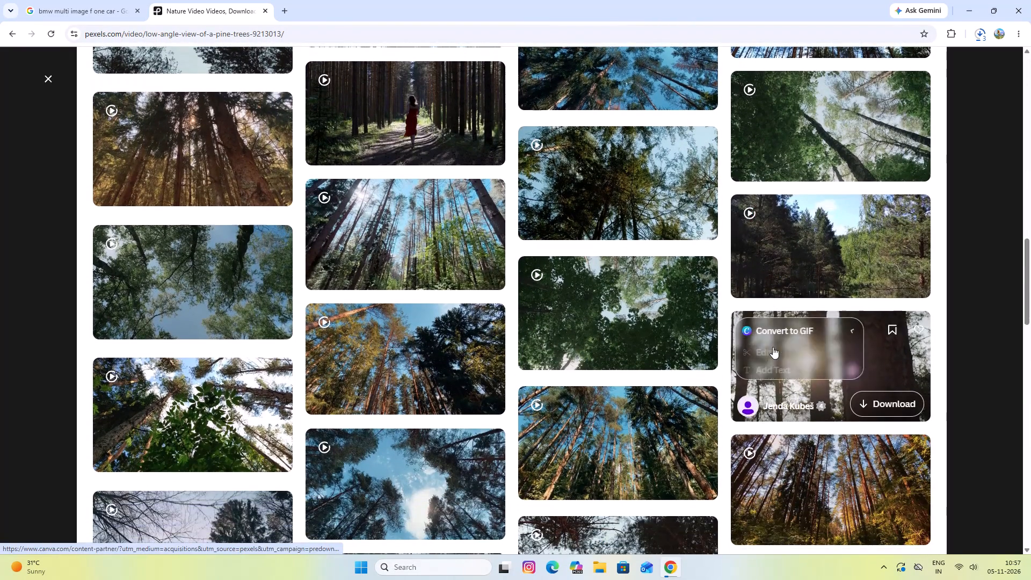
{"action": "scroll", "coordinate": [773, 347], "scroll_direction": "down", "scroll_amount": 3}
{"action": "scroll", "coordinate": [619, 394], "scroll_direction": "down", "scroll_amount": 5}
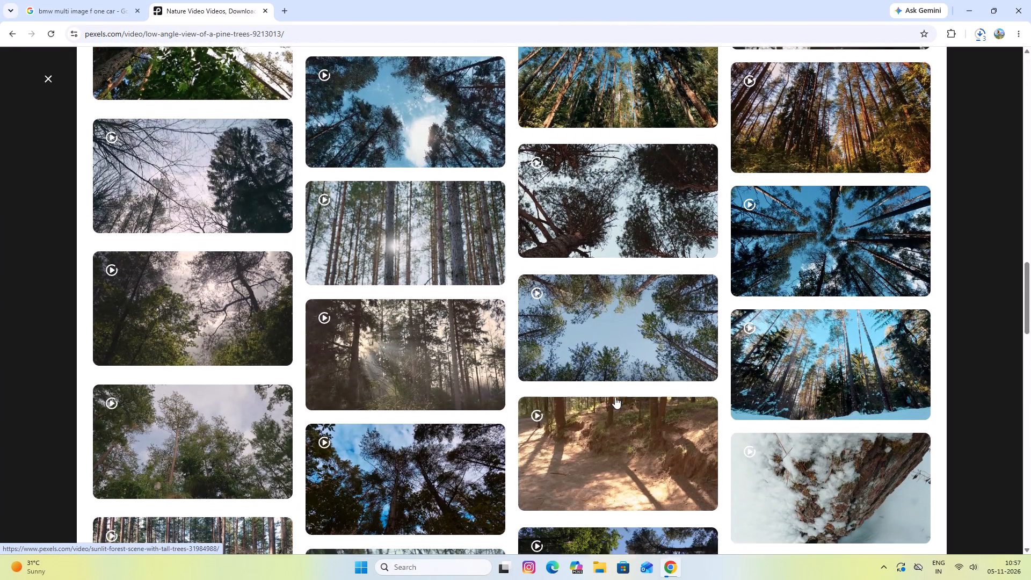
{"action": "left_click", "coordinate": [618, 287]}
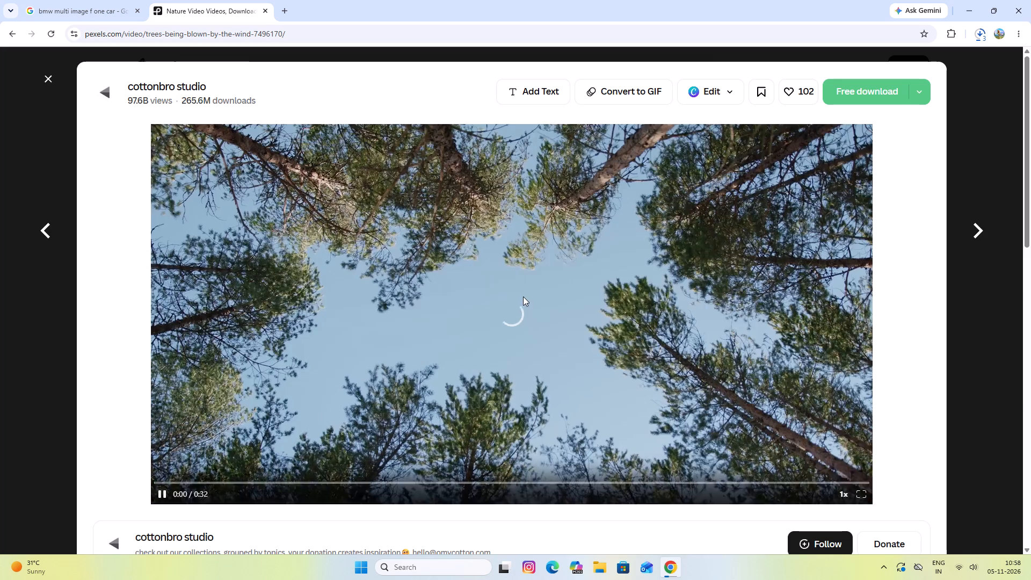
{"action": "left_click", "coordinate": [856, 90]}
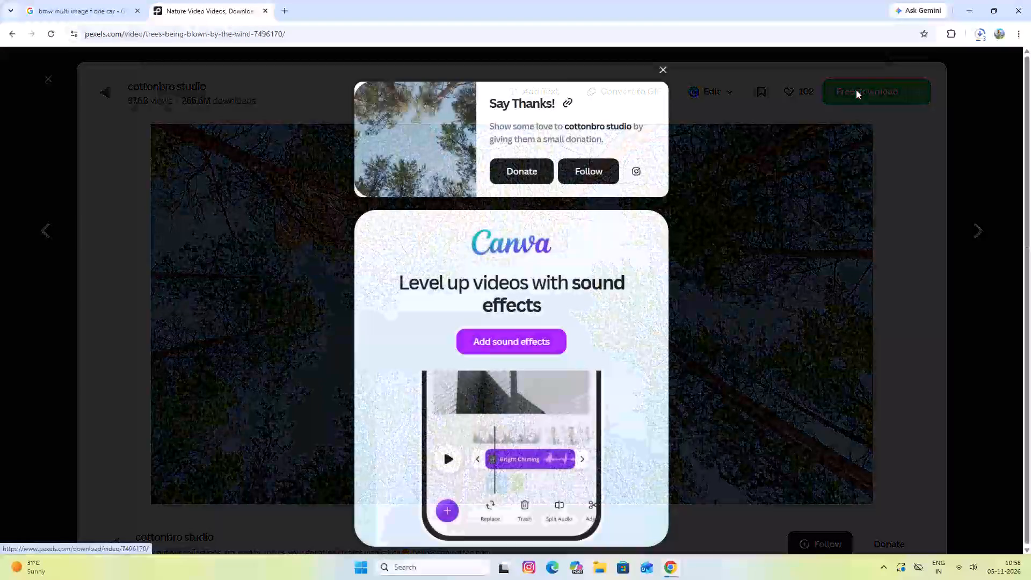
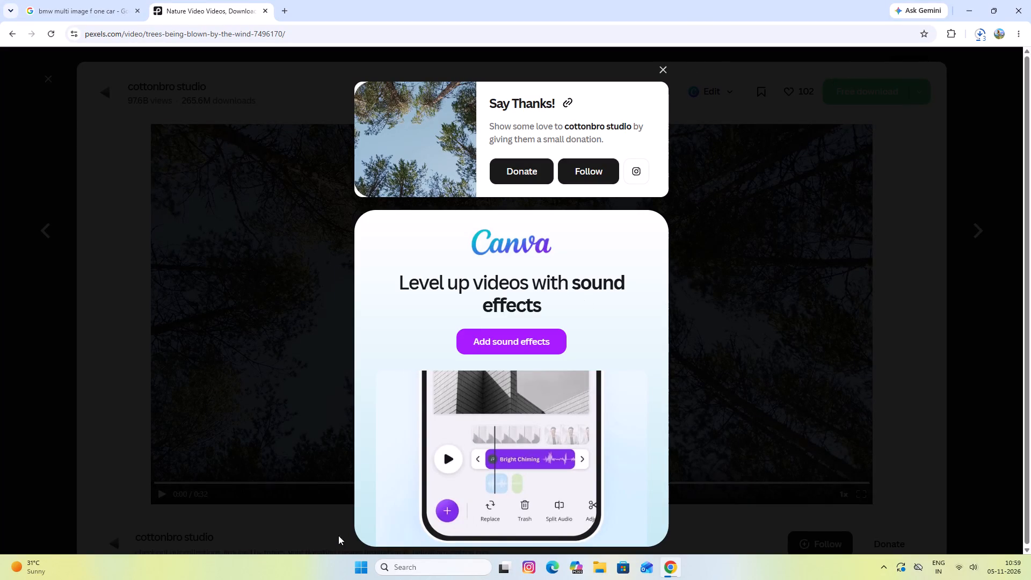
Switch to Adobe Premiere Pro 2026 by launching it from the recent searches.
{"action": "left_click", "coordinate": [419, 566]}
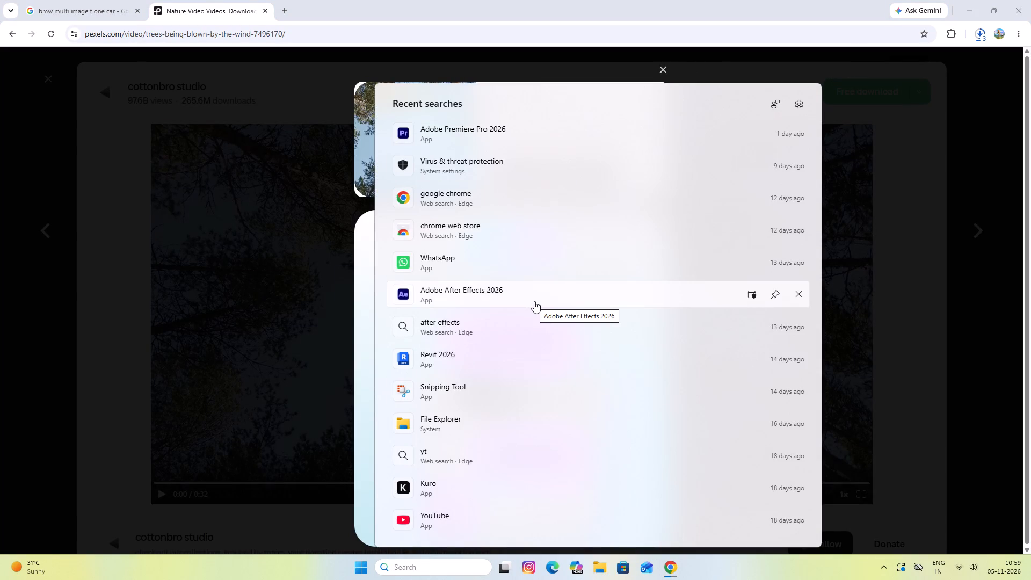
{"action": "double_click", "coordinate": [561, 136]}
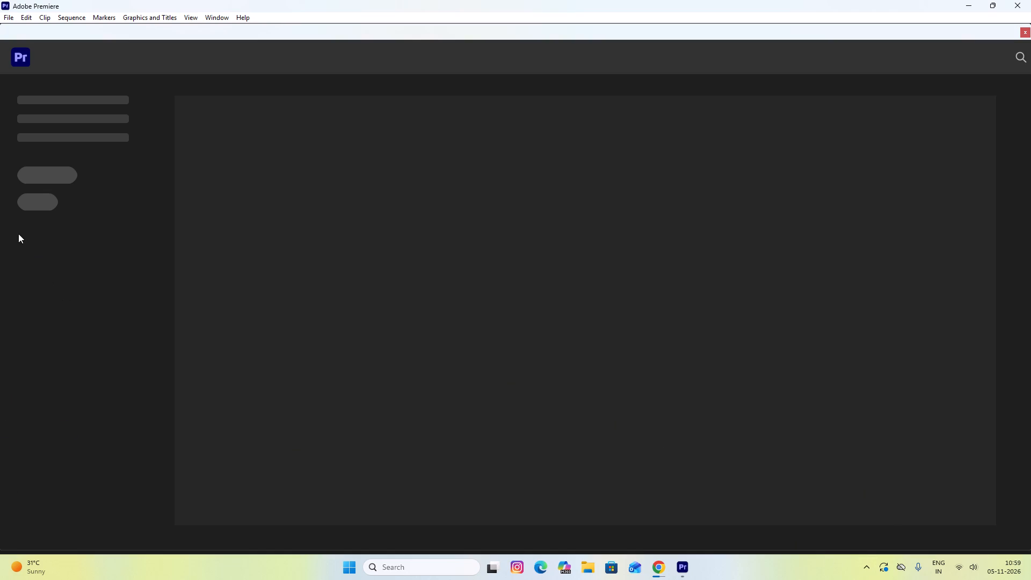
{"action": "left_click", "coordinate": [41, 205]}
{"action": "double_click", "coordinate": [62, 256]}
{"action": "right_click", "coordinate": [62, 256]}
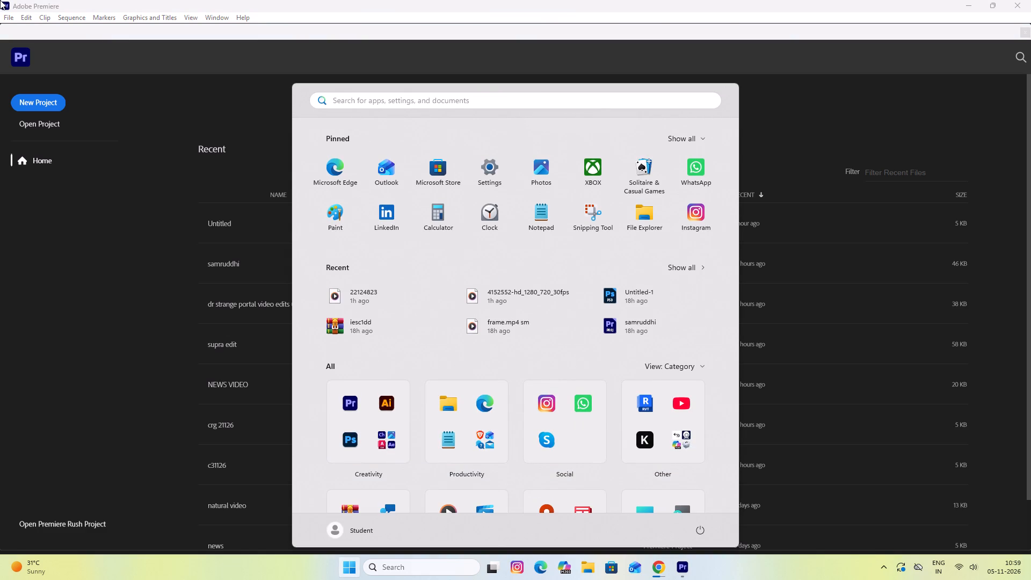
{"action": "left_click", "coordinate": [72, 404]}
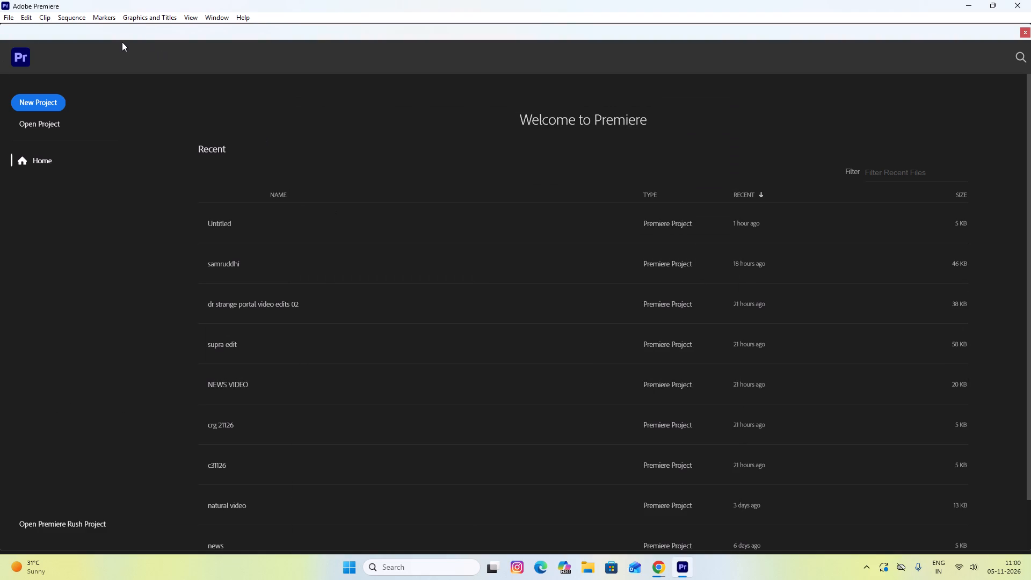
Create a new project named Untitled, replacing the existing project of the same name.
{"action": "left_click", "coordinate": [58, 103]}
{"action": "left_click", "coordinate": [565, 332]}
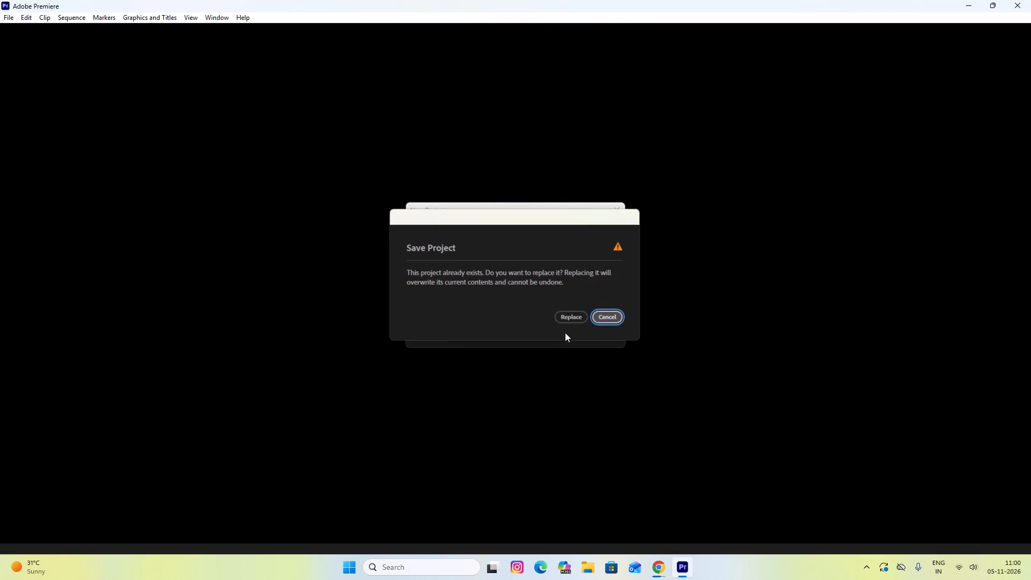
{"action": "left_click", "coordinate": [578, 323]}
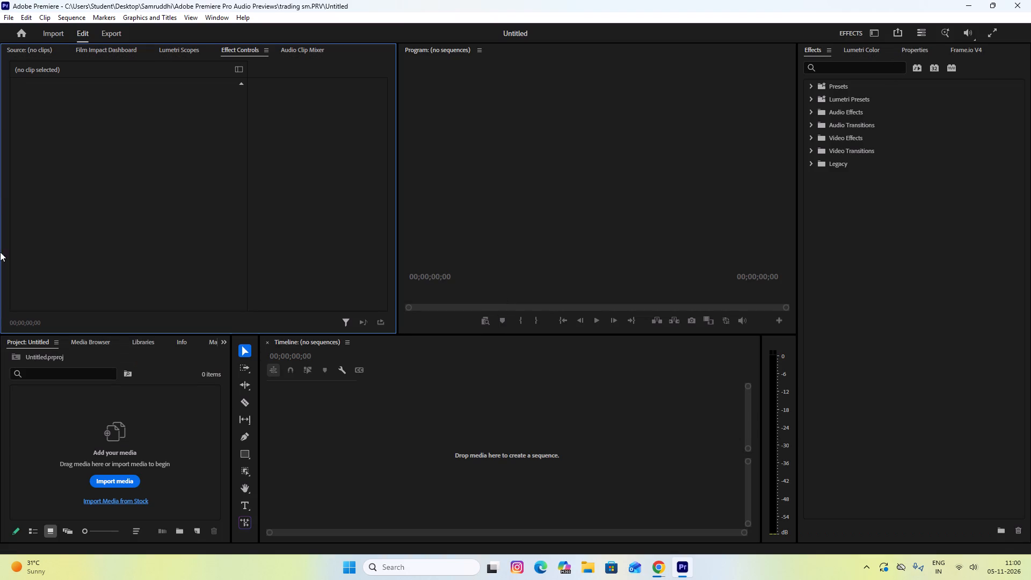
Import the five nature videos listed under Today in the Downloads folder into the project.
{"action": "double_click", "coordinate": [184, 405]}
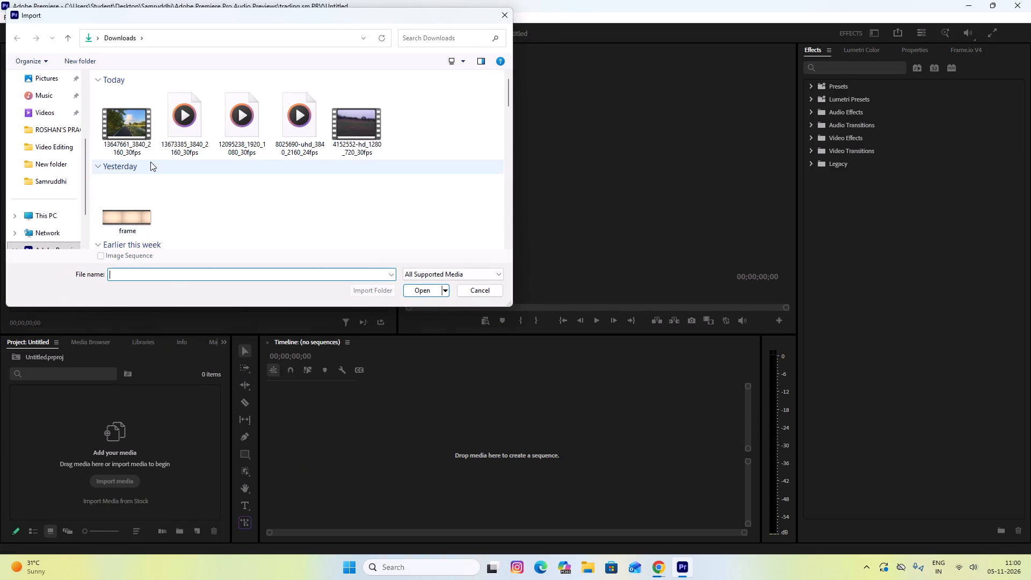
{"action": "left_click", "coordinate": [130, 138], "text": "shift"}
{"action": "left_click", "coordinate": [179, 138], "text": "shift"}
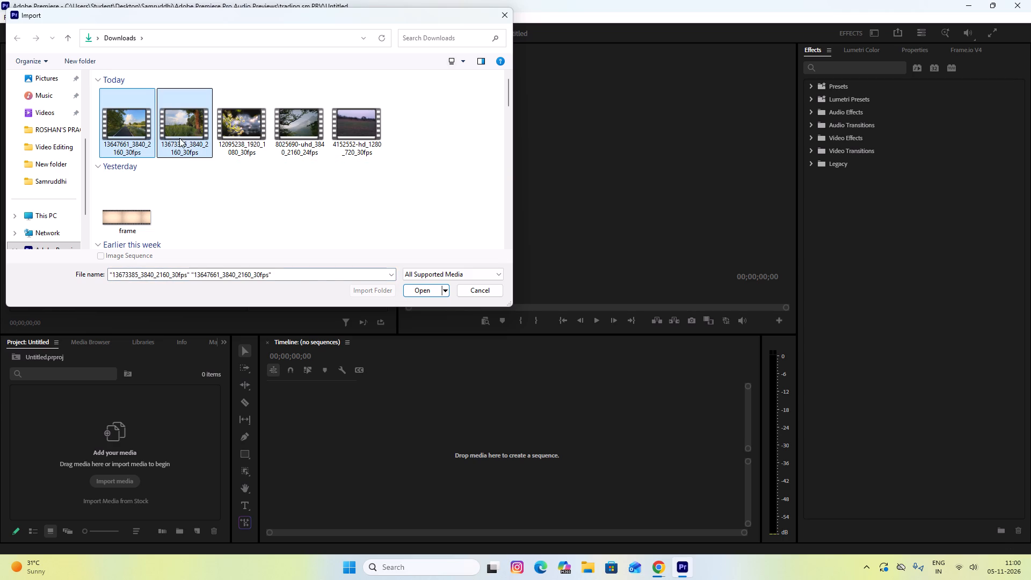
{"action": "left_click", "coordinate": [244, 128], "text": "shift"}
{"action": "left_click", "coordinate": [296, 122], "text": "shift"}
{"action": "left_click", "coordinate": [348, 122], "text": "shift"}
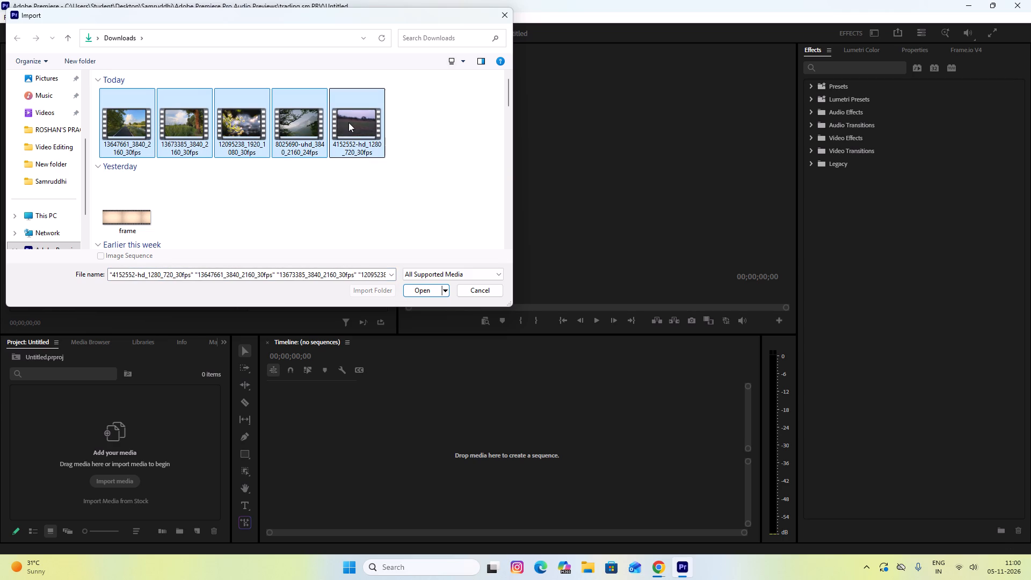
{"action": "left_click", "coordinate": [429, 287]}
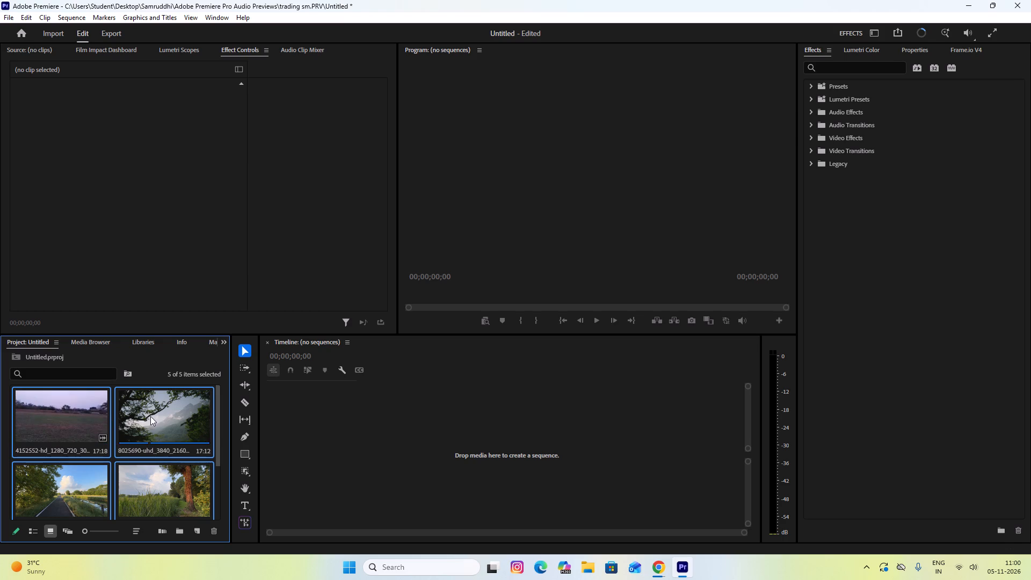
Create a sequence from the countryside road clip 13647661_3840_2160_30fps by placing it on the empty timeline.
{"action": "scroll", "coordinate": [130, 465], "scroll_direction": "down", "scroll_amount": 3}
{"action": "scroll", "coordinate": [90, 478], "scroll_direction": "up", "scroll_amount": 1}
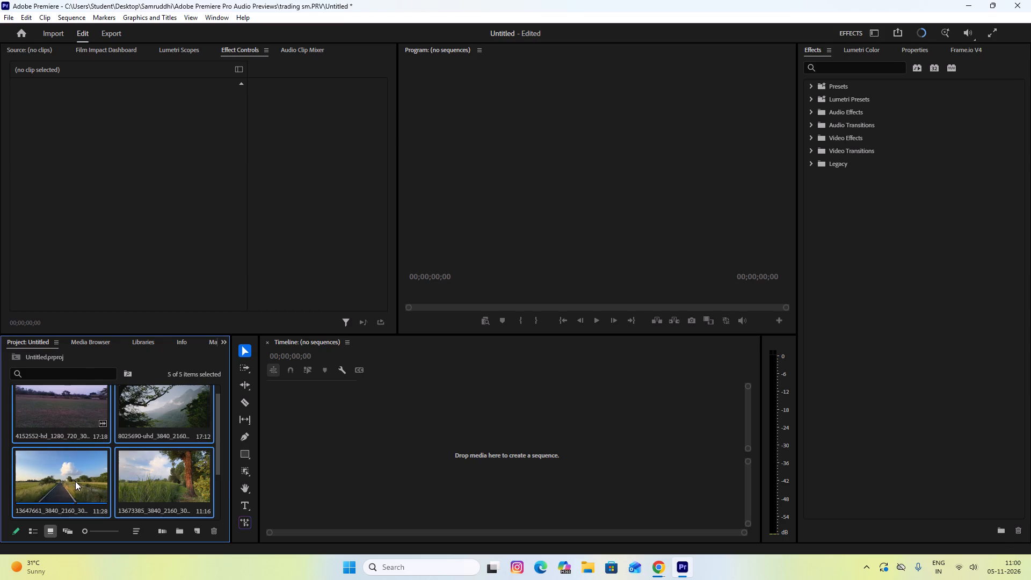
{"action": "double_click", "coordinate": [75, 481]}
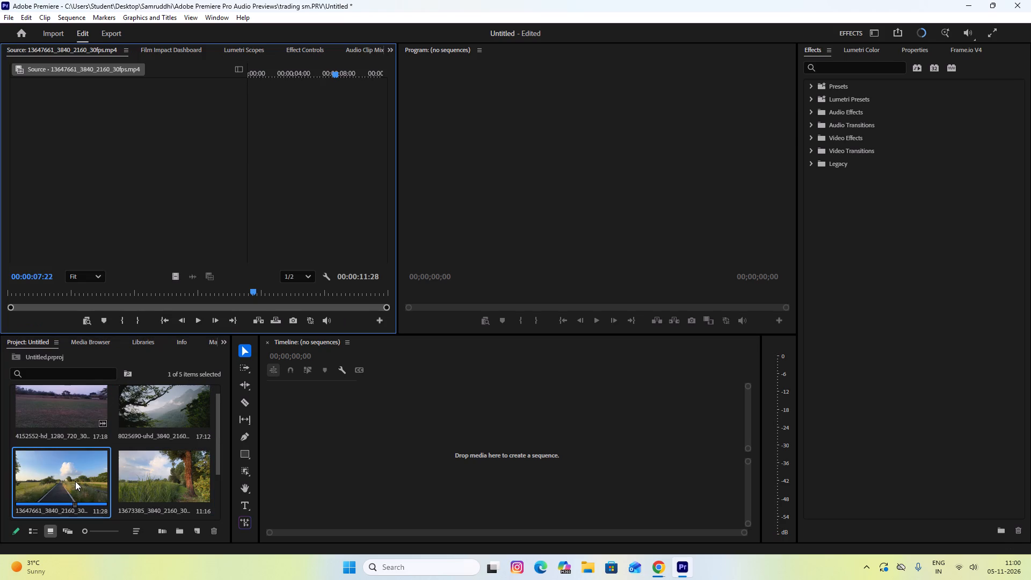
{"action": "left_click_drag", "start_coordinate": [75, 481], "coordinate": [270, 487]}
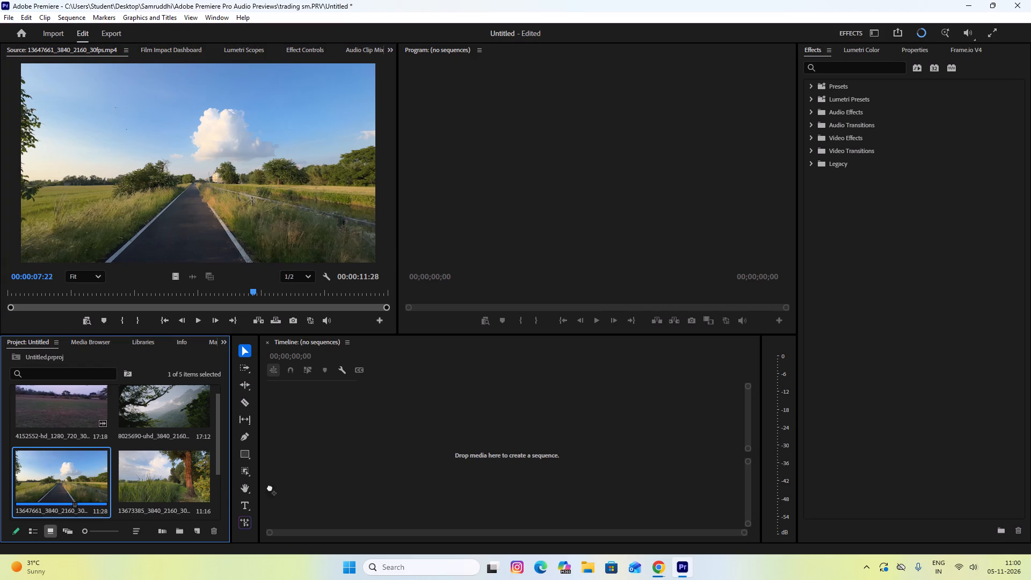
{"action": "left_click_drag", "start_coordinate": [270, 487], "coordinate": [345, 450]}
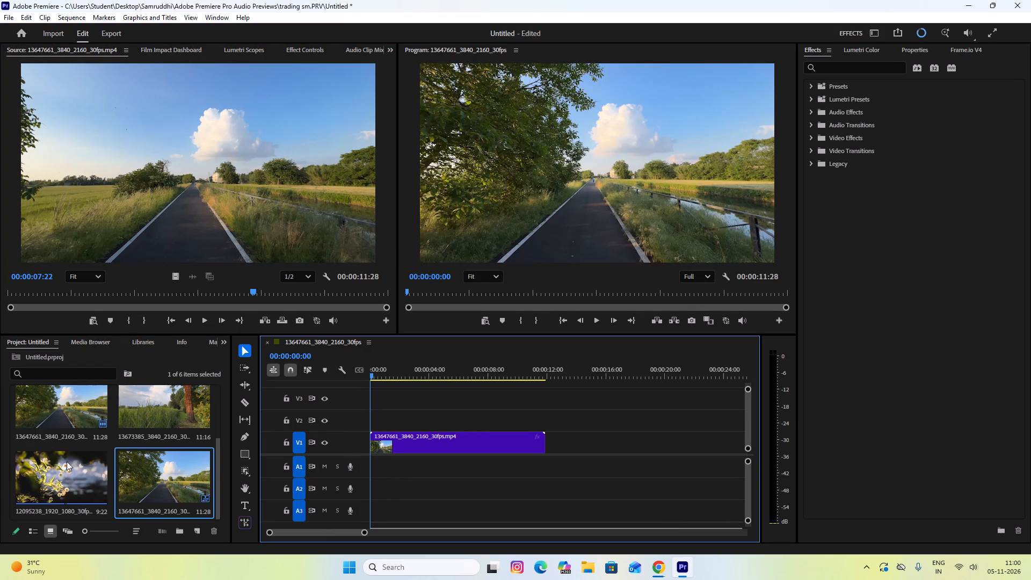
Add the grassy field clip 13673385_3840_2160_30fps to track V1 directly after the road clip.
{"action": "scroll", "coordinate": [68, 460], "scroll_direction": "up", "scroll_amount": 5}
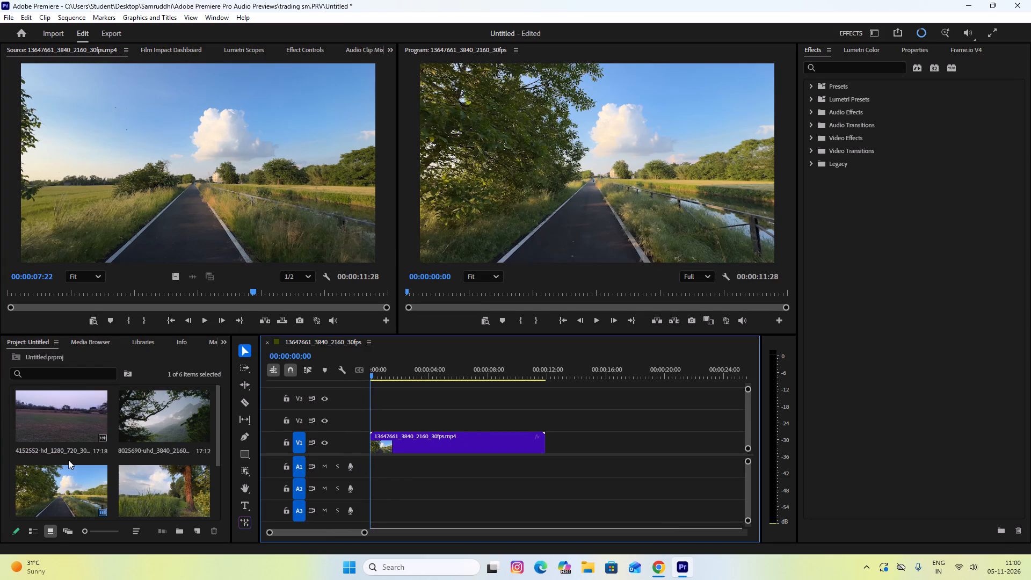
{"action": "scroll", "coordinate": [68, 460], "scroll_direction": "up", "scroll_amount": 2}
{"action": "left_click", "coordinate": [169, 410]}
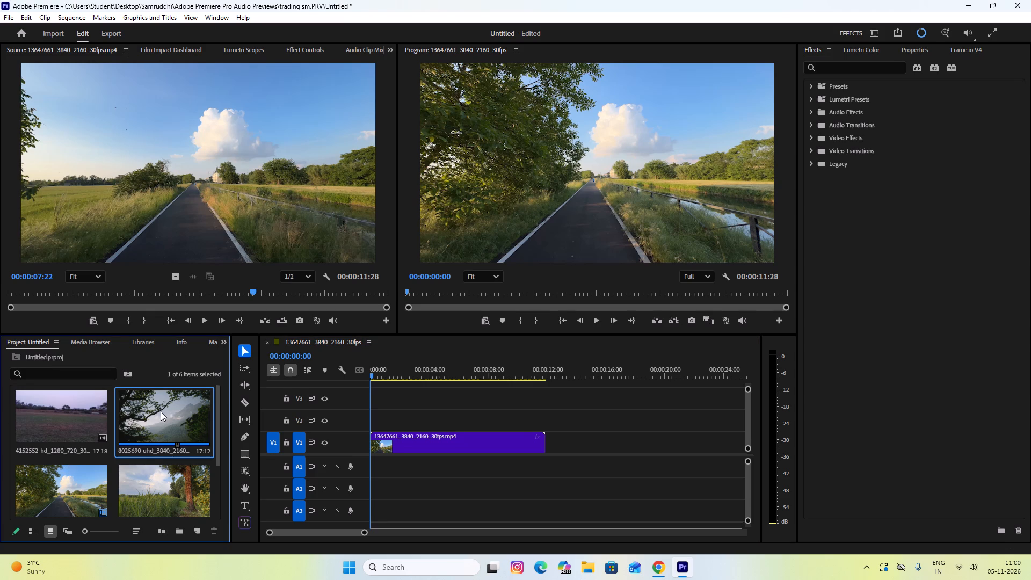
{"action": "scroll", "coordinate": [162, 412], "scroll_direction": "down", "scroll_amount": 3}
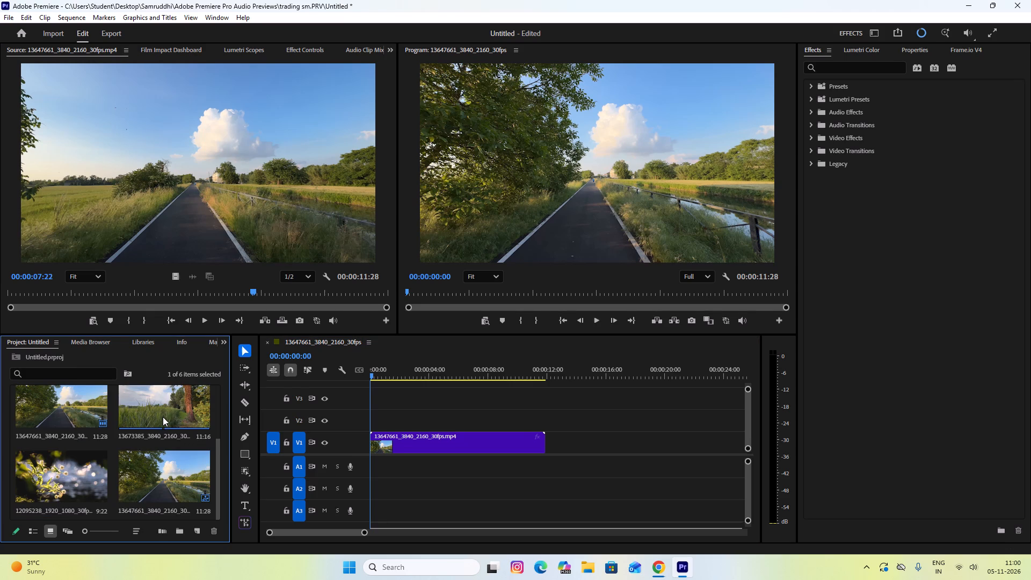
{"action": "left_click", "coordinate": [166, 412]}
{"action": "left_click_drag", "start_coordinate": [166, 412], "coordinate": [597, 439]}
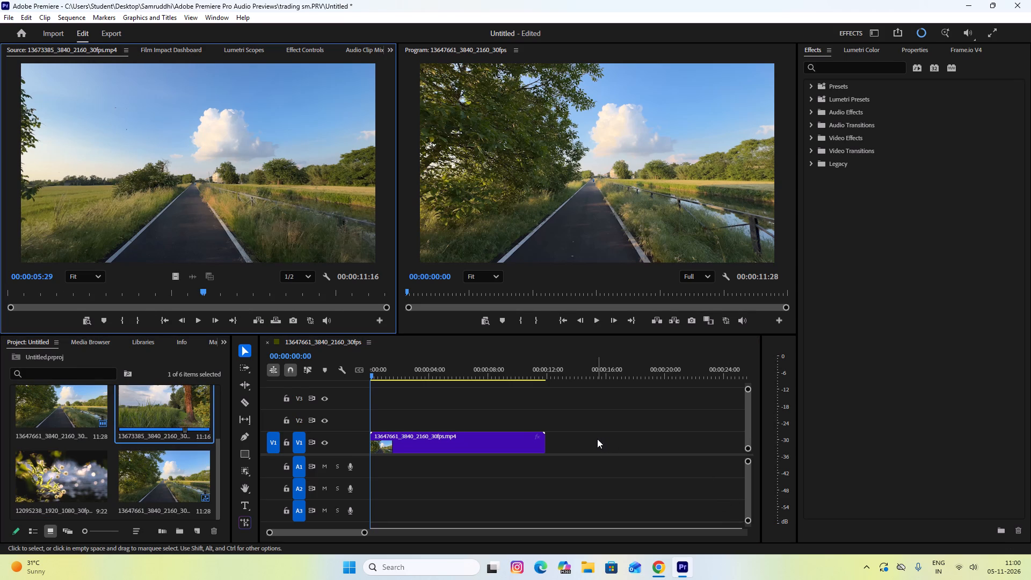
{"action": "left_click", "coordinate": [143, 411]}
{"action": "left_click_drag", "start_coordinate": [147, 408], "coordinate": [148, 407]}
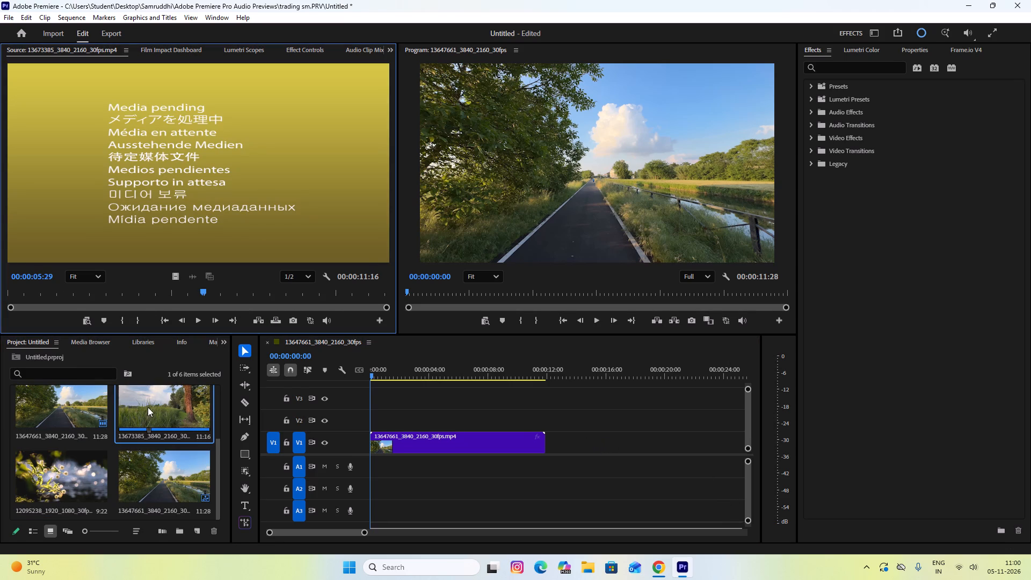
{"action": "left_click_drag", "start_coordinate": [148, 407], "coordinate": [599, 443]}
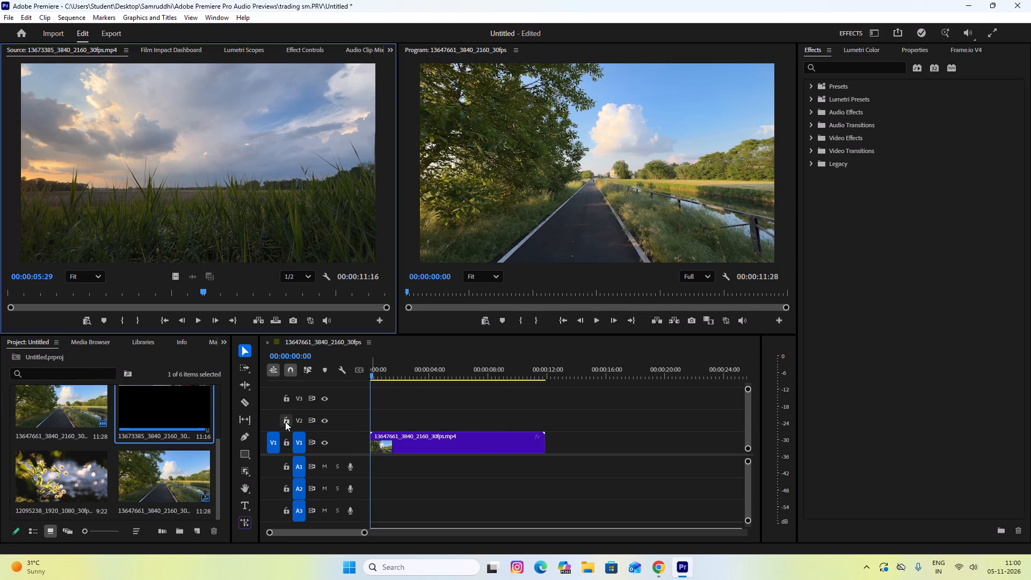
{"action": "left_click_drag", "start_coordinate": [144, 395], "coordinate": [515, 429]}
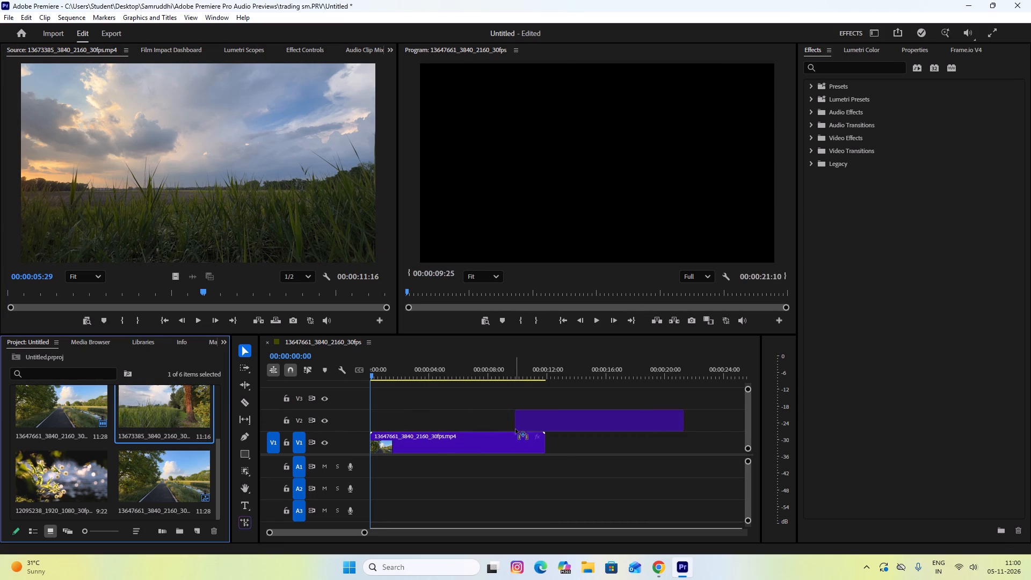
{"action": "left_click_drag", "start_coordinate": [515, 429], "coordinate": [548, 447]}
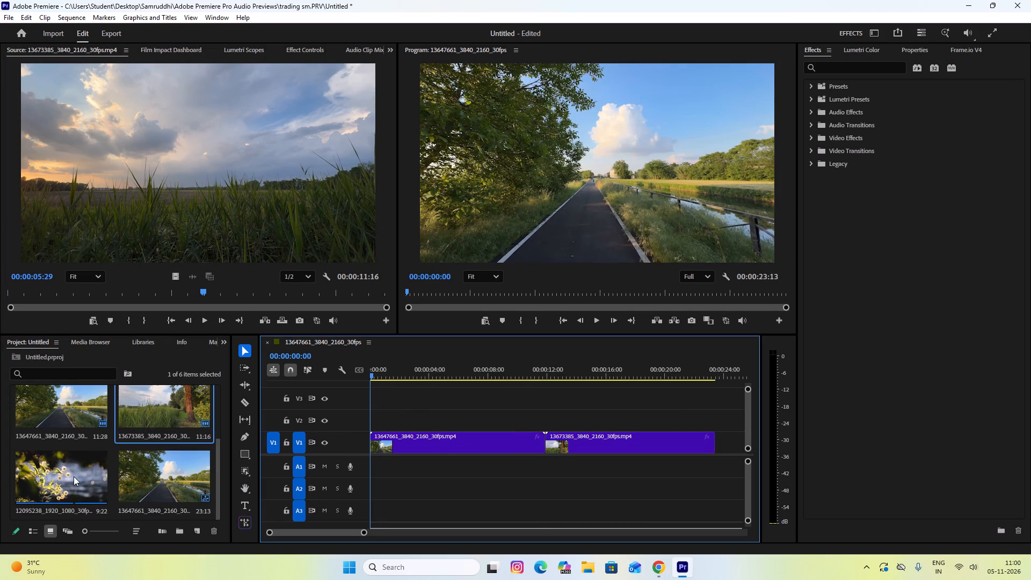
Add the open field clip 4152552-hd_1280_720_30fps with its audio directly after the grassy field clip on V1.
{"action": "scroll", "coordinate": [102, 440], "scroll_direction": "down", "scroll_amount": 2}
{"action": "scroll", "coordinate": [104, 439], "scroll_direction": "up", "scroll_amount": 2}
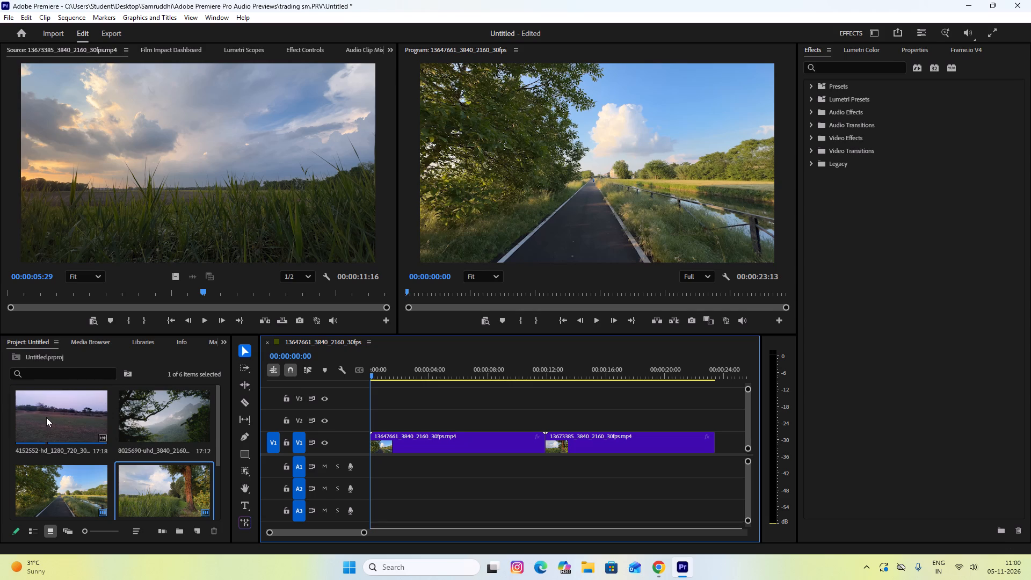
{"action": "scroll", "coordinate": [50, 419], "scroll_direction": "down", "scroll_amount": 2}
{"action": "scroll", "coordinate": [106, 448], "scroll_direction": "down", "scroll_amount": 3}
{"action": "scroll", "coordinate": [106, 413], "scroll_direction": "up", "scroll_amount": 2}
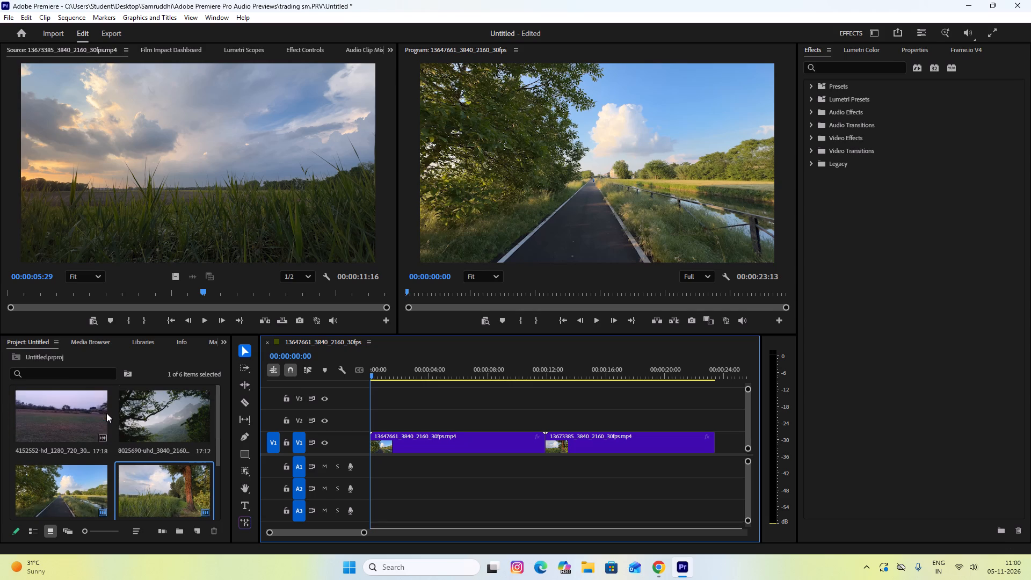
{"action": "left_click", "coordinate": [79, 414]}
{"action": "left_click_drag", "start_coordinate": [73, 414], "coordinate": [242, 439]}
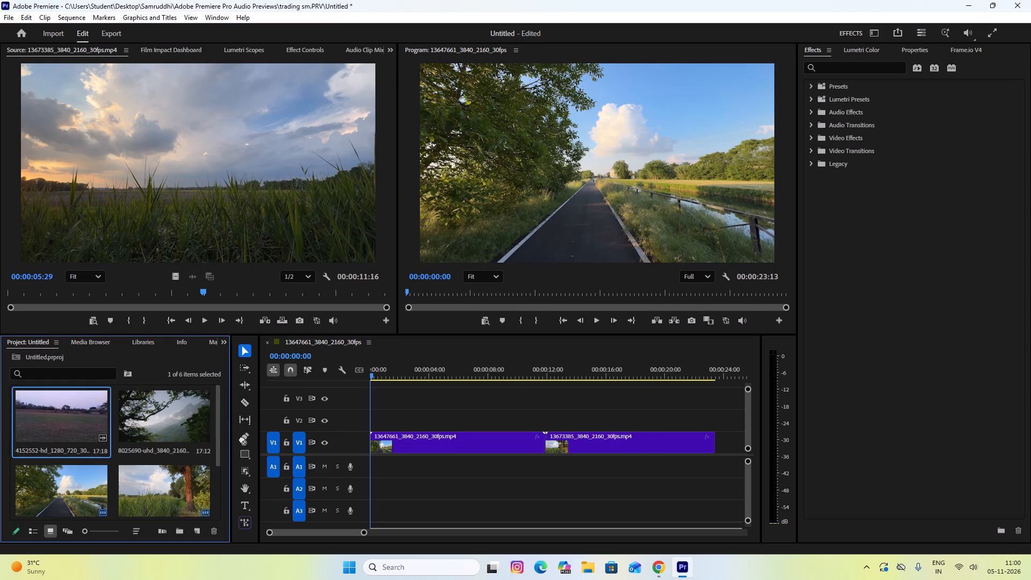
{"action": "left_click_drag", "start_coordinate": [242, 439], "coordinate": [476, 439]}
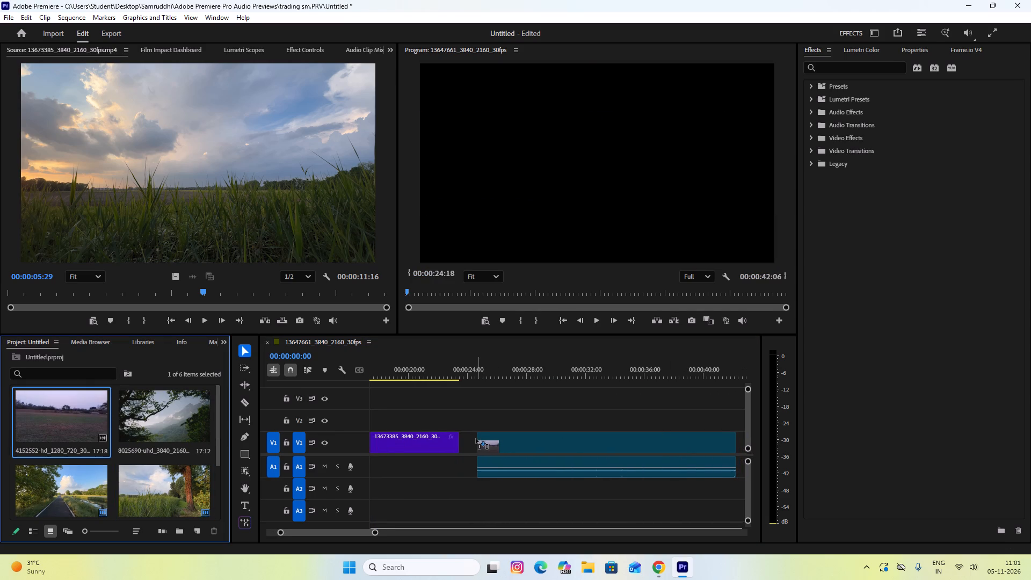
{"action": "left_click_drag", "start_coordinate": [476, 439], "coordinate": [459, 442]}
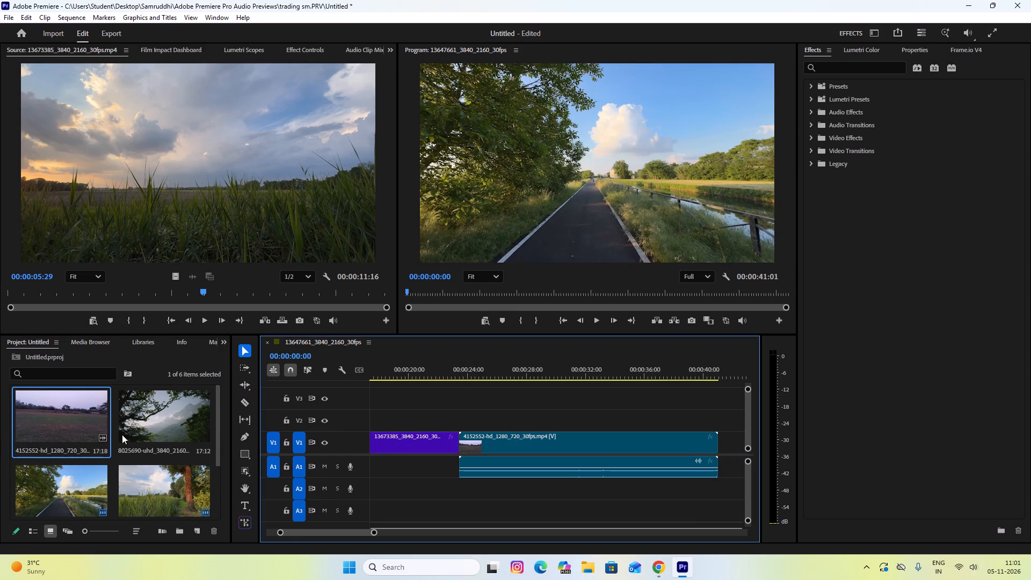
Add the misty mountain clip 8025690-uhd_3840_2160_24fps to V1 directly after the 4152552 clip.
{"action": "scroll", "coordinate": [88, 434], "scroll_direction": "down", "scroll_amount": 2}
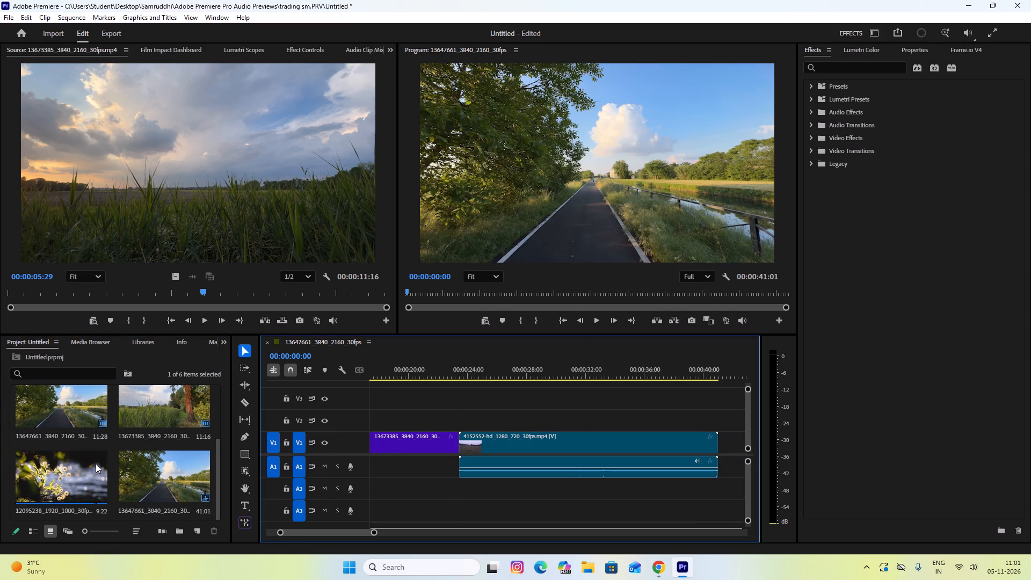
{"action": "scroll", "coordinate": [159, 455], "scroll_direction": "up", "scroll_amount": 2}
{"action": "left_click", "coordinate": [159, 419]}
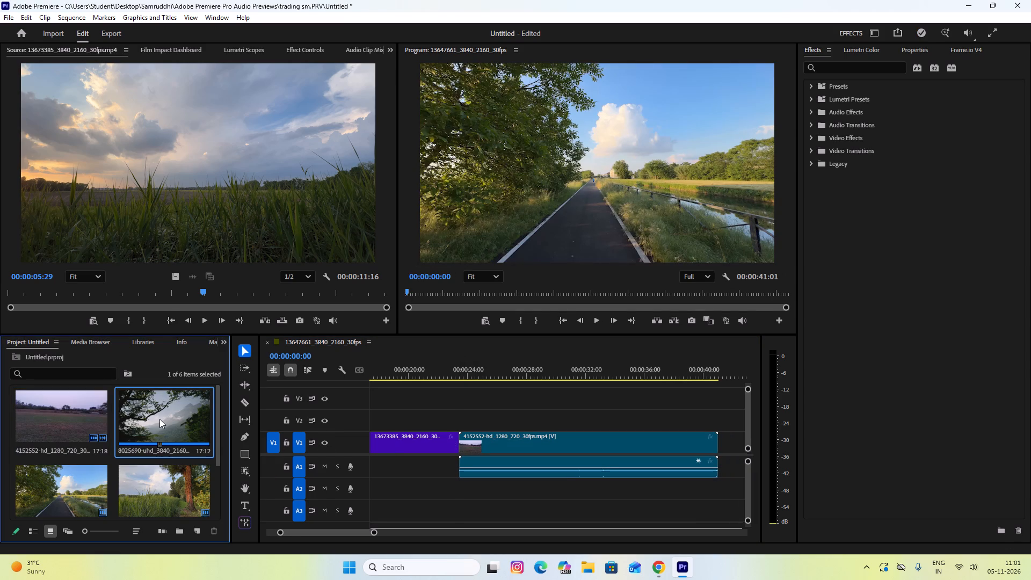
{"action": "left_click_drag", "start_coordinate": [159, 419], "coordinate": [456, 442]}
{"action": "left_click_drag", "start_coordinate": [150, 422], "coordinate": [292, 423]}
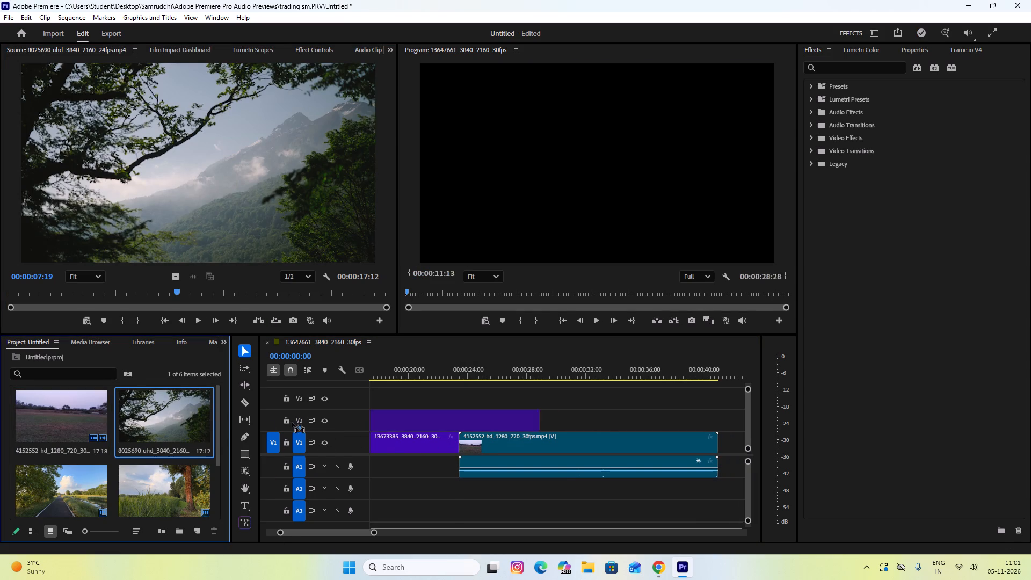
{"action": "left_click_drag", "start_coordinate": [292, 423], "coordinate": [716, 447]}
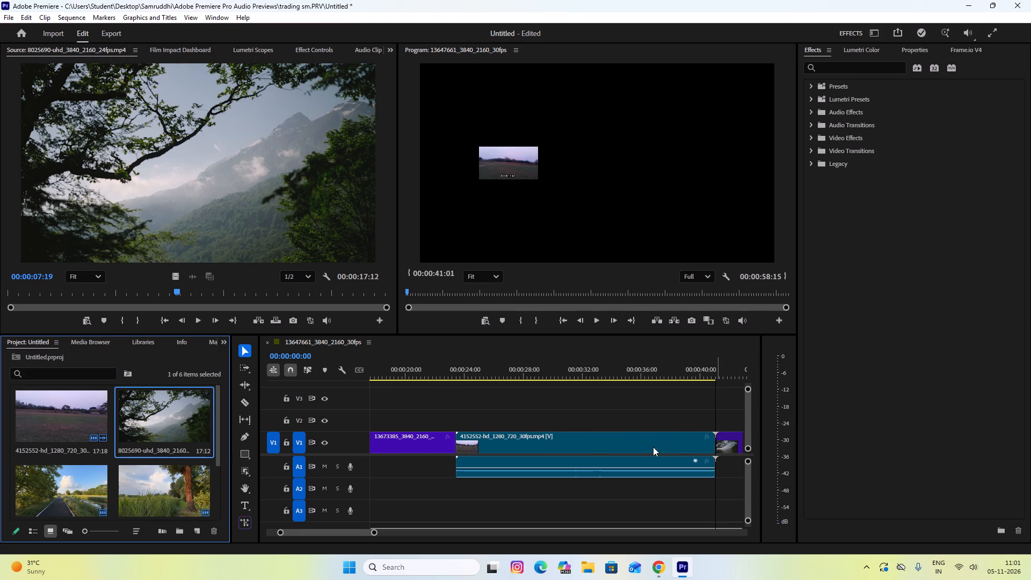
Add the sunlit flower clip 12095238_1920_1080_30fps to V1 directly after the misty mountain clip 8025690-uhd_3840_2160_24fps.
{"action": "scroll", "coordinate": [100, 451], "scroll_direction": "down", "scroll_amount": 2}
{"action": "left_click", "coordinate": [75, 466]}
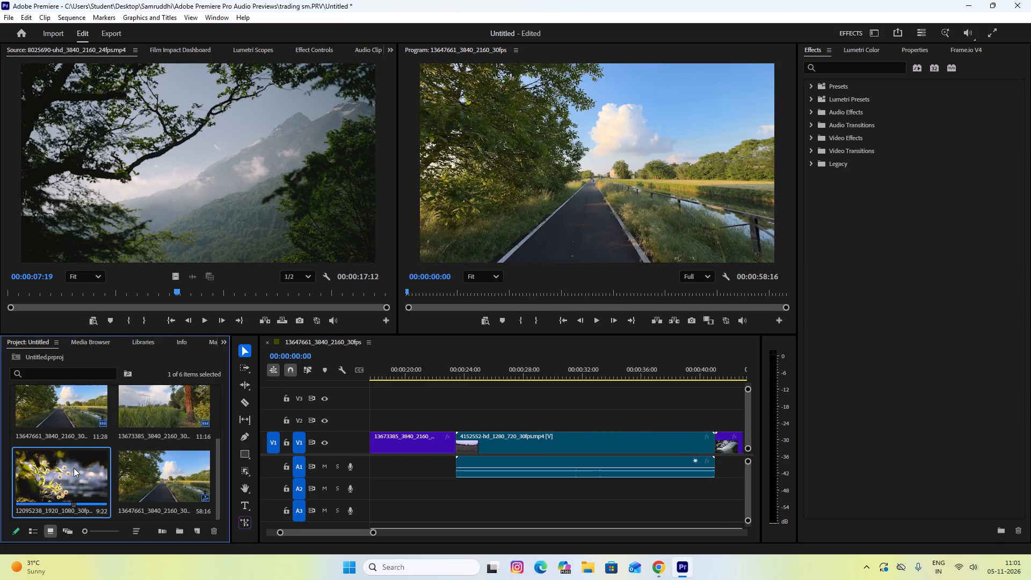
{"action": "left_click_drag", "start_coordinate": [72, 469], "coordinate": [686, 447]}
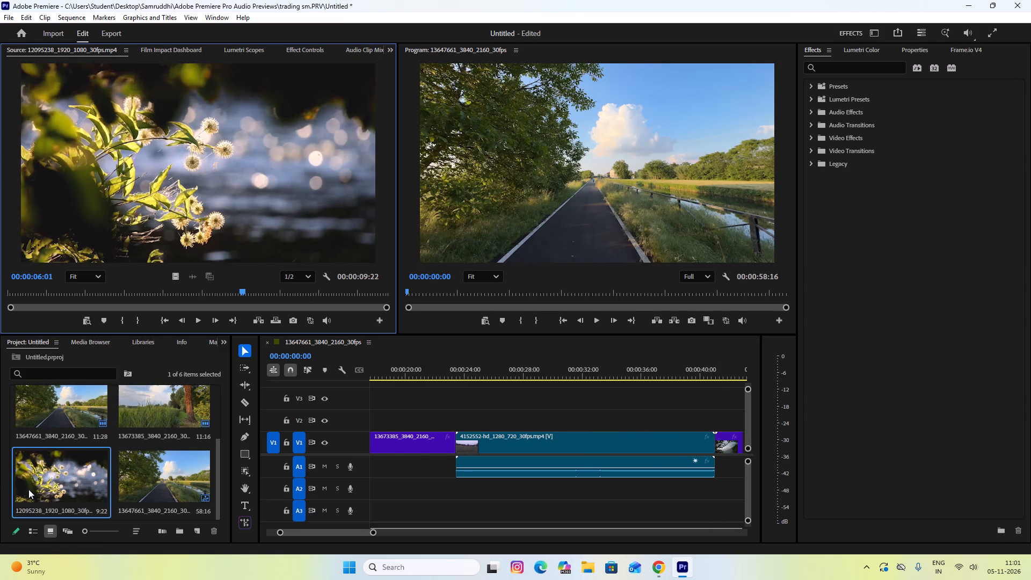
{"action": "left_click", "coordinate": [49, 483]}
{"action": "left_click_drag", "start_coordinate": [50, 477], "coordinate": [300, 468]}
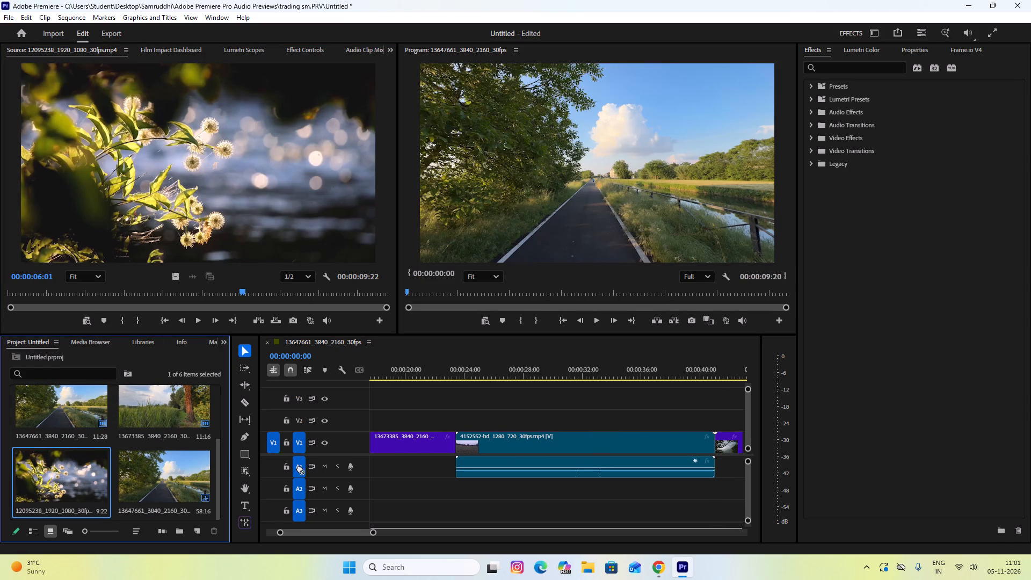
{"action": "left_click_drag", "start_coordinate": [300, 468], "coordinate": [594, 490]}
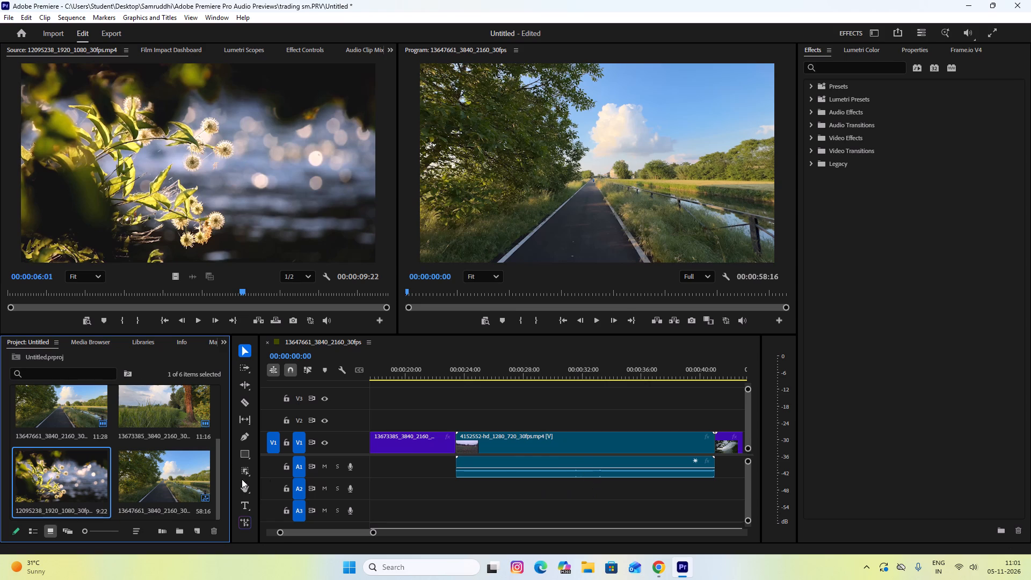
{"action": "left_click_drag", "start_coordinate": [62, 468], "coordinate": [498, 421]}
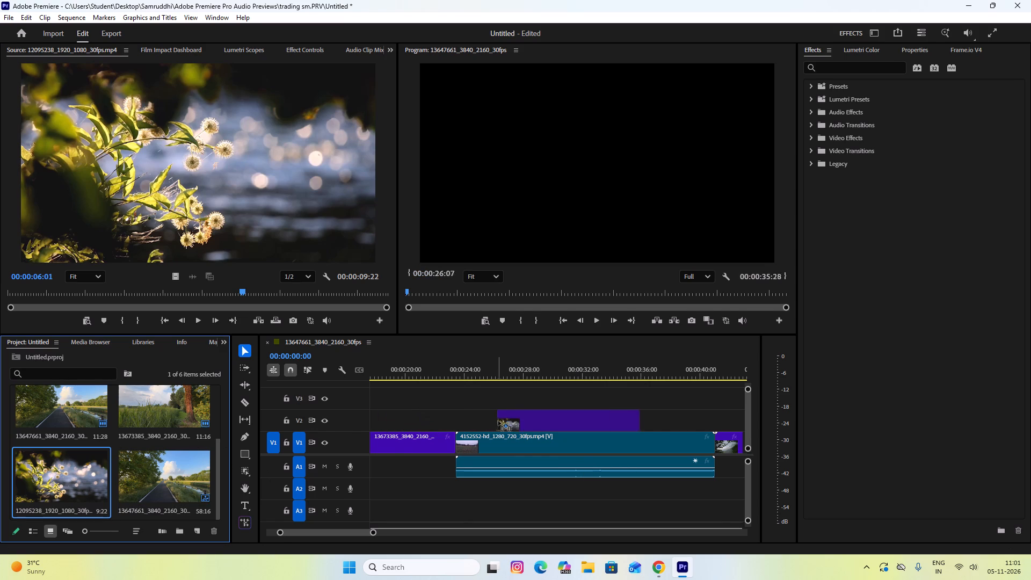
{"action": "left_click_drag", "start_coordinate": [498, 421], "coordinate": [754, 502]}
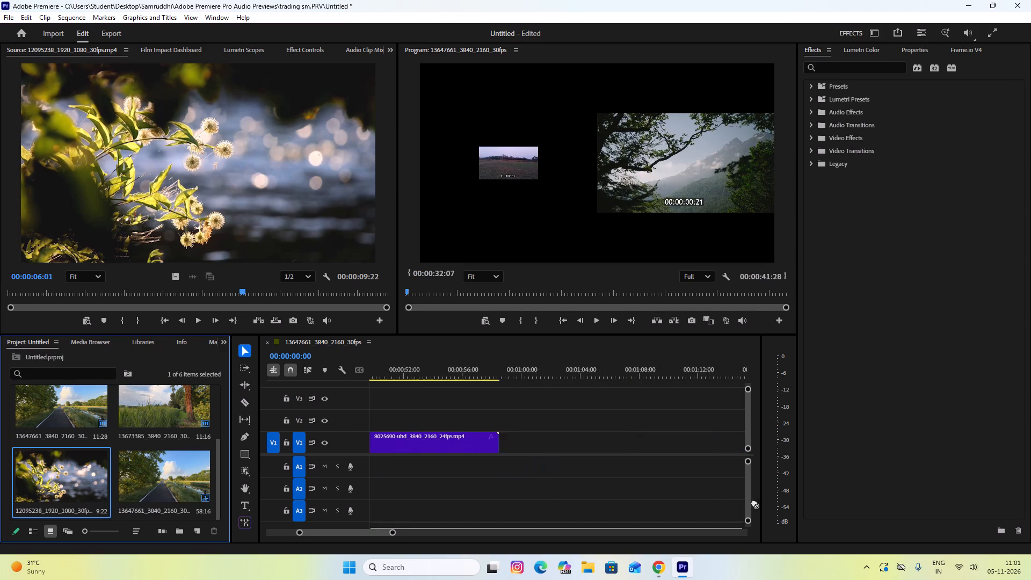
{"action": "left_click_drag", "start_coordinate": [754, 502], "coordinate": [480, 437]}
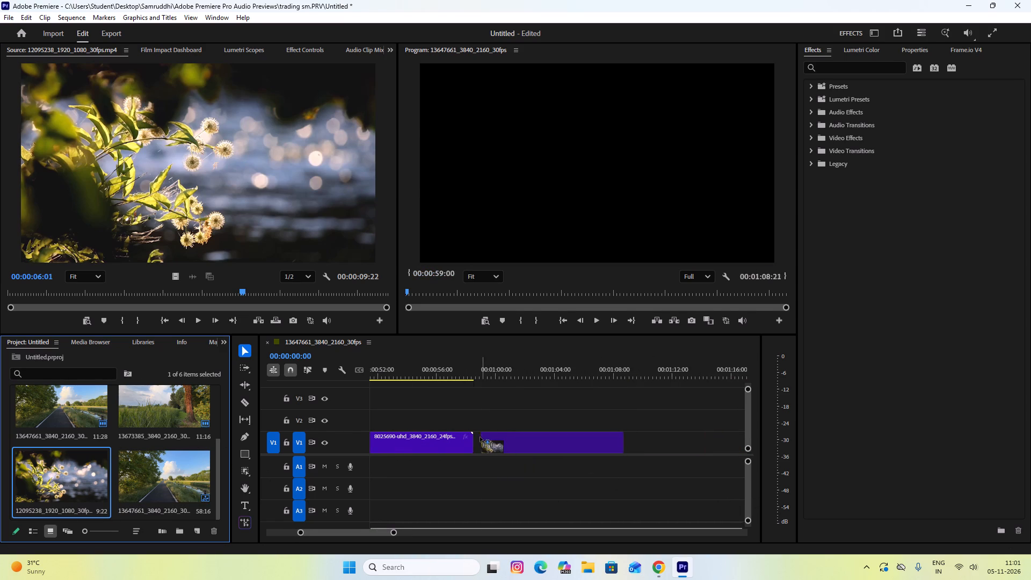
{"action": "left_click_drag", "start_coordinate": [480, 437], "coordinate": [476, 438]}
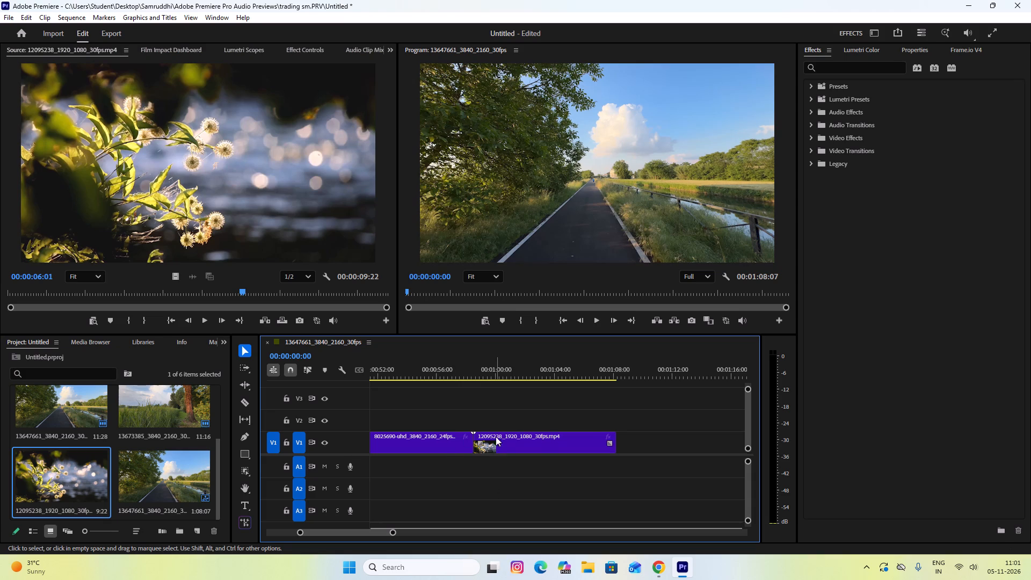
Review the assembled clips back to the start of the sequence and play the opening of the road clip briefly.
{"action": "scroll", "coordinate": [513, 404], "scroll_direction": "down", "scroll_amount": 3}
{"action": "scroll", "coordinate": [495, 405], "scroll_direction": "up", "scroll_amount": 17}
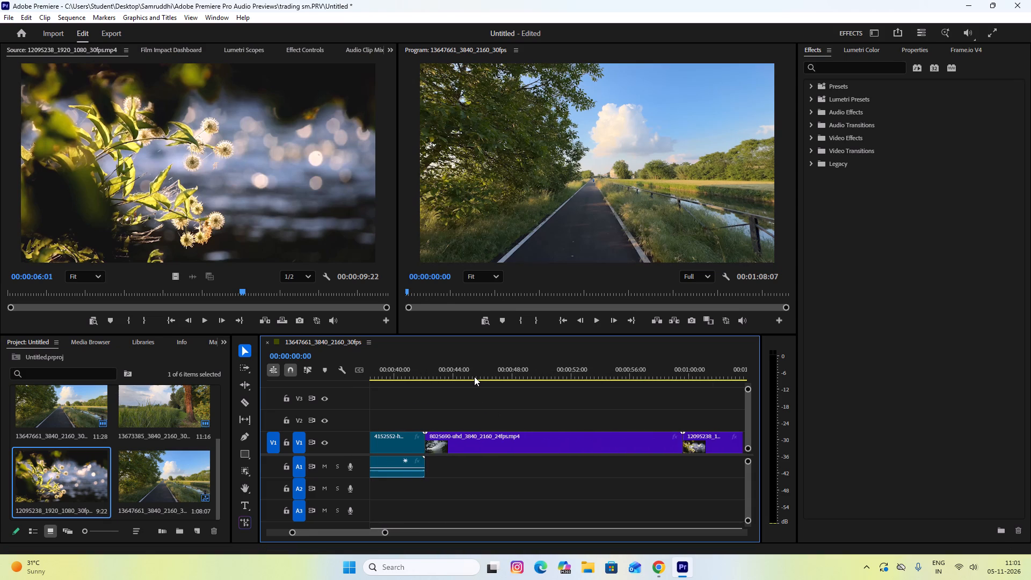
{"action": "scroll", "coordinate": [474, 376], "scroll_direction": "up", "scroll_amount": 16}
{"action": "scroll", "coordinate": [472, 376], "scroll_direction": "up", "scroll_amount": 8}
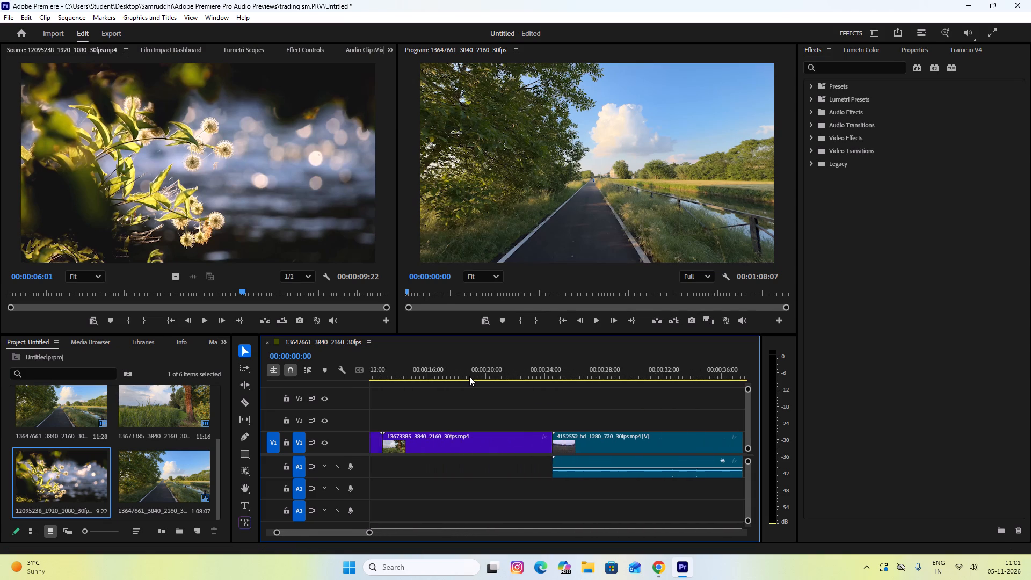
{"action": "scroll", "coordinate": [469, 376], "scroll_direction": "up", "scroll_amount": 16}
{"action": "key", "text": "space"}
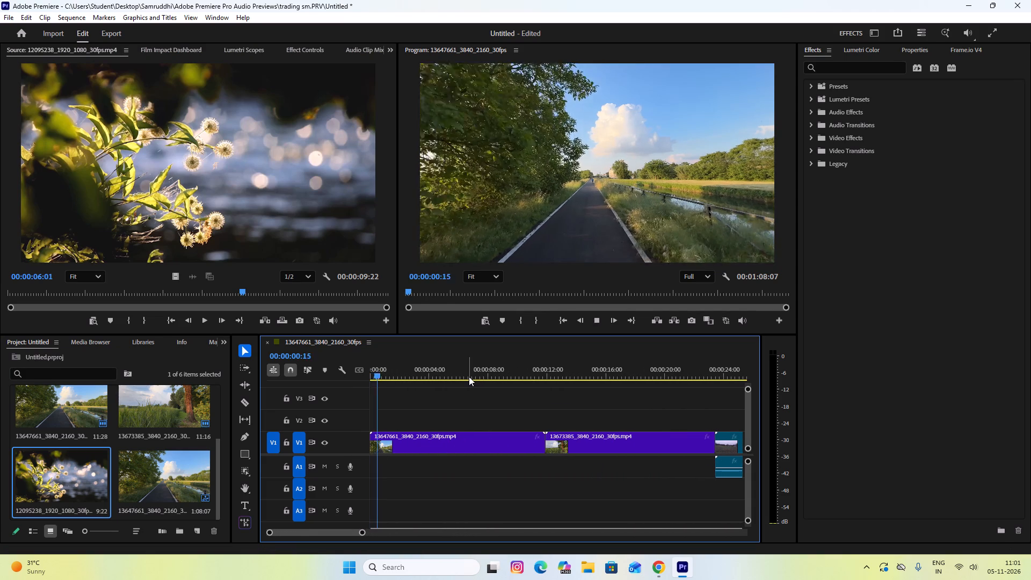
{"action": "key", "text": "space"}
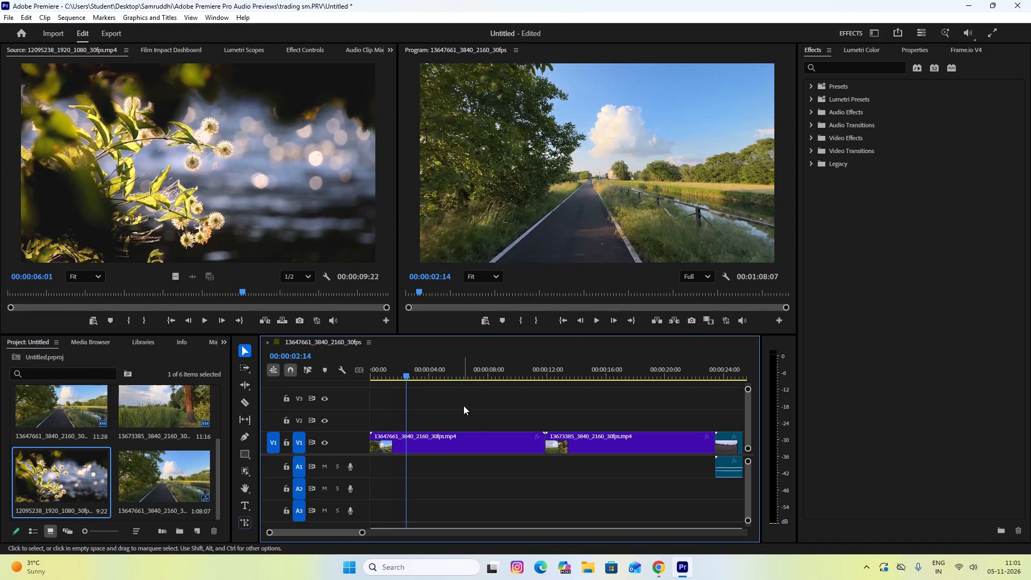
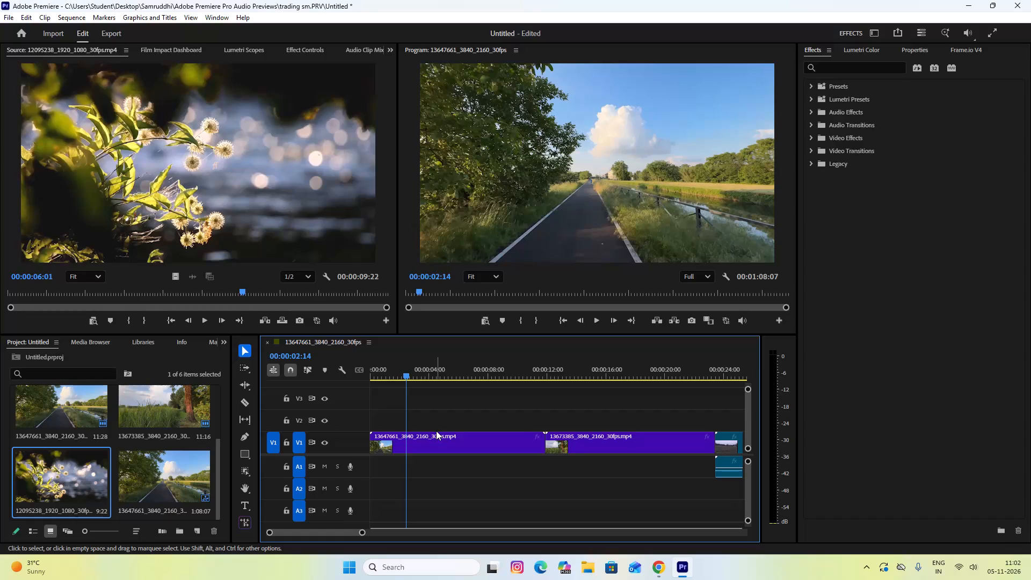
Return the playhead to the very start of the sequence, at the first frame of the road clip.
{"action": "left_click_drag", "start_coordinate": [404, 375], "coordinate": [331, 409]}
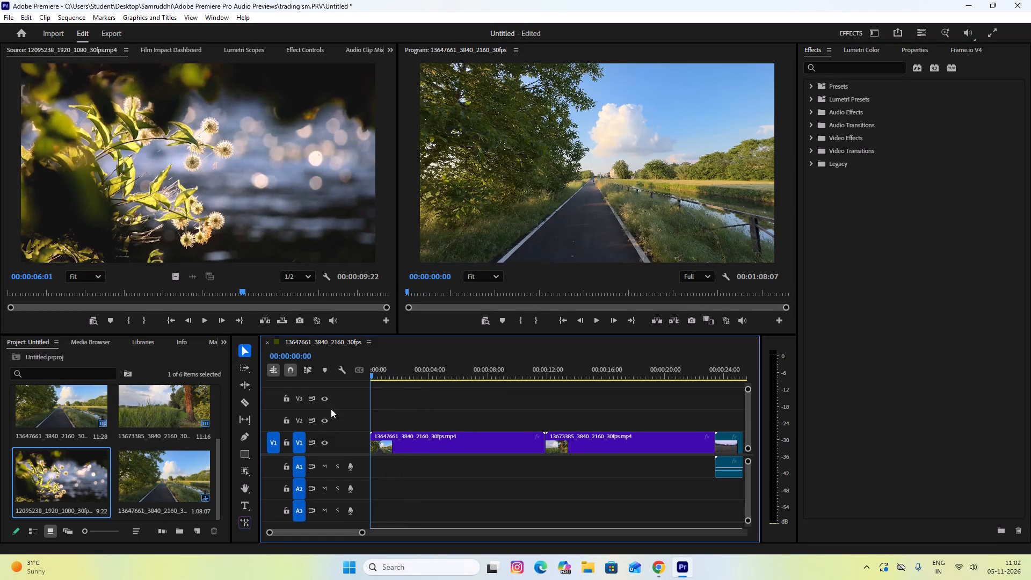
{"action": "left_click_drag", "start_coordinate": [331, 409], "coordinate": [325, 412]}
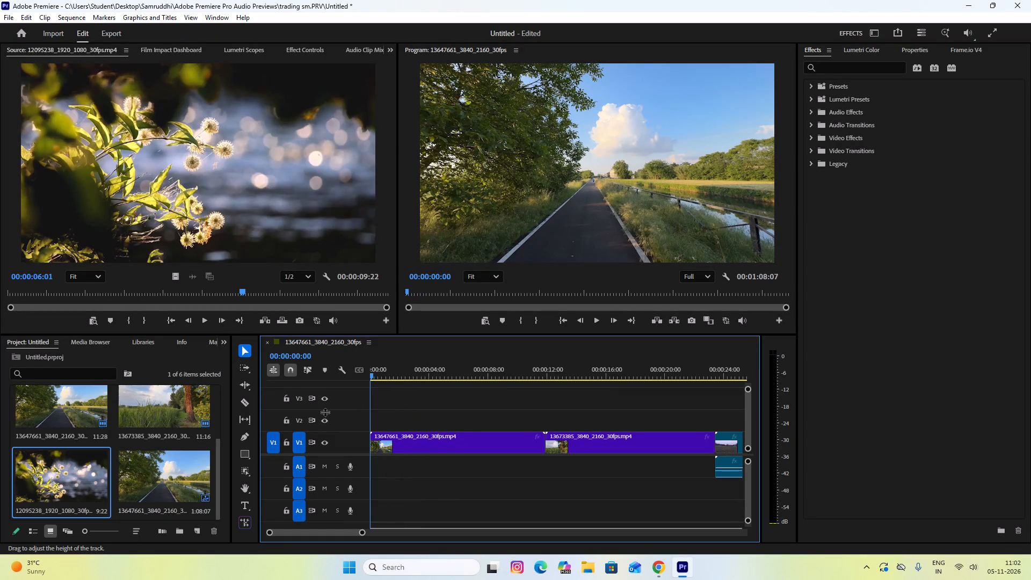
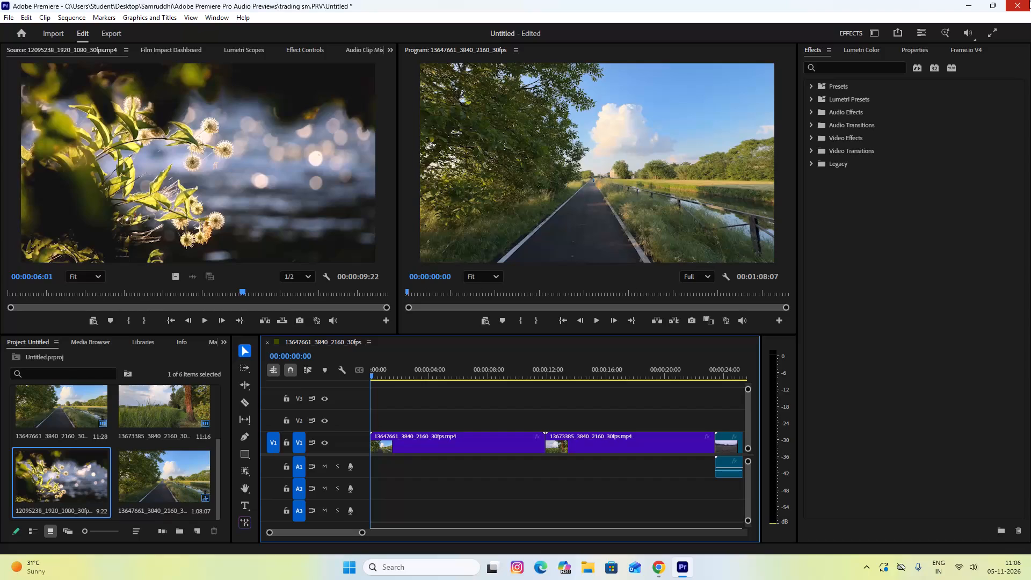
Play the sequence from the start through the road clip to around the cut with the grass clip, and return the playhead to 00:00:00:00.
{"action": "key", "text": "space"}
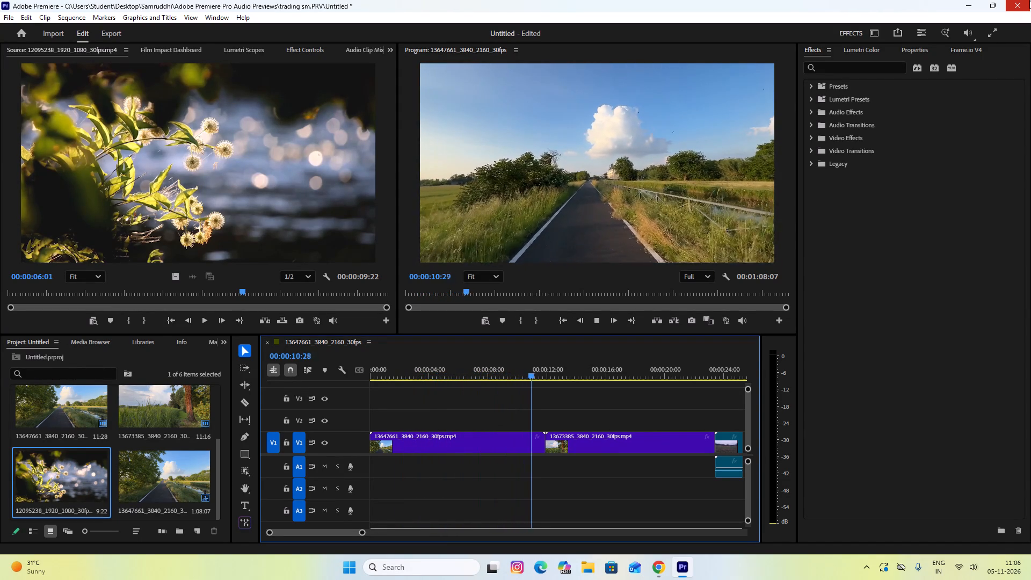
{"action": "key", "text": "space"}
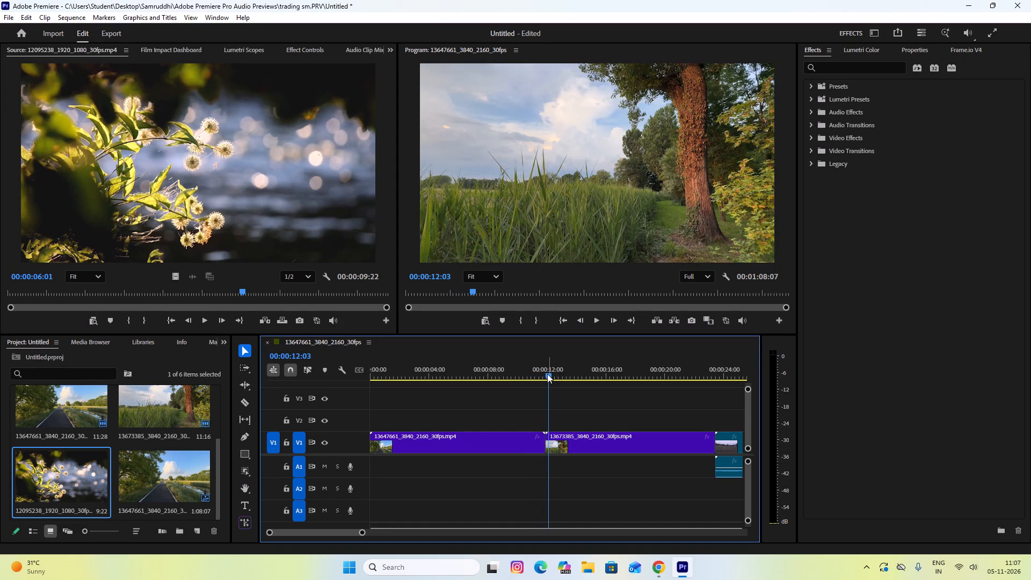
{"action": "left_click_drag", "start_coordinate": [537, 371], "coordinate": [344, 376]}
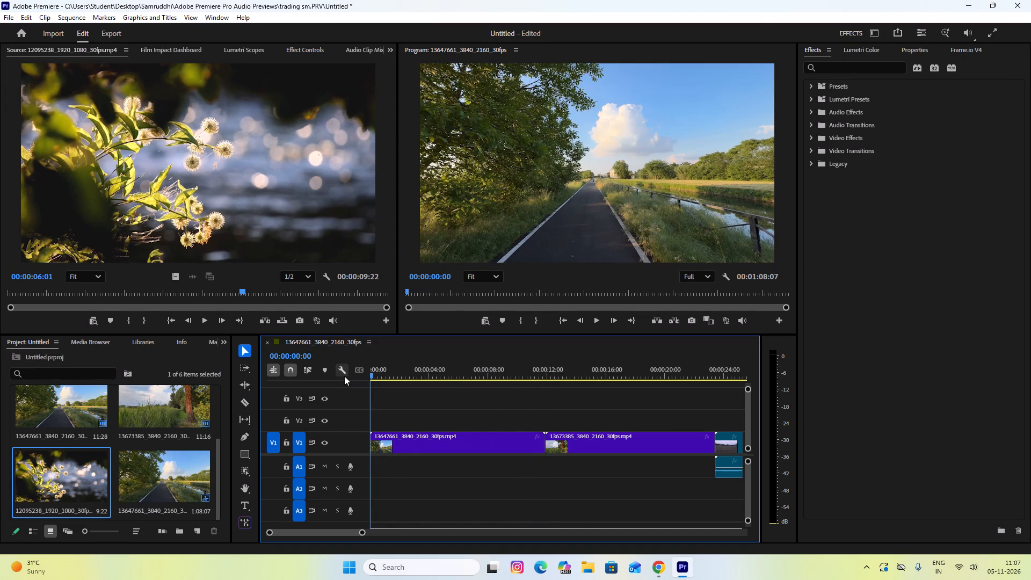
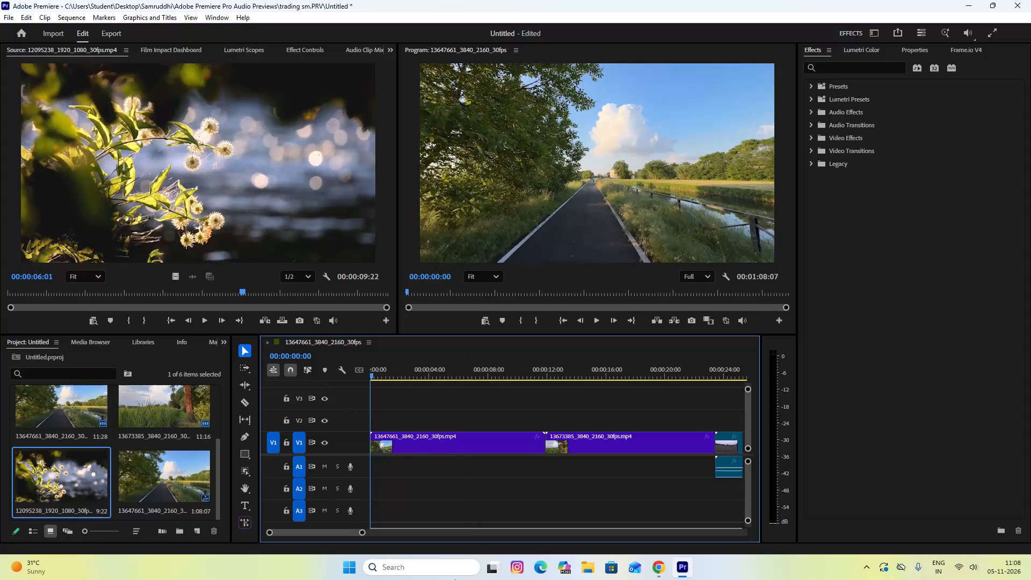
Switch from the editing project to the Windows search and open it.
{"action": "left_click", "coordinate": [453, 574]}
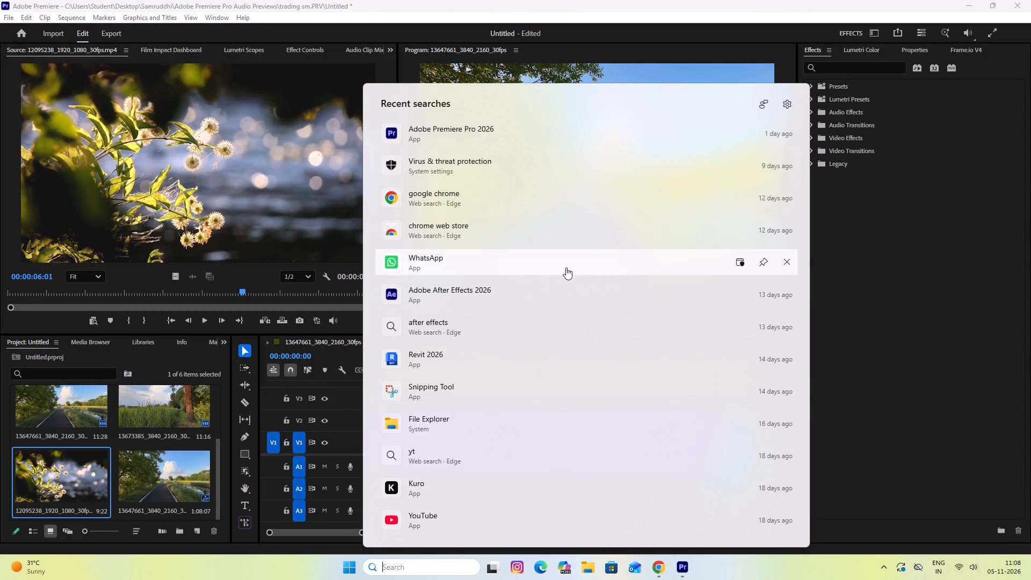
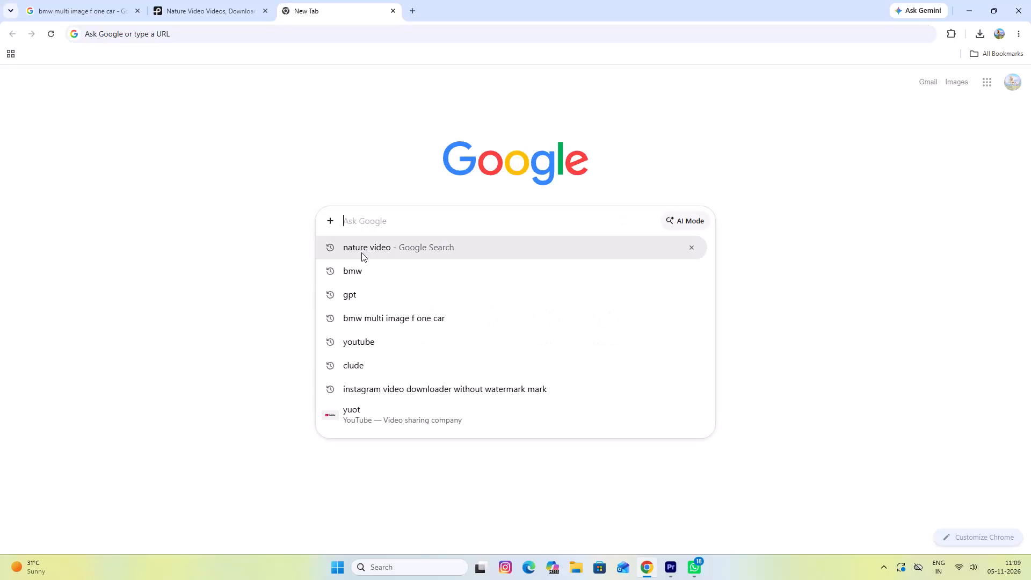
Download the video from the copied Instagram link with FastDl, found by searching "instagram video downloader without watermark mark".
{"action": "left_click", "coordinate": [365, 386]}
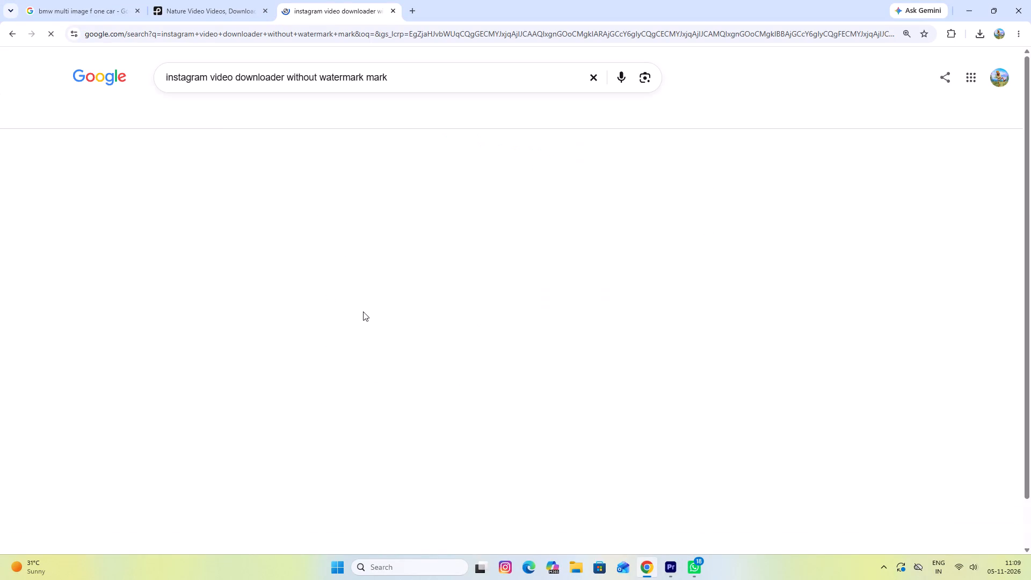
{"action": "left_click", "coordinate": [309, 190]}
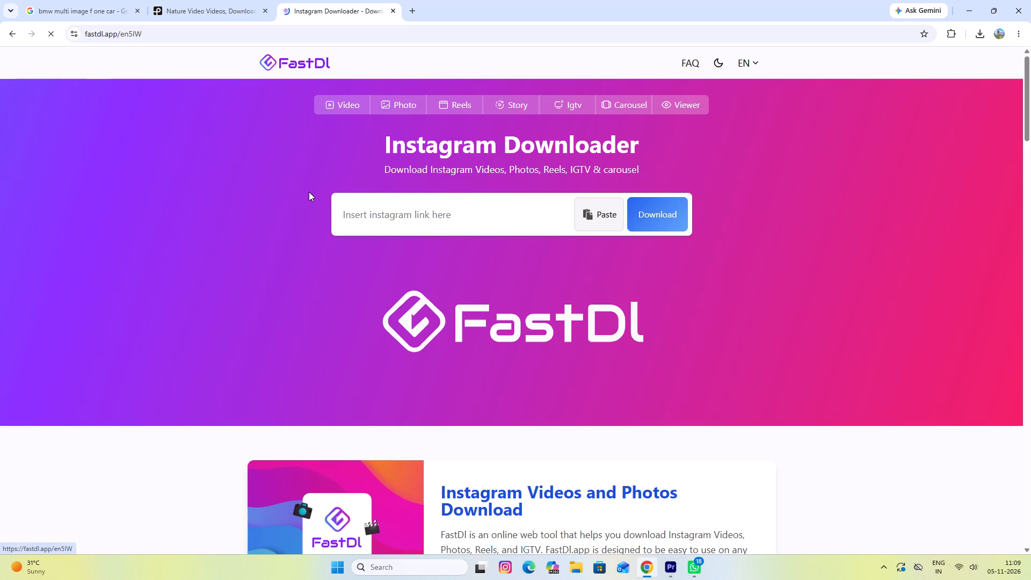
{"action": "left_click", "coordinate": [484, 218]}
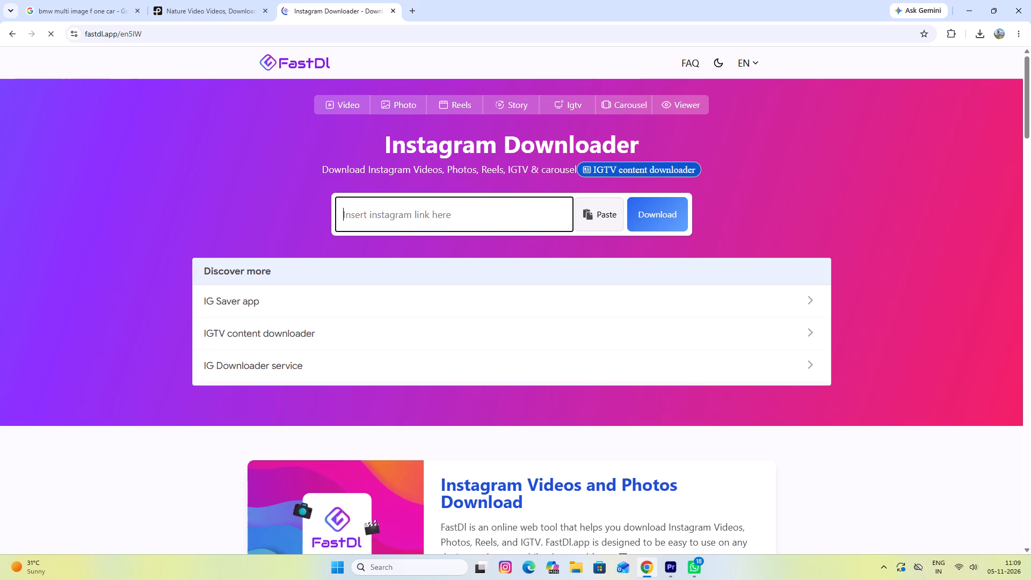
{"action": "key", "text": "ctrl+v"}
{"action": "key", "text": "Return"}
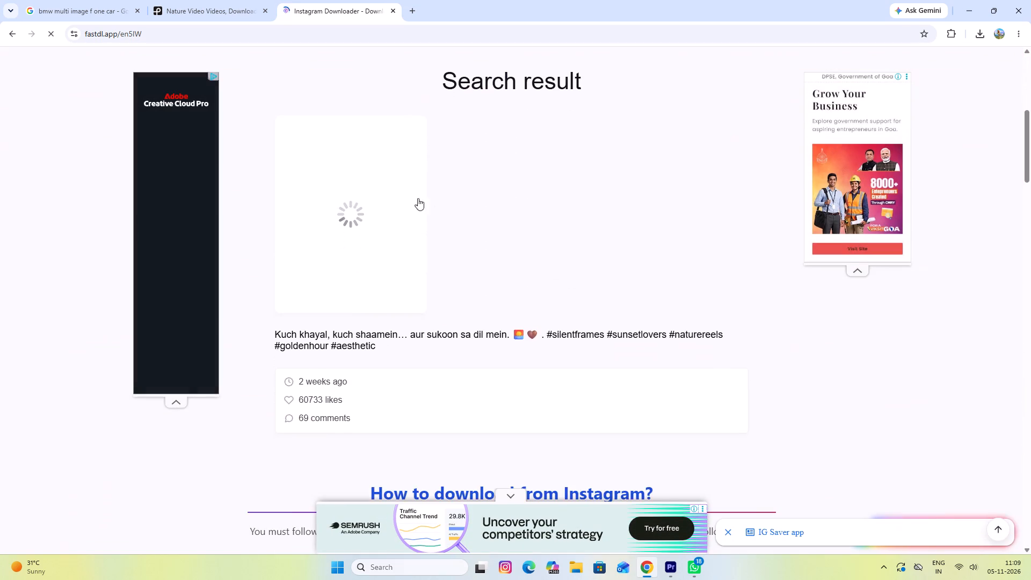
{"action": "left_click", "coordinate": [527, 376]}
{"action": "left_click", "coordinate": [522, 398]}
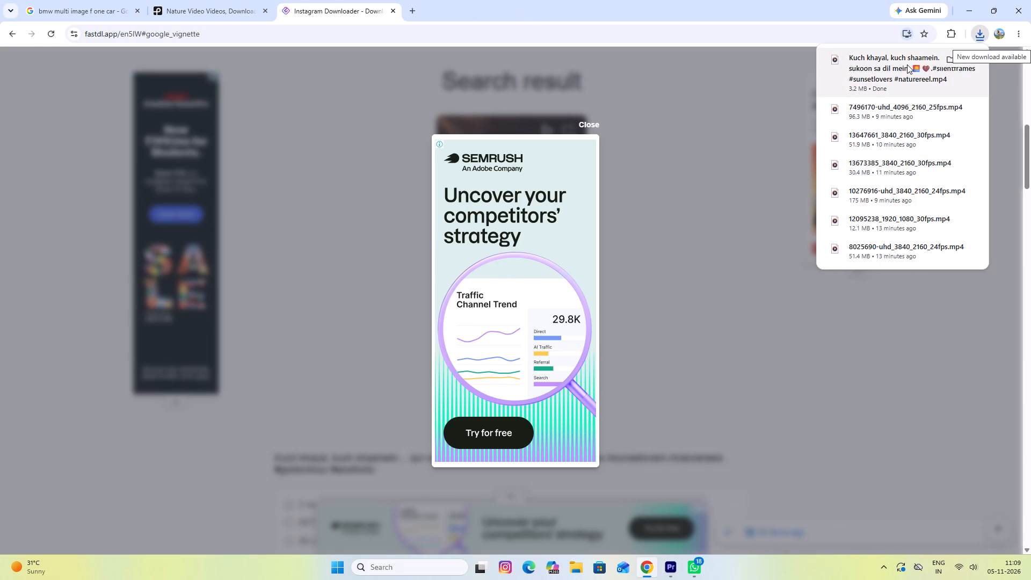
Switch to Adobe Premiere and import the downloaded "Kuch khayal, kuch shaamein" video from the Downloads folder into the project.
{"action": "left_click", "coordinate": [673, 567]}
{"action": "scroll", "coordinate": [132, 465], "scroll_direction": "down", "scroll_amount": 7}
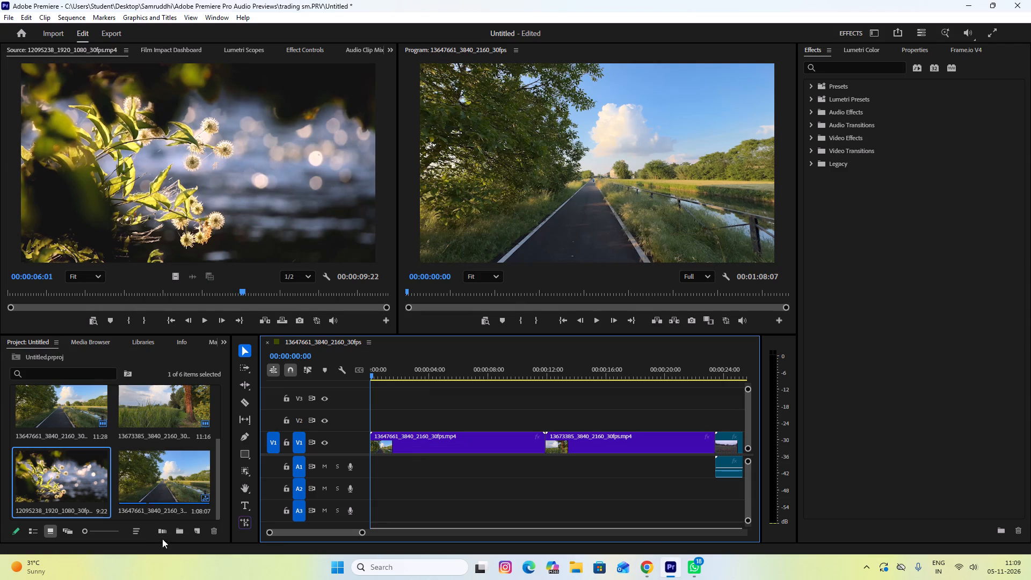
{"action": "double_click", "coordinate": [172, 518]}
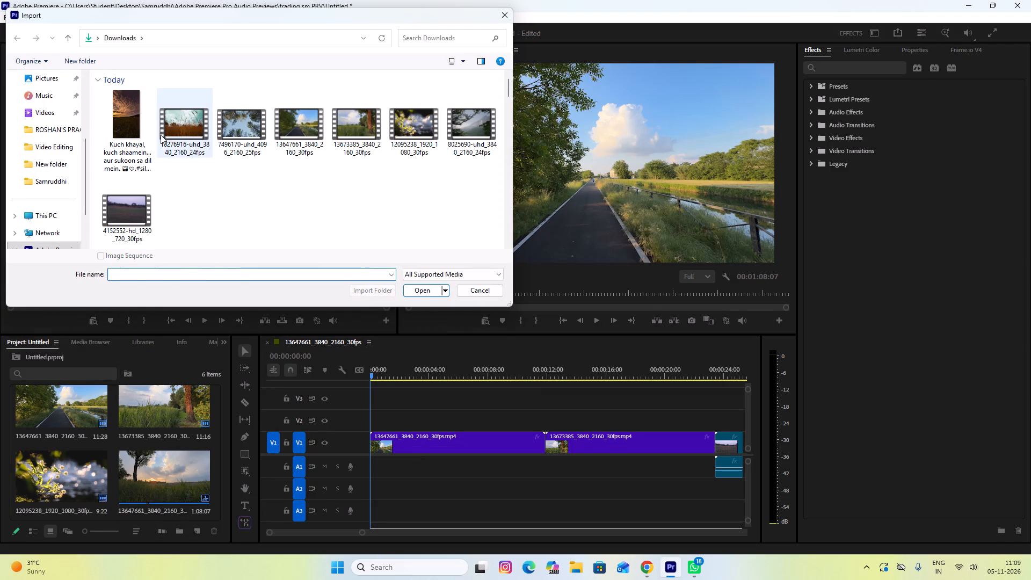
{"action": "double_click", "coordinate": [140, 121]}
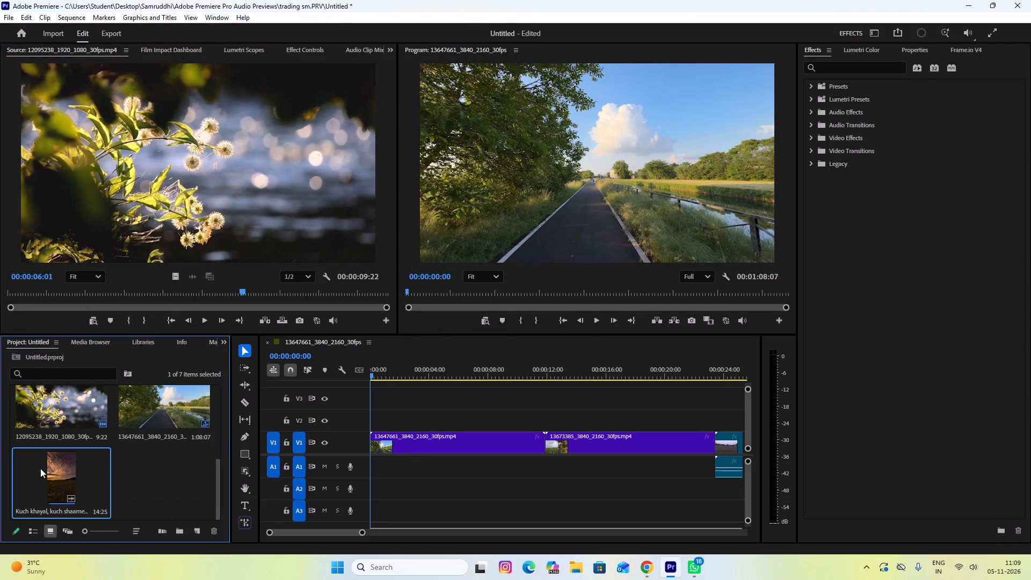
Place the "Kuch khayal" sunset reel at 00:00:00:00 with its video on V2 and its audio on A2.
{"action": "left_click_drag", "start_coordinate": [40, 468], "coordinate": [331, 455]}
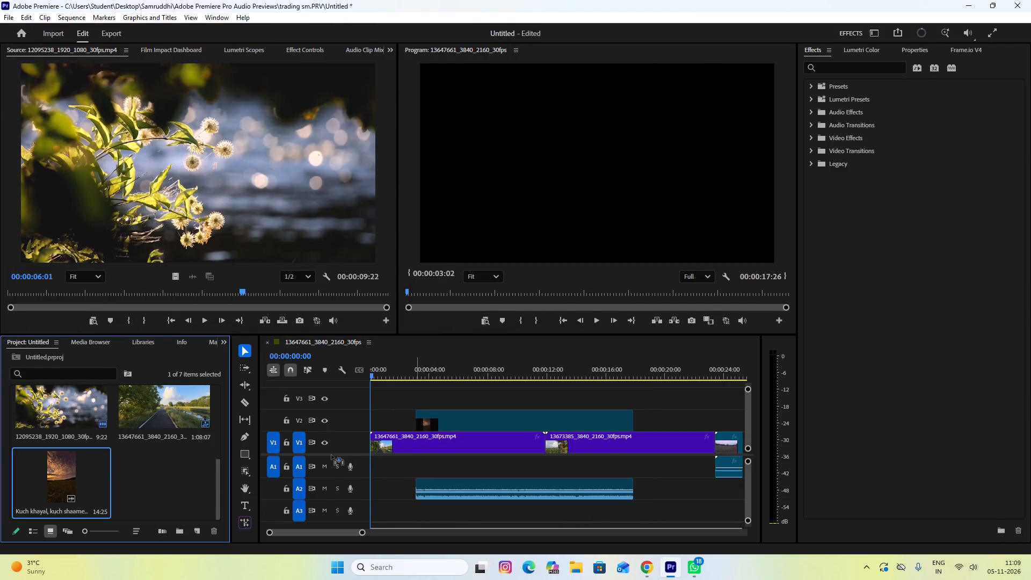
{"action": "left_click_drag", "start_coordinate": [331, 455], "coordinate": [374, 463]}
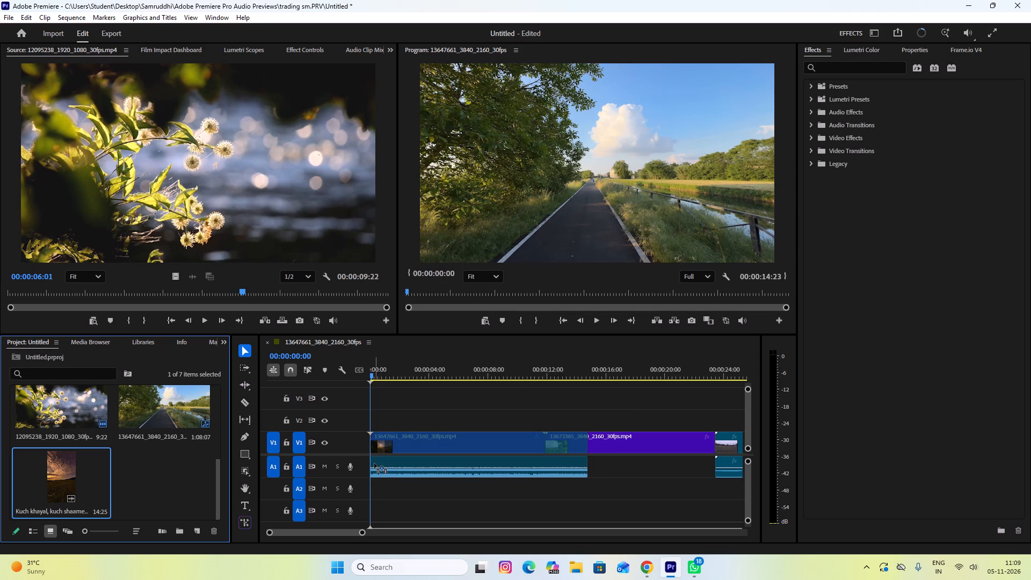
{"action": "left_click_drag", "start_coordinate": [374, 463], "coordinate": [372, 421]}
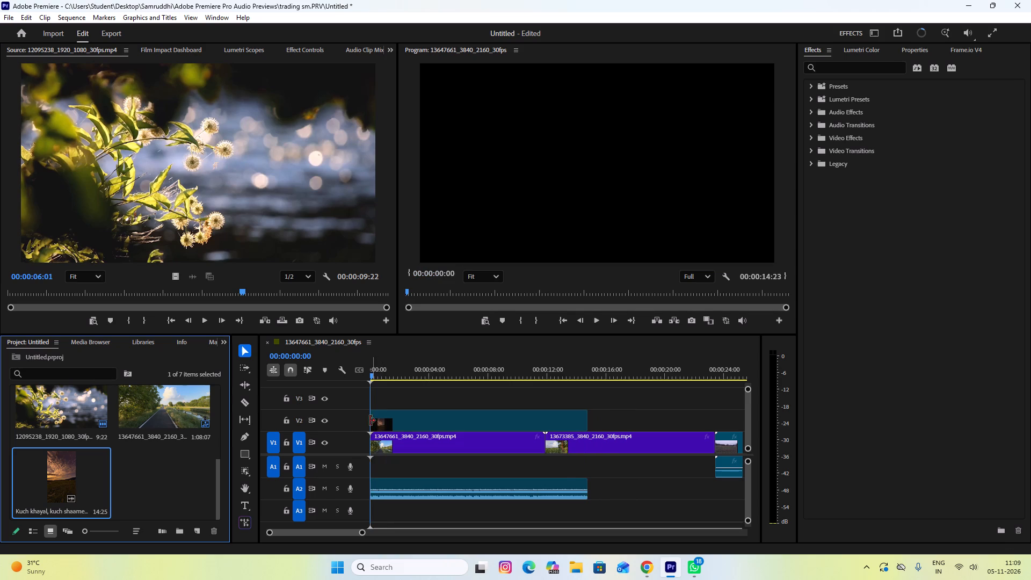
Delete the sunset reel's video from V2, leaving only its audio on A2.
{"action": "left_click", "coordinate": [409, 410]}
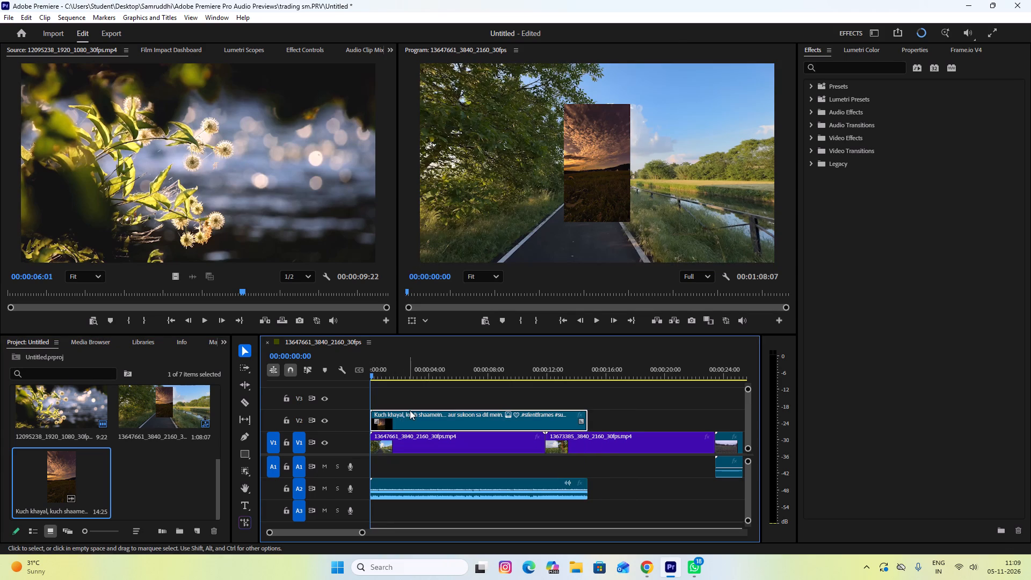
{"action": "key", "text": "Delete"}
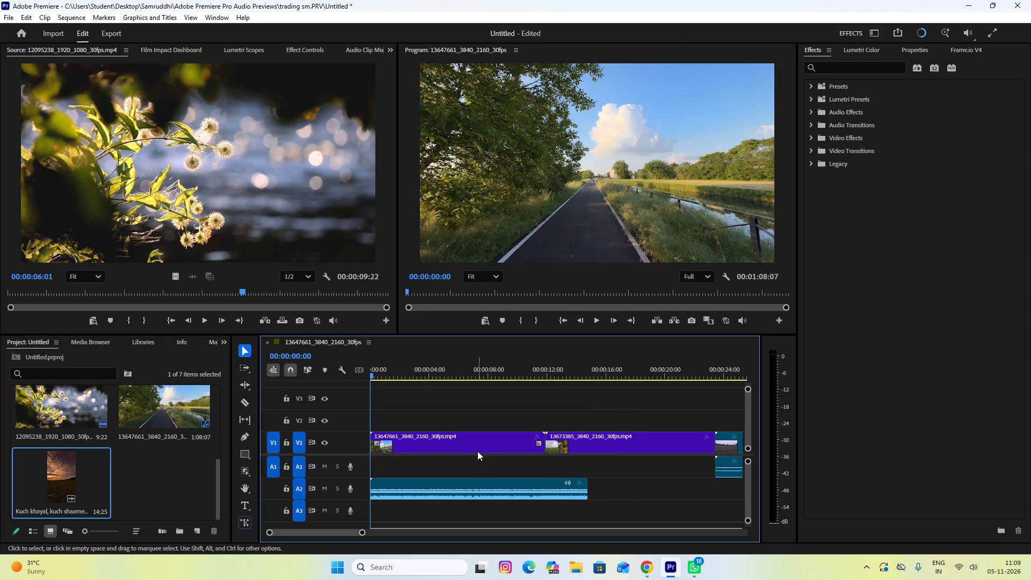
Play the opening of the sequence briefly to check the reel's audio.
{"action": "key", "text": "space"}
{"action": "key", "text": "space"}
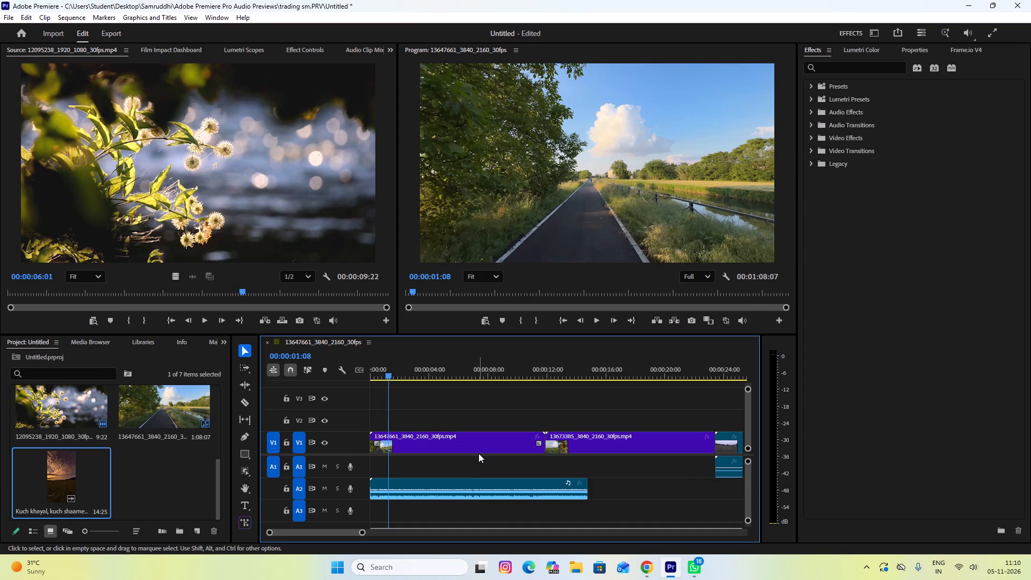
Connect the SB-218 Bluetooth audio device in Windows and return to Premiere Pro.
{"action": "right_click", "coordinate": [973, 569]}
{"action": "left_click", "coordinate": [972, 569]}
{"action": "left_click", "coordinate": [972, 569]}
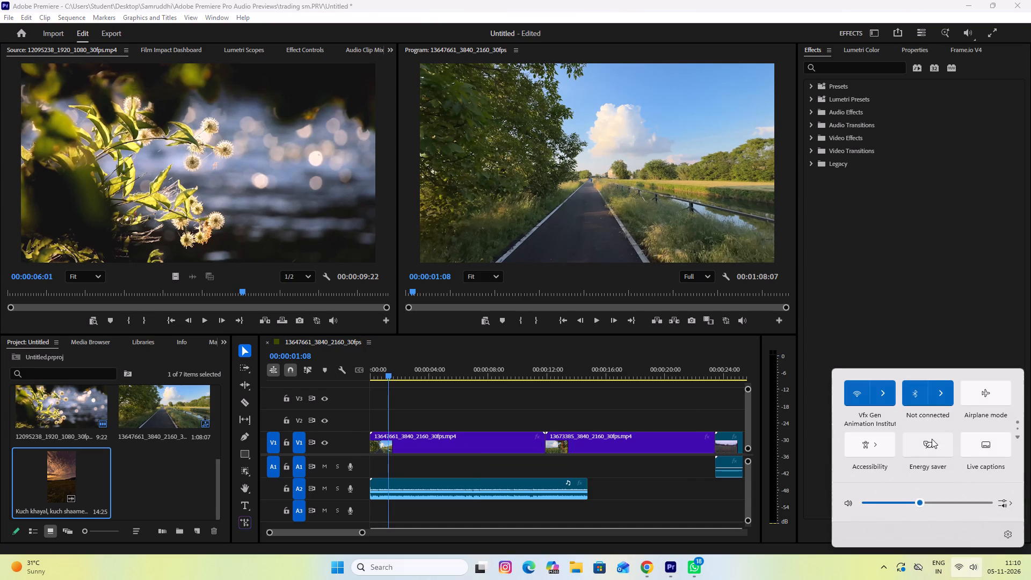
{"action": "left_click", "coordinate": [933, 393]}
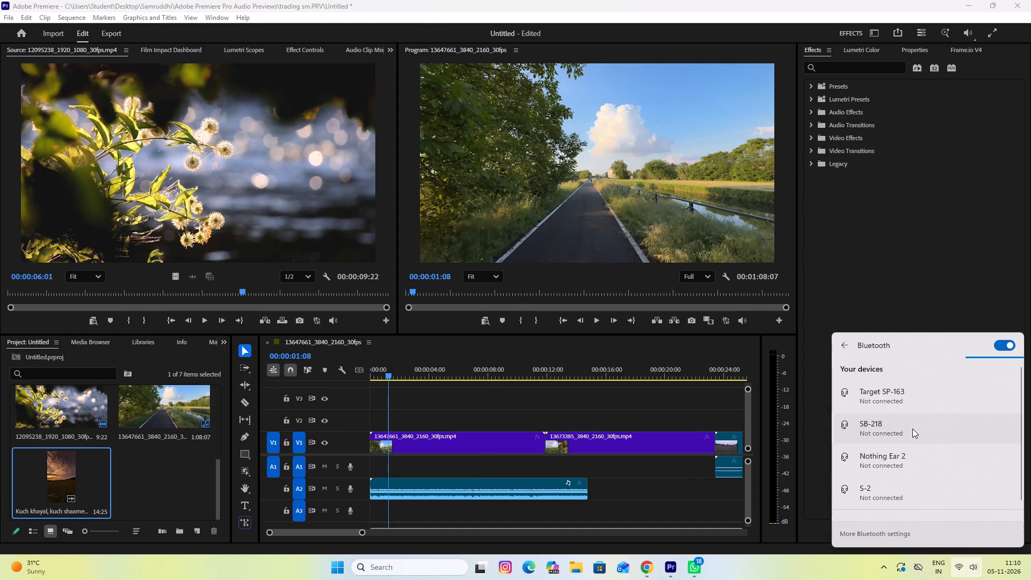
{"action": "left_click", "coordinate": [912, 429]}
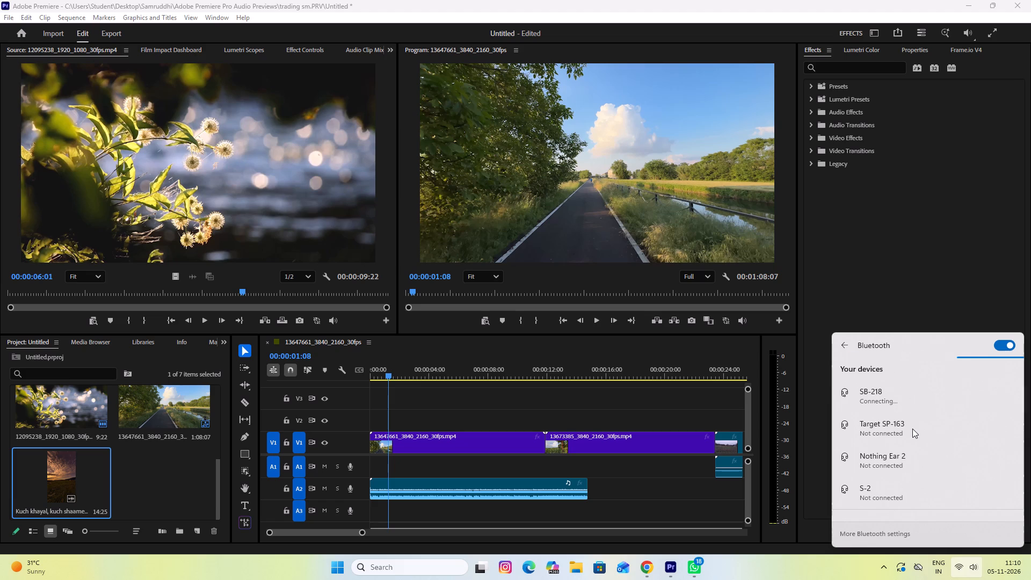
{"action": "left_click", "coordinate": [862, 277]}
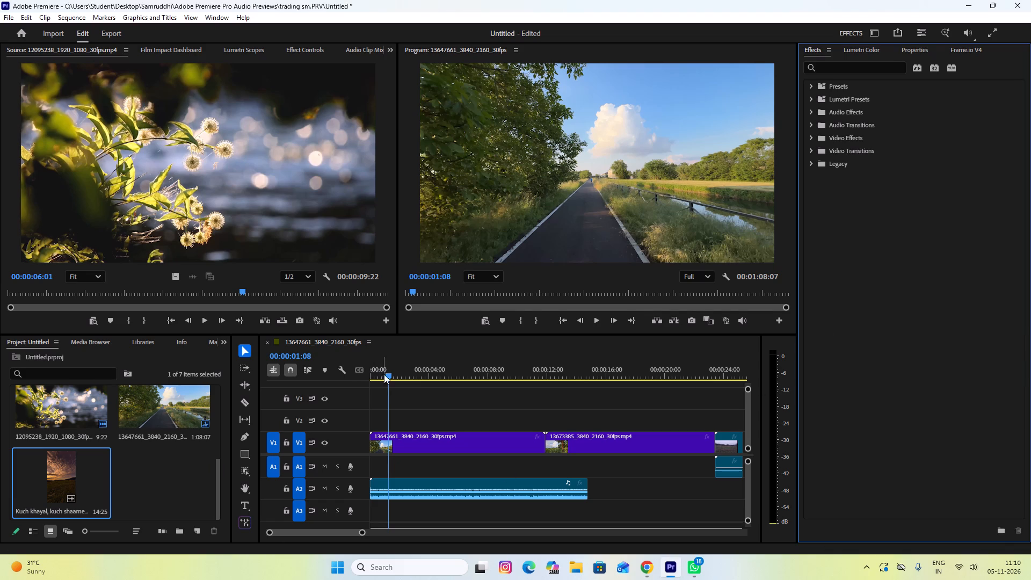
Play the sequence from the start past the end of the reel's audio, and return the playhead to 00:00:00:00.
{"action": "left_click_drag", "start_coordinate": [389, 374], "coordinate": [317, 371]}
{"action": "key", "text": "space"}
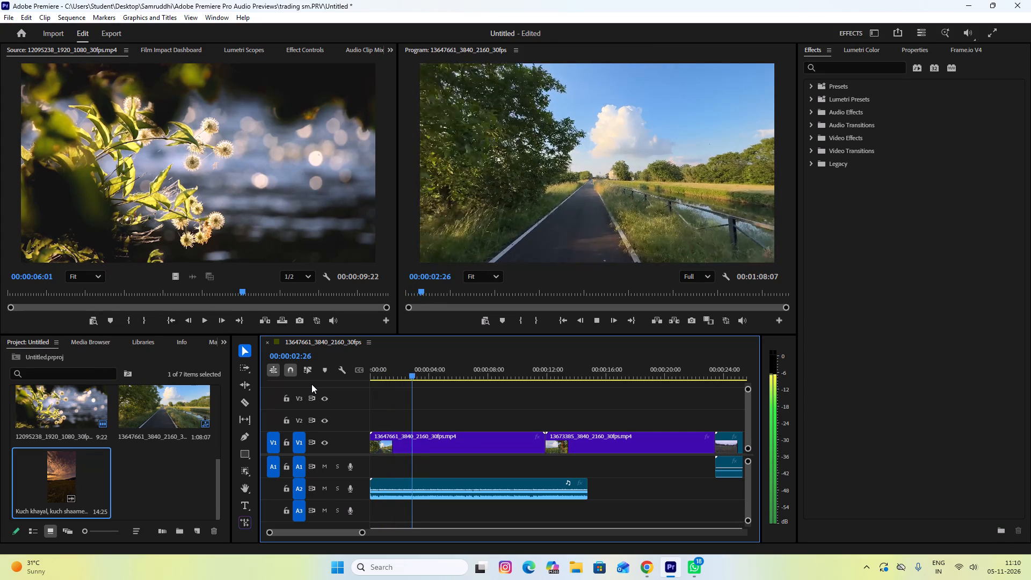
{"action": "key", "text": "space"}
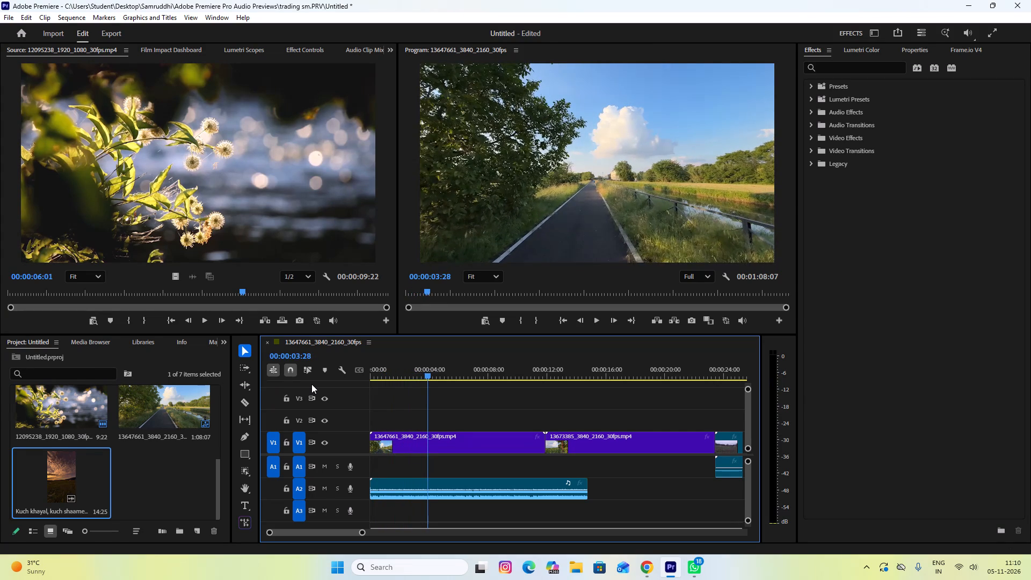
{"action": "key", "text": "space"}
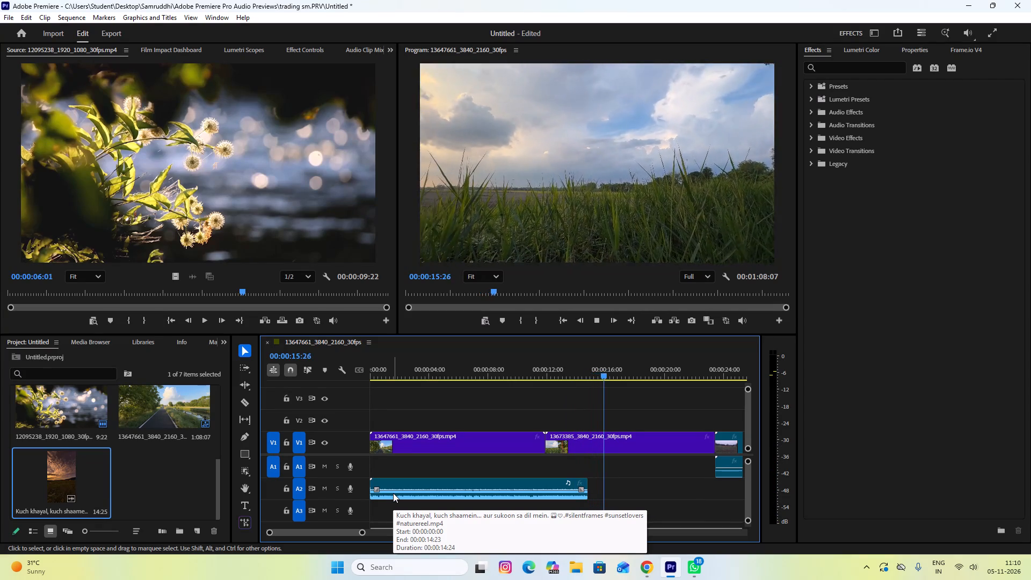
{"action": "key", "text": "space"}
{"action": "left_click_drag", "start_coordinate": [609, 368], "coordinate": [602, 368]}
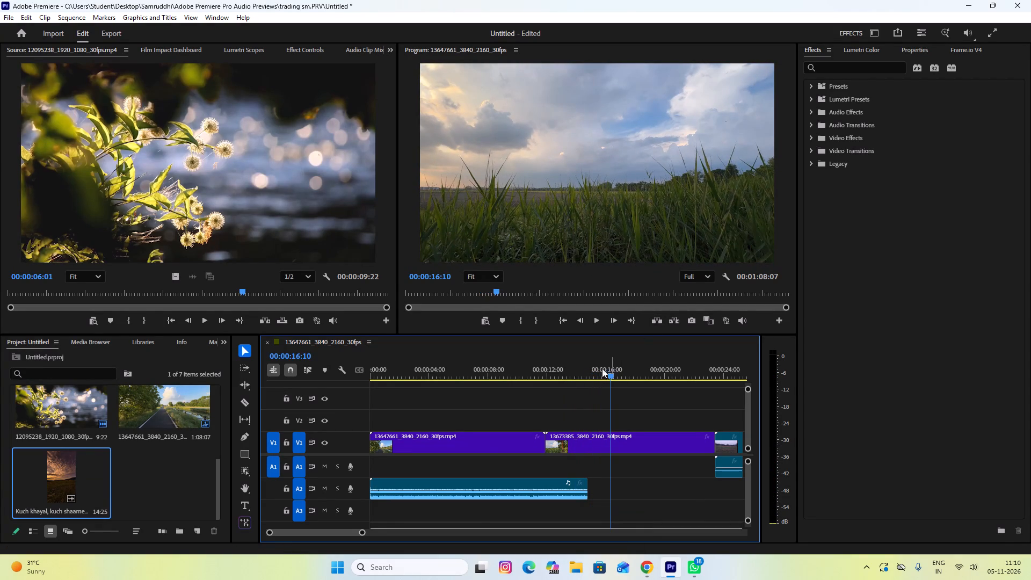
{"action": "left_click_drag", "start_coordinate": [602, 368], "coordinate": [11, 369]}
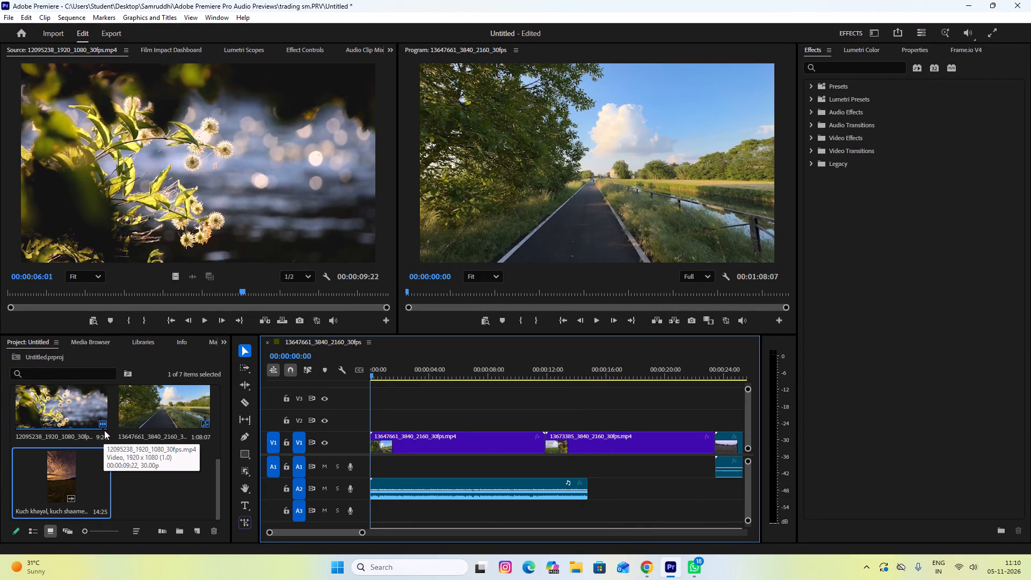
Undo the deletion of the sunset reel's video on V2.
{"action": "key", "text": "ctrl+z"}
Split the road clip on V1 at the reel's first scene change, 00:00:02:09, and delete the part after the cut.
{"action": "key", "text": "space"}
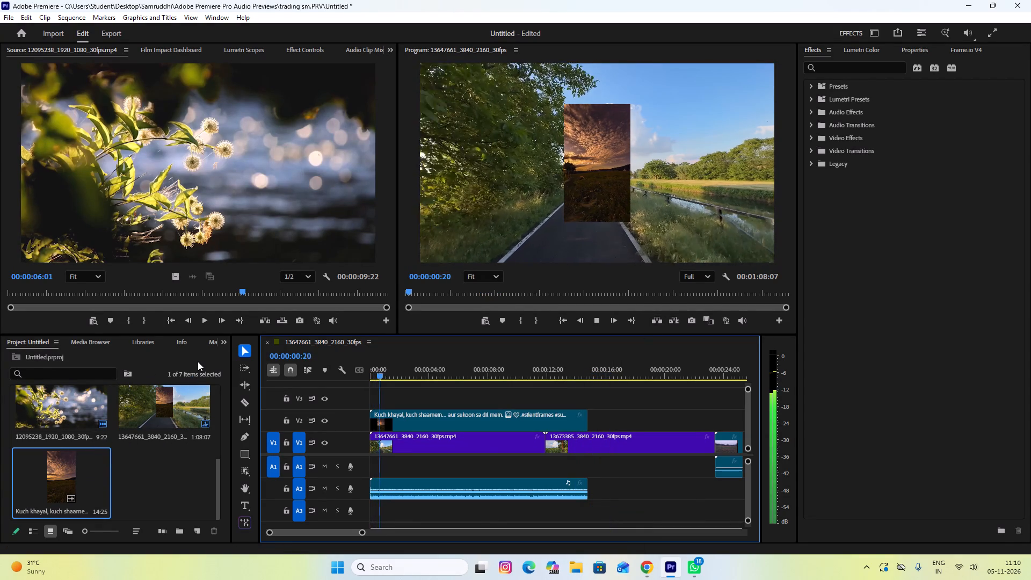
{"action": "key", "text": "space"}
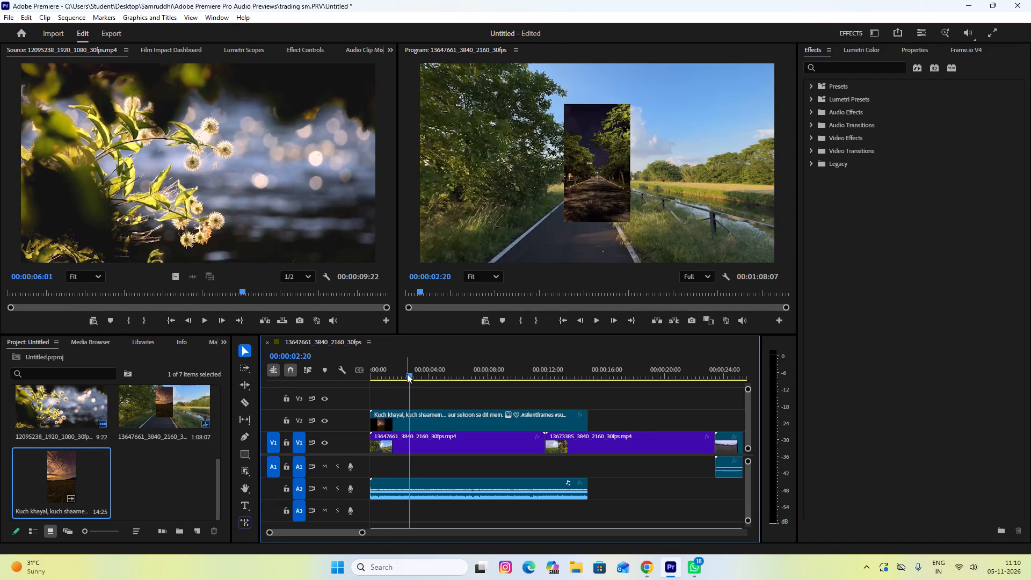
{"action": "left_click_drag", "start_coordinate": [407, 374], "coordinate": [402, 365]}
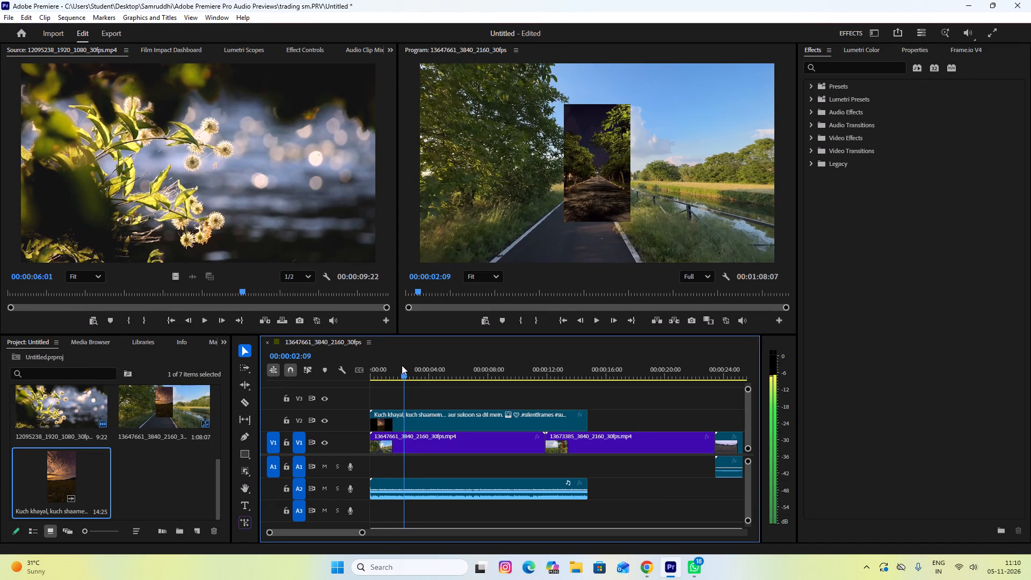
{"action": "left_click_drag", "start_coordinate": [402, 365], "coordinate": [401, 365]}
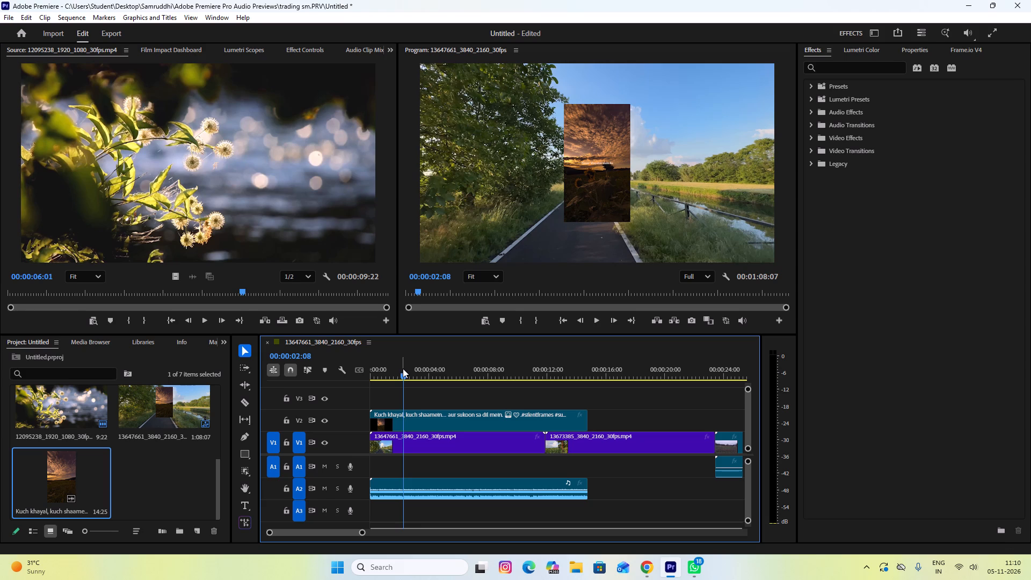
{"action": "left_click", "coordinate": [403, 372]}
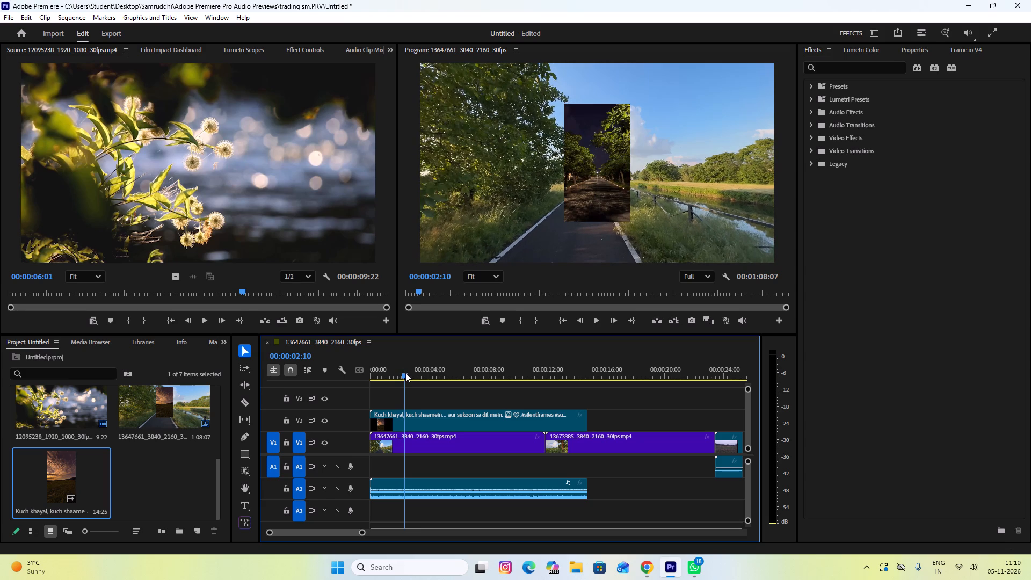
{"action": "left_click", "coordinate": [246, 397]}
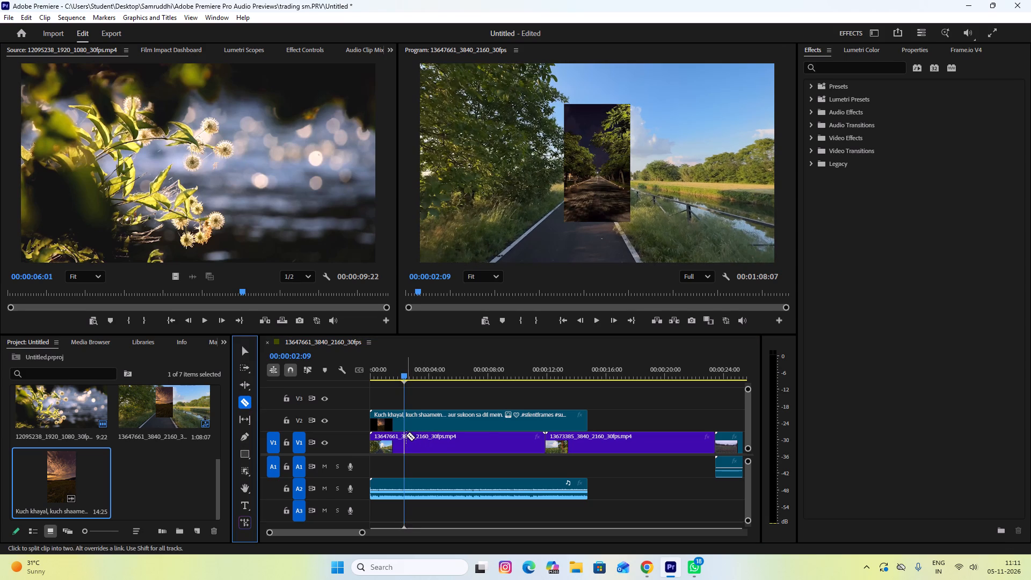
{"action": "left_click", "coordinate": [406, 435]}
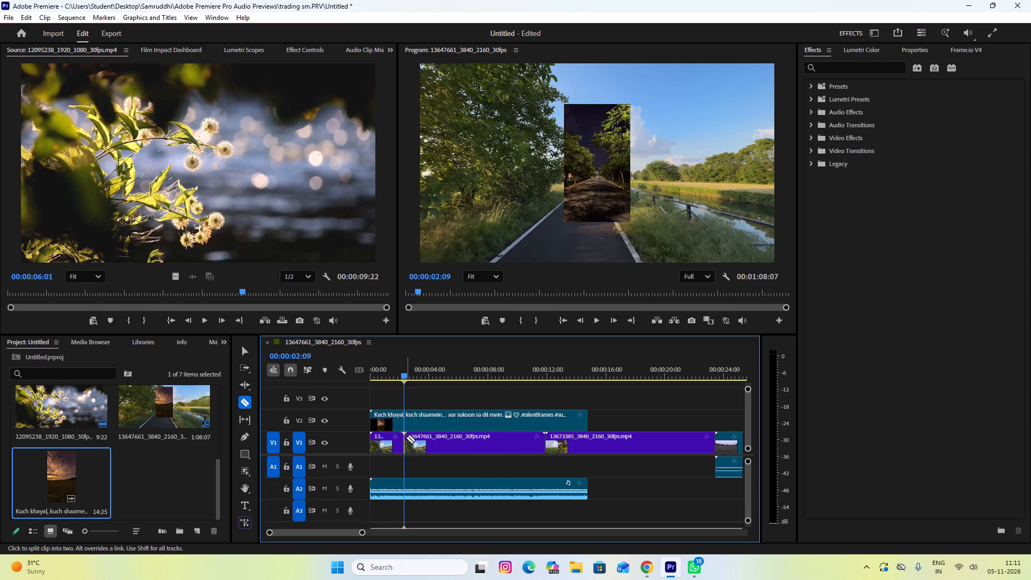
{"action": "left_click", "coordinate": [405, 438]}
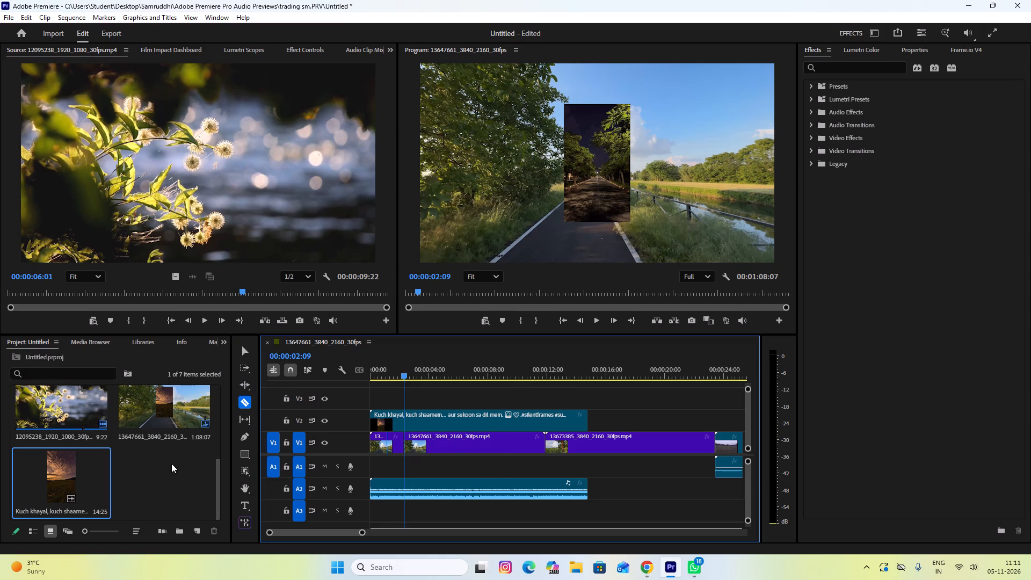
{"action": "left_click", "coordinate": [244, 352]}
{"action": "left_click", "coordinate": [432, 445]}
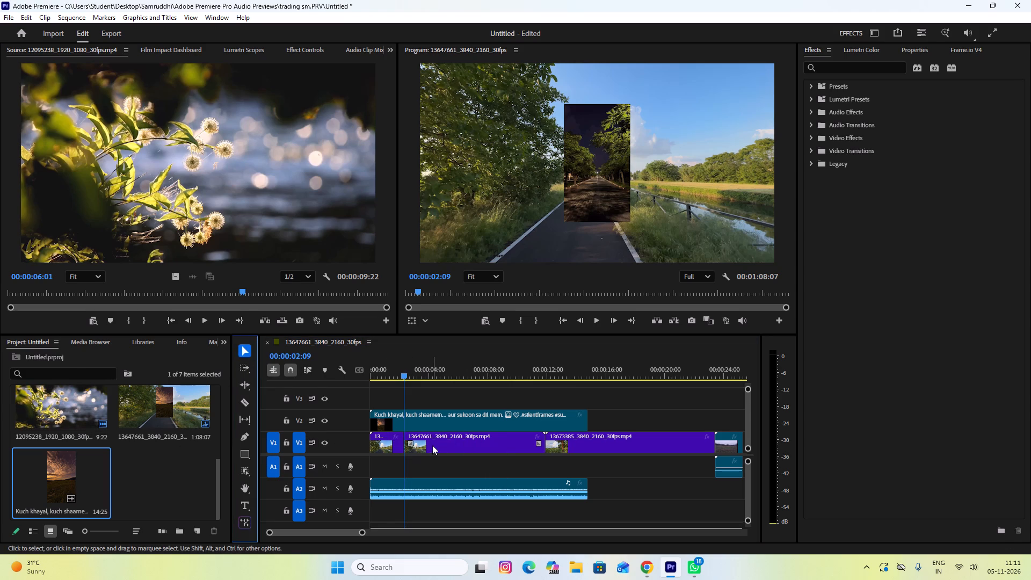
{"action": "key", "text": "Delete"}
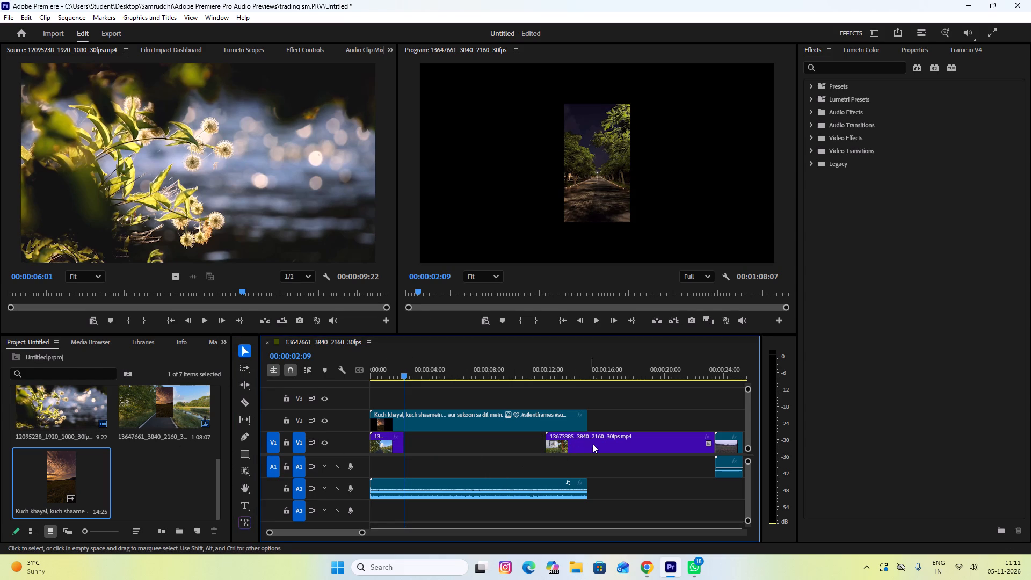
Move the grass clip on V1 to start at 00:00:02:09, directly after the shortened road clip.
{"action": "left_click", "coordinate": [595, 444]}
{"action": "left_click_drag", "start_coordinate": [595, 444], "coordinate": [504, 434]}
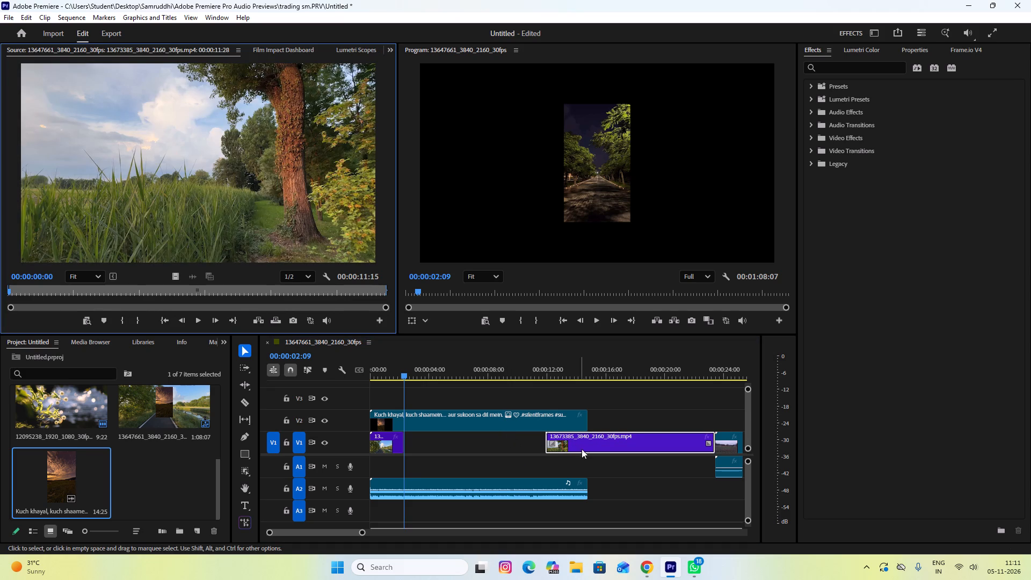
{"action": "left_click_drag", "start_coordinate": [591, 446], "coordinate": [452, 443]}
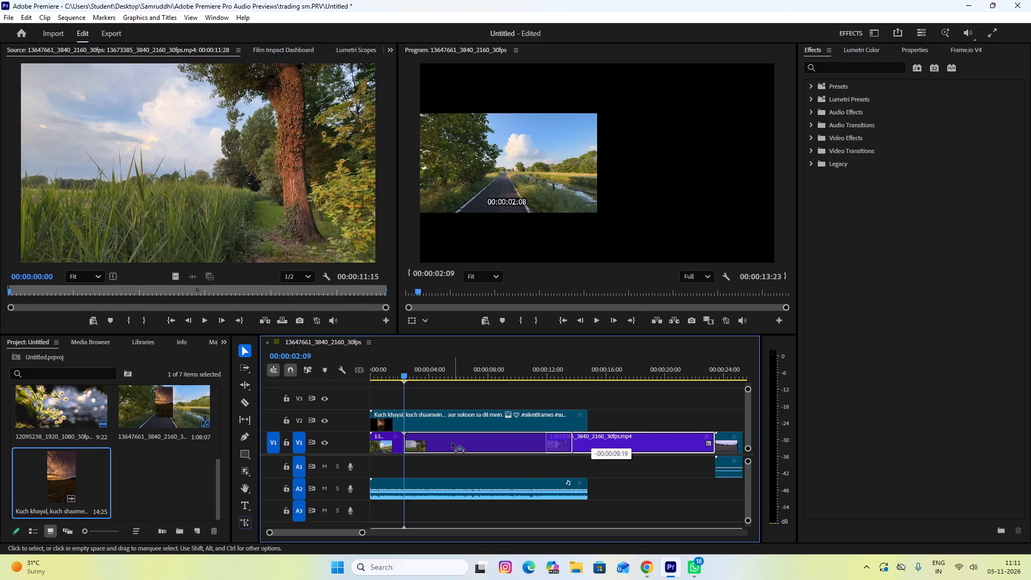
{"action": "left_click_drag", "start_coordinate": [452, 443], "coordinate": [451, 443]}
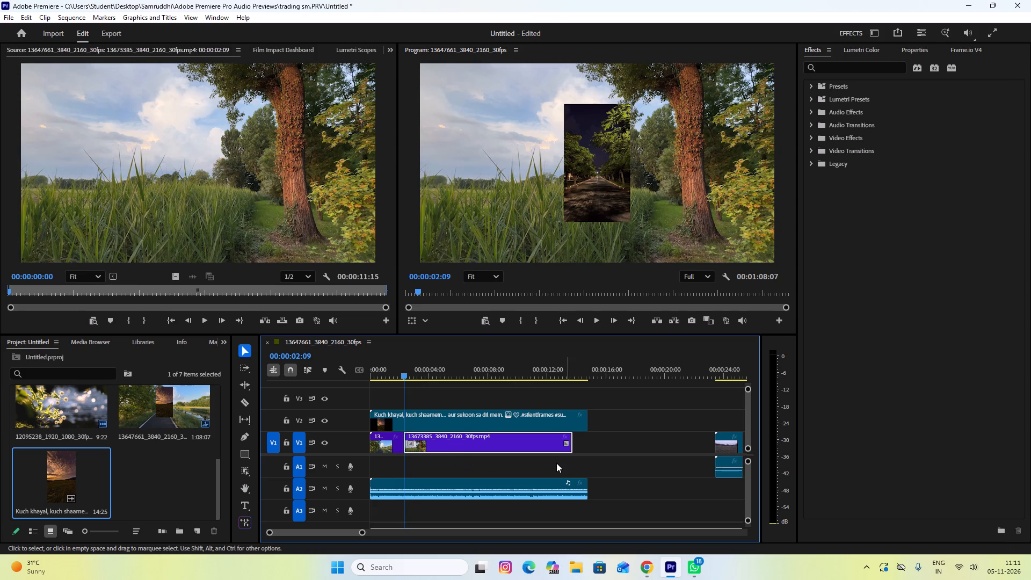
Split the grass clip on V1 at the reel's waterfall scene, 00:00:04:04, and delete the part after the cut.
{"action": "key", "text": "space"}
{"action": "key", "text": "space"}
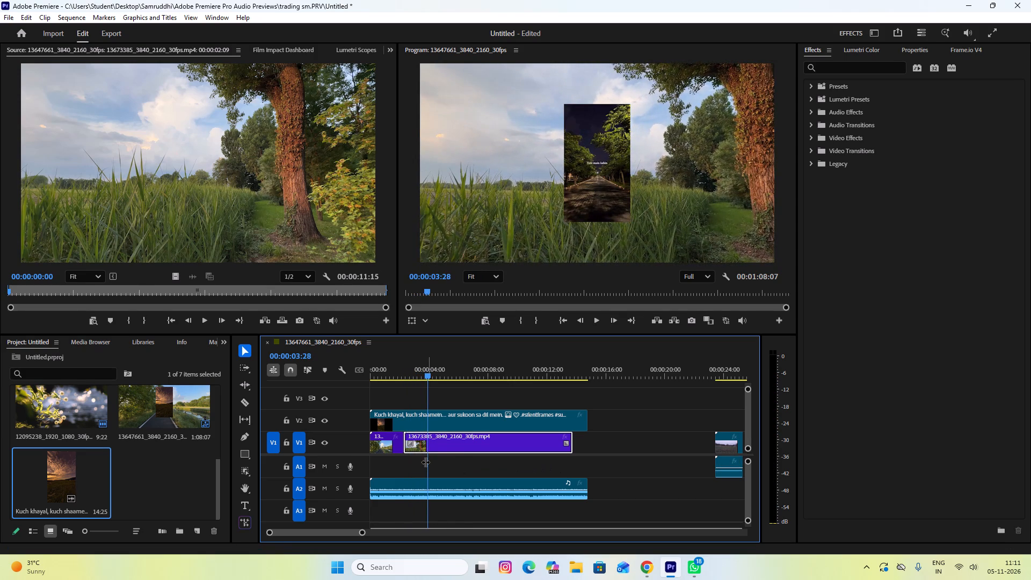
{"action": "key", "text": "space"}
{"action": "key", "text": "space"}
{"action": "key", "text": "space"}
{"action": "key", "text": "space"}
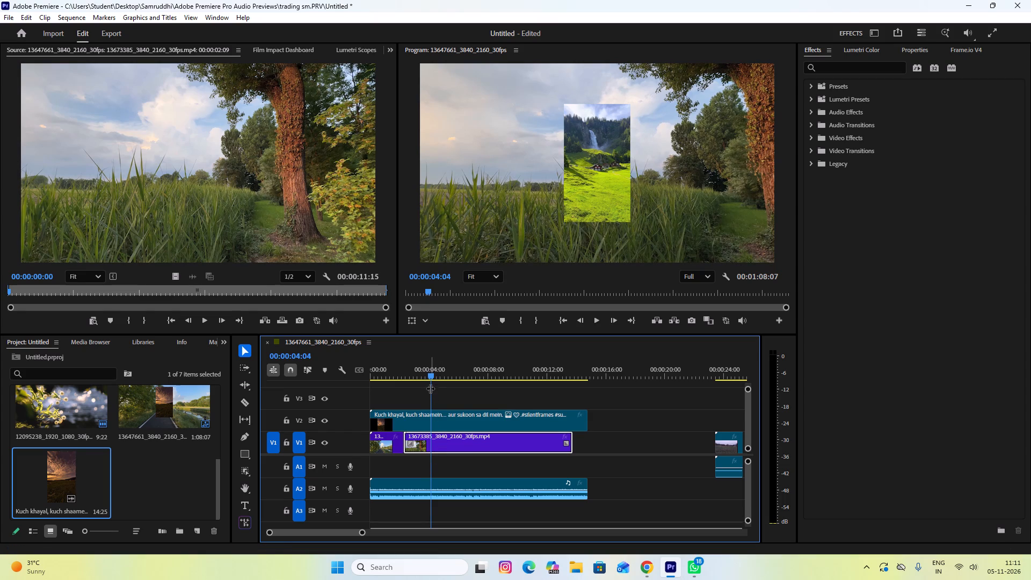
{"action": "left_click", "coordinate": [244, 398]}
{"action": "left_click", "coordinate": [431, 440]}
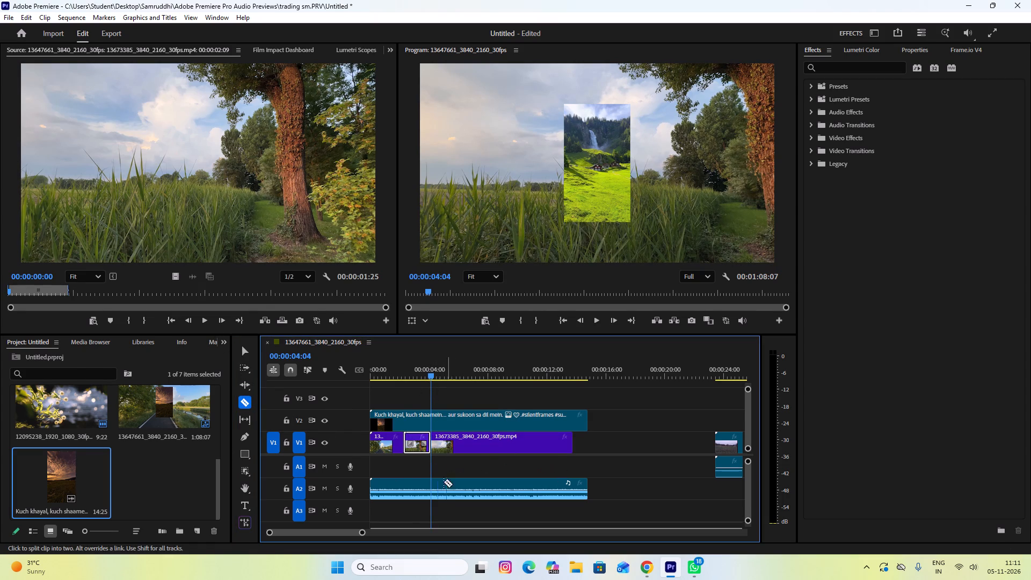
{"action": "left_click", "coordinate": [243, 352]}
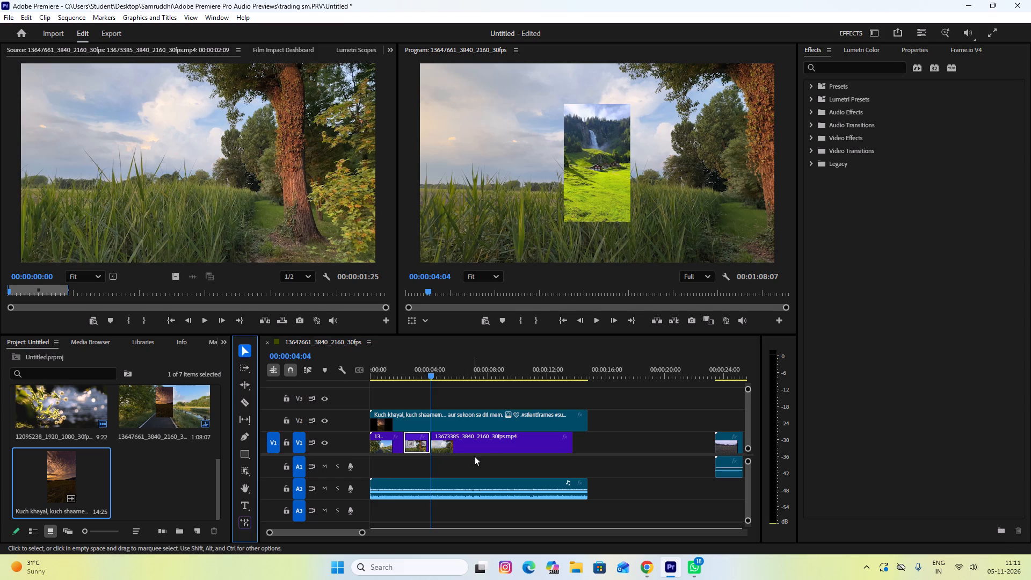
{"action": "left_click", "coordinate": [489, 443]}
{"action": "key", "text": "Delete"}
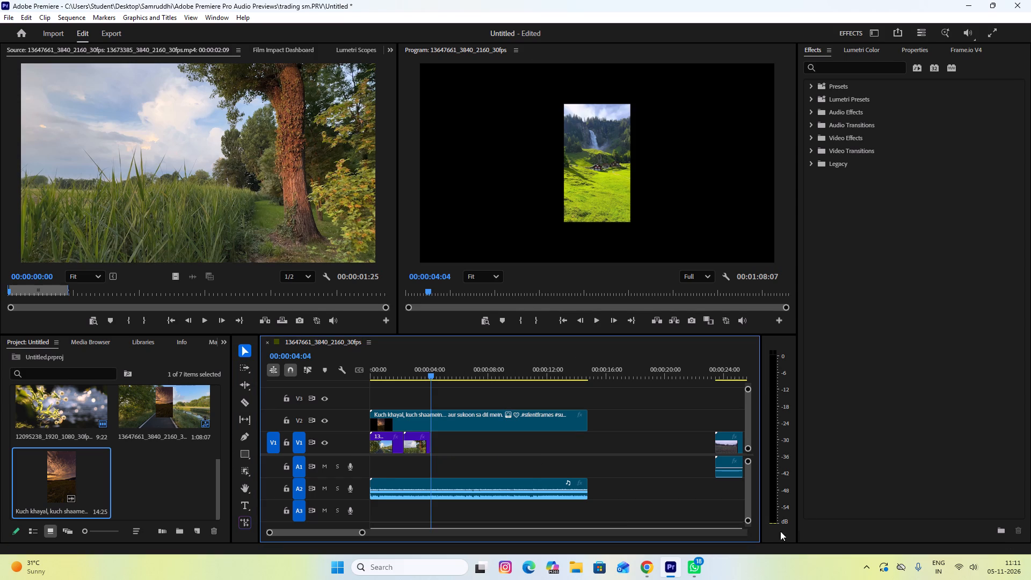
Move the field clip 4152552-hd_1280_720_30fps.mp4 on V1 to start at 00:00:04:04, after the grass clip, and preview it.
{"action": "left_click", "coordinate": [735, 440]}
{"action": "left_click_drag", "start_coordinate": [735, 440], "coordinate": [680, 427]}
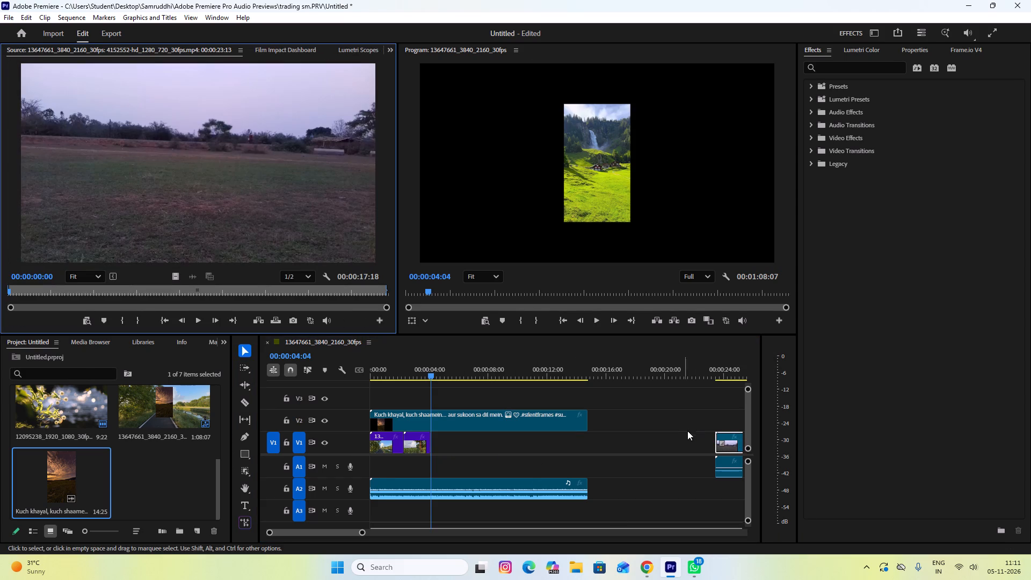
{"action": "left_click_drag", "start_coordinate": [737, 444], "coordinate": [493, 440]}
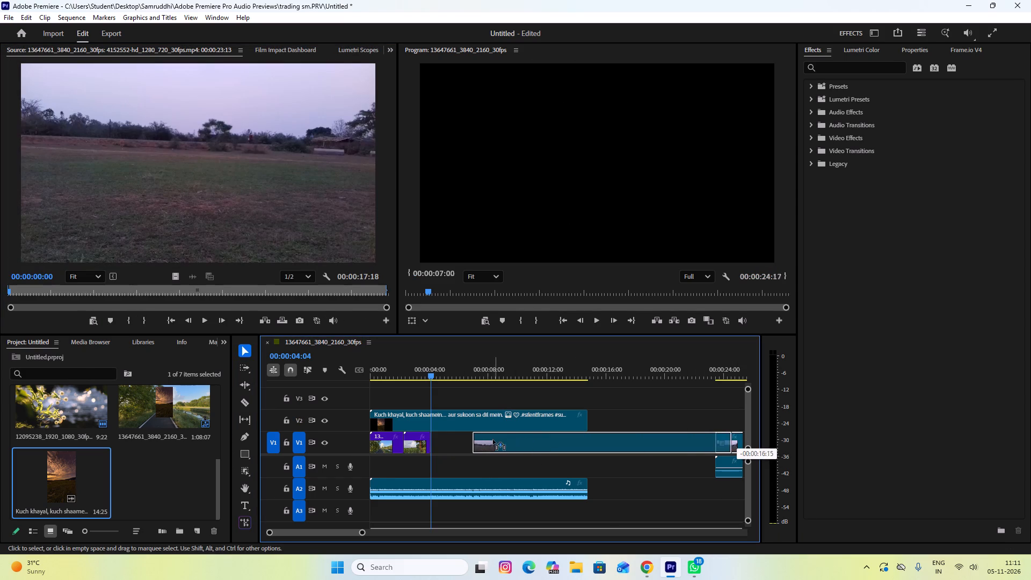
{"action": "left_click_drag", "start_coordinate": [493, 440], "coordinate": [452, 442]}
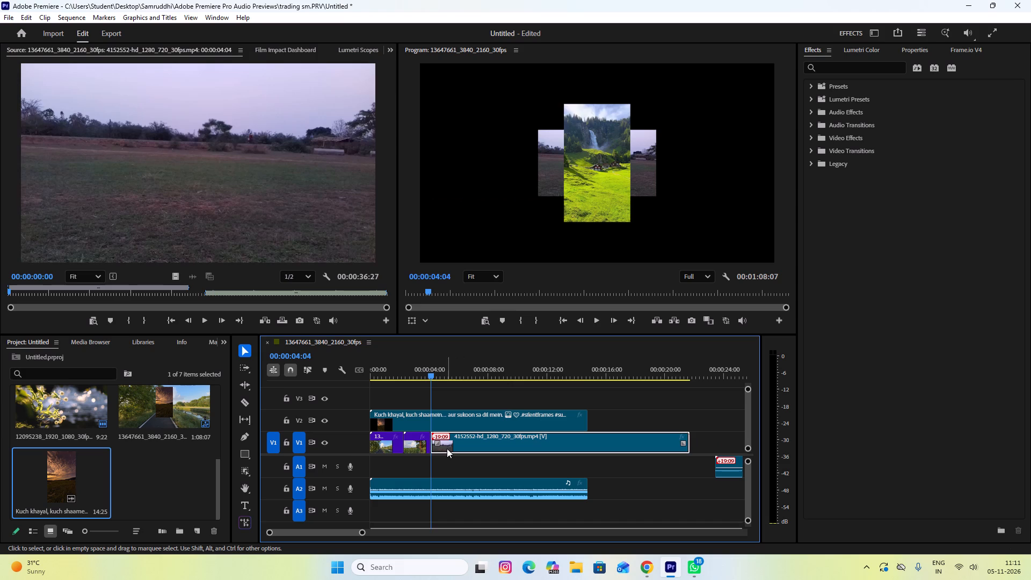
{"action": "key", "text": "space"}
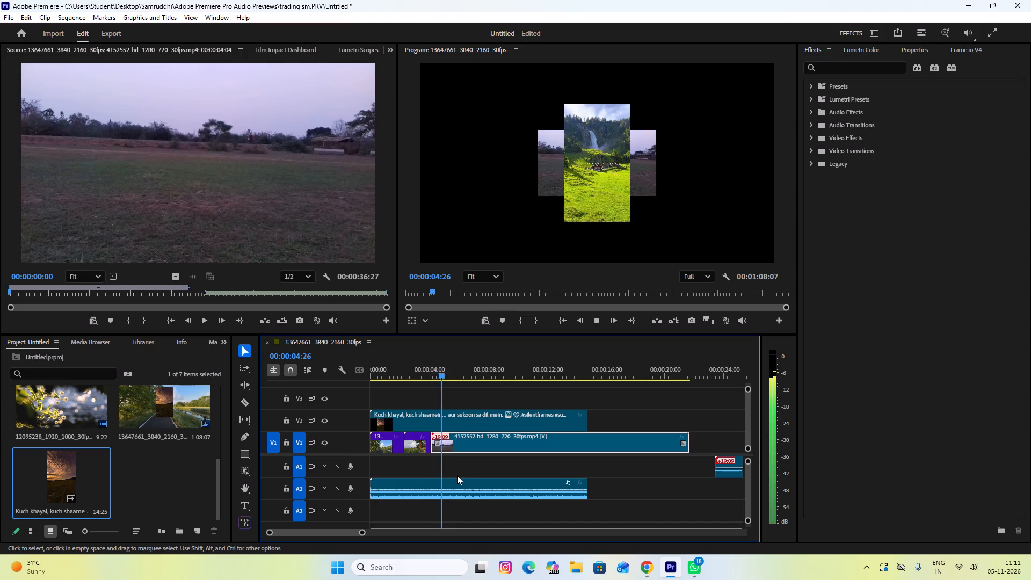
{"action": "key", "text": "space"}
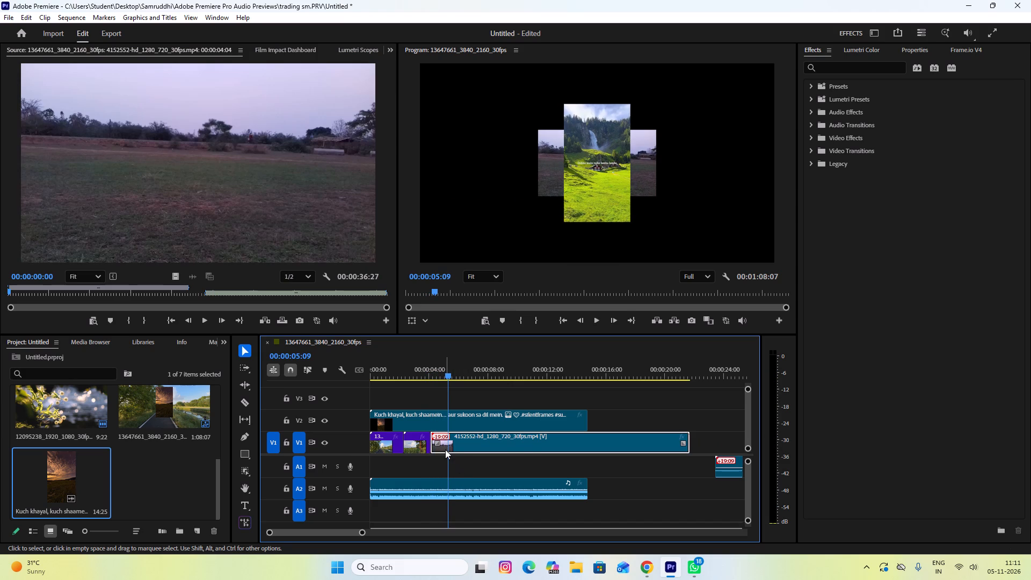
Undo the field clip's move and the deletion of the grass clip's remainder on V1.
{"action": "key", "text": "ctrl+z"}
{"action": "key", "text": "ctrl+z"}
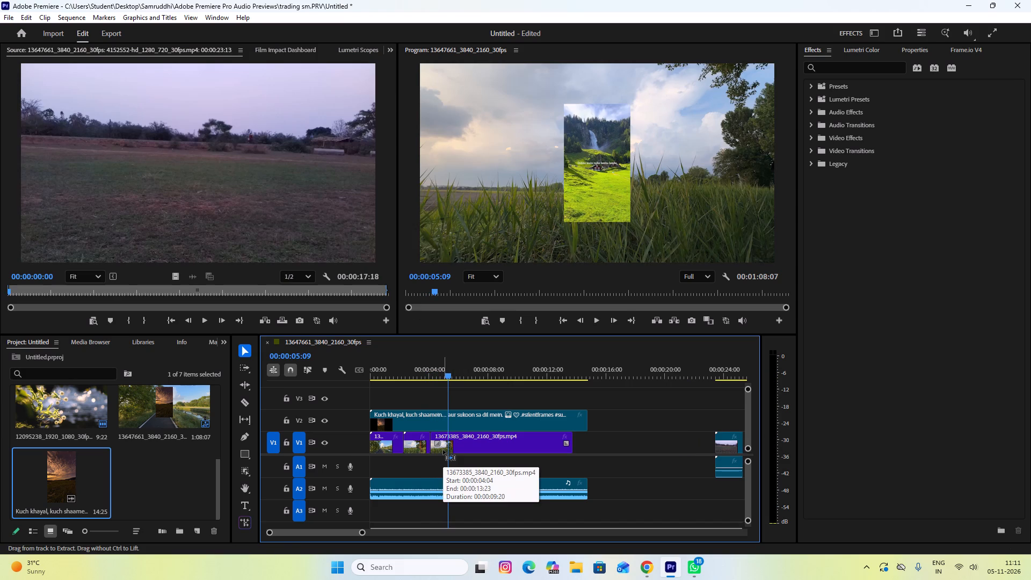
Delete the part of the grass clip on V1 after the cut at 00:00:04:04.
{"action": "left_click", "coordinate": [466, 434]}
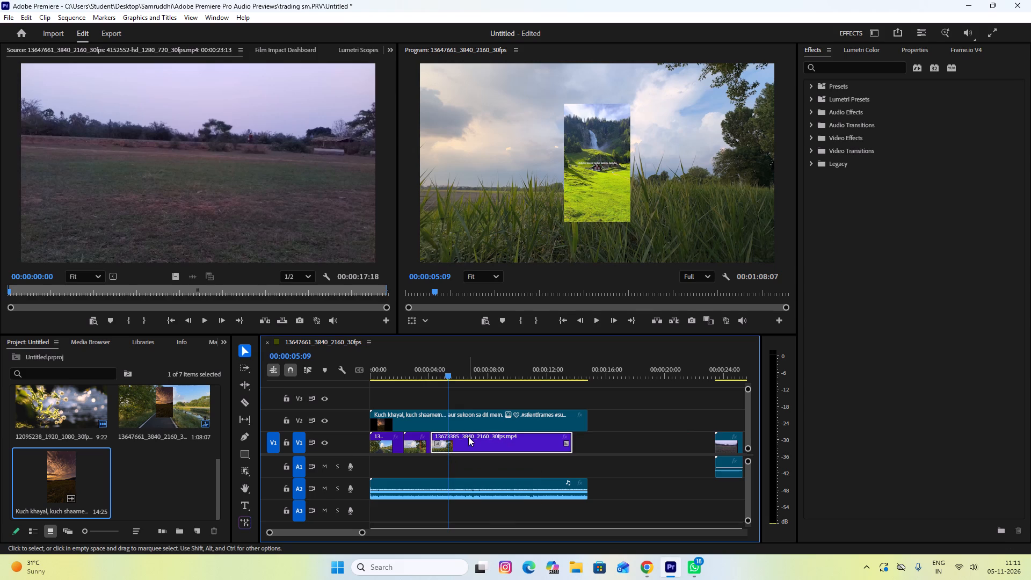
{"action": "key", "text": "Delete"}
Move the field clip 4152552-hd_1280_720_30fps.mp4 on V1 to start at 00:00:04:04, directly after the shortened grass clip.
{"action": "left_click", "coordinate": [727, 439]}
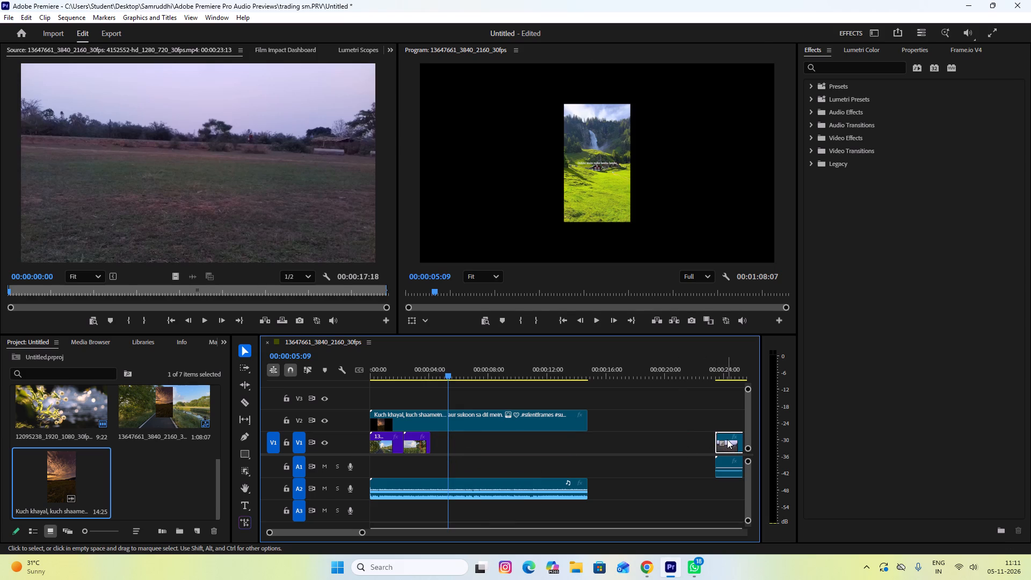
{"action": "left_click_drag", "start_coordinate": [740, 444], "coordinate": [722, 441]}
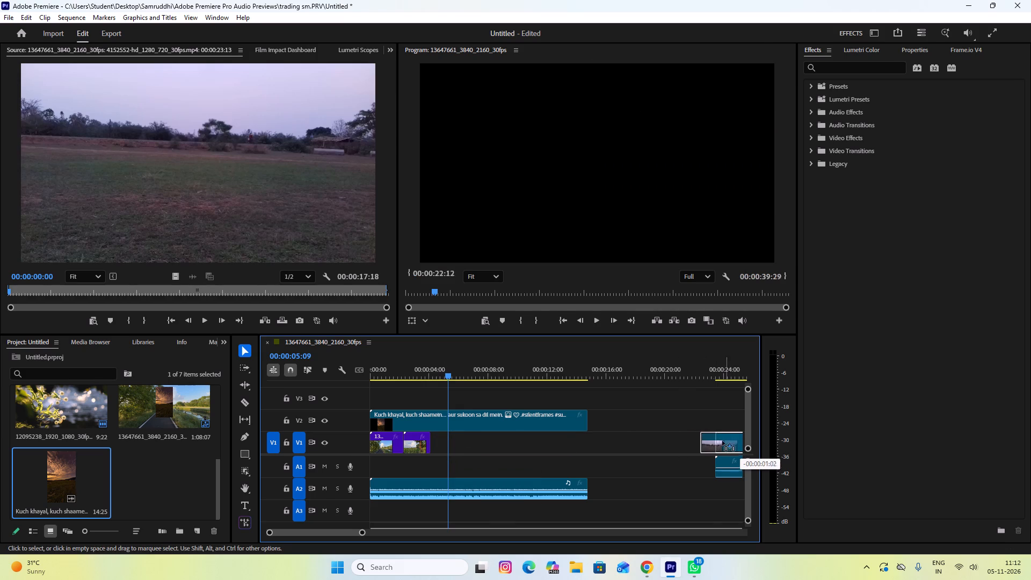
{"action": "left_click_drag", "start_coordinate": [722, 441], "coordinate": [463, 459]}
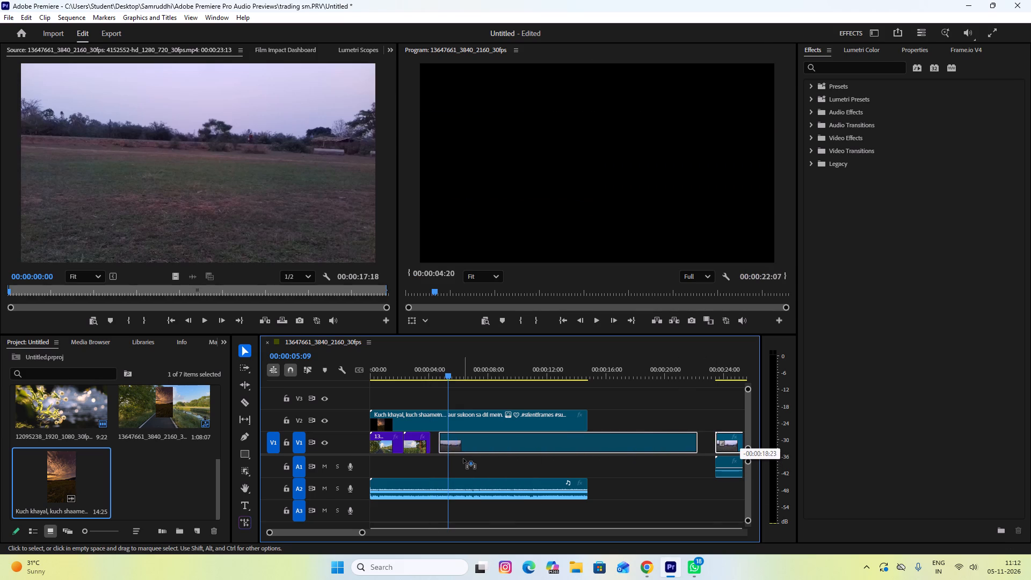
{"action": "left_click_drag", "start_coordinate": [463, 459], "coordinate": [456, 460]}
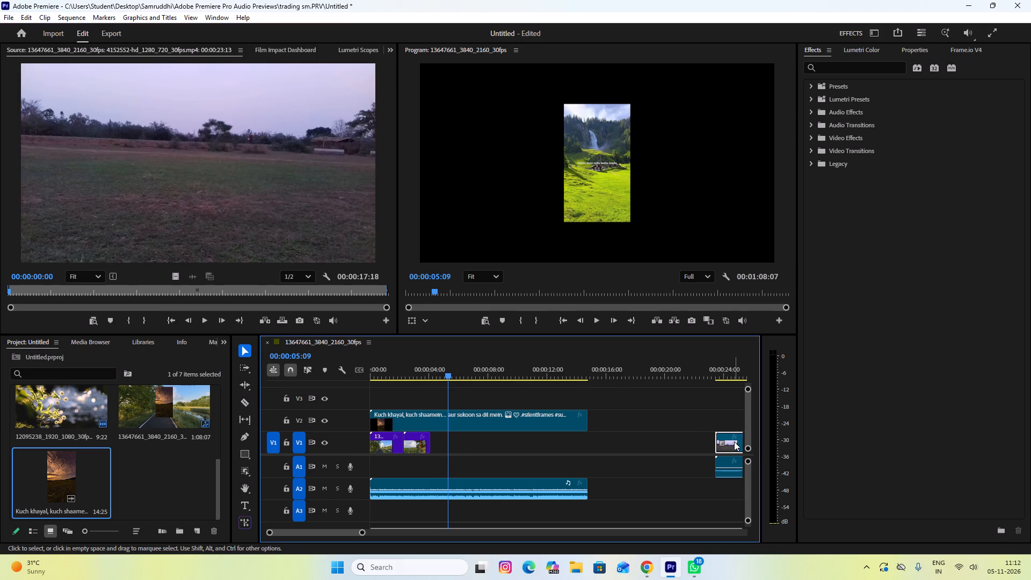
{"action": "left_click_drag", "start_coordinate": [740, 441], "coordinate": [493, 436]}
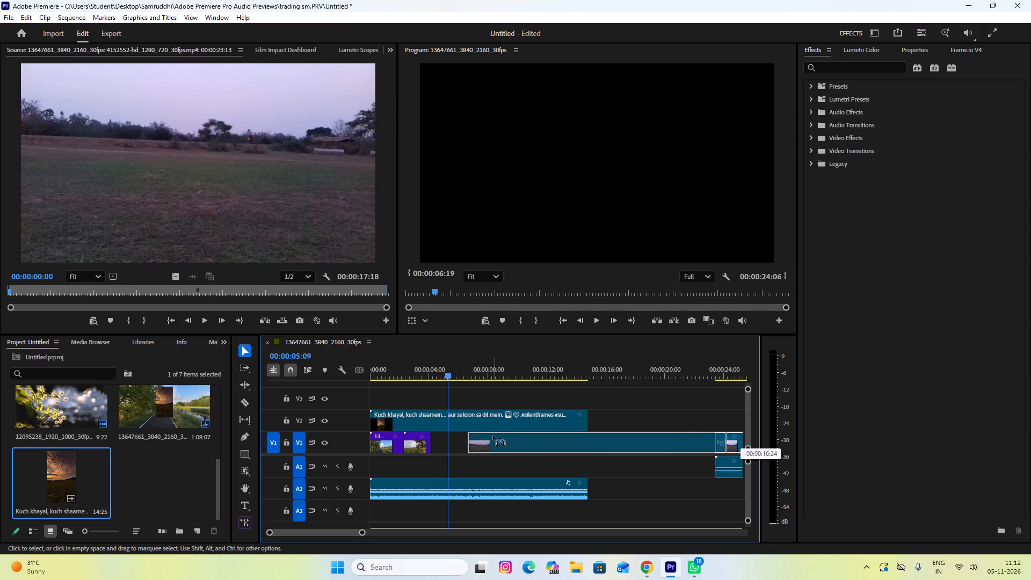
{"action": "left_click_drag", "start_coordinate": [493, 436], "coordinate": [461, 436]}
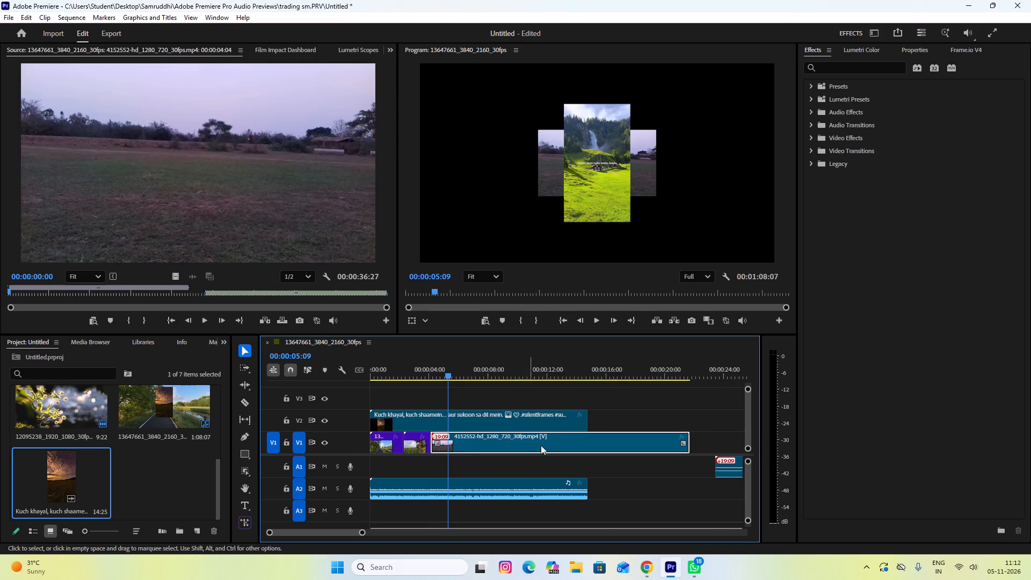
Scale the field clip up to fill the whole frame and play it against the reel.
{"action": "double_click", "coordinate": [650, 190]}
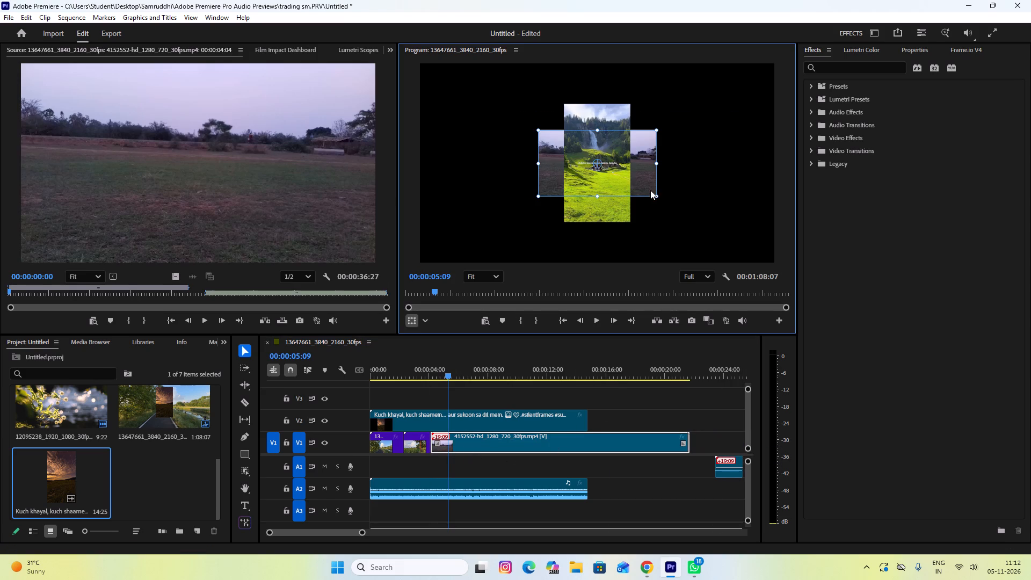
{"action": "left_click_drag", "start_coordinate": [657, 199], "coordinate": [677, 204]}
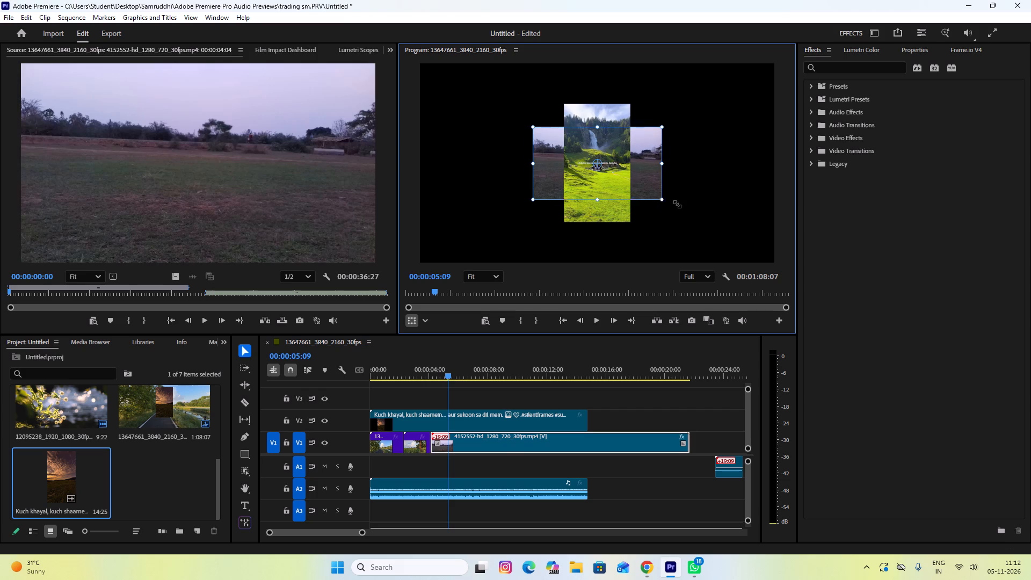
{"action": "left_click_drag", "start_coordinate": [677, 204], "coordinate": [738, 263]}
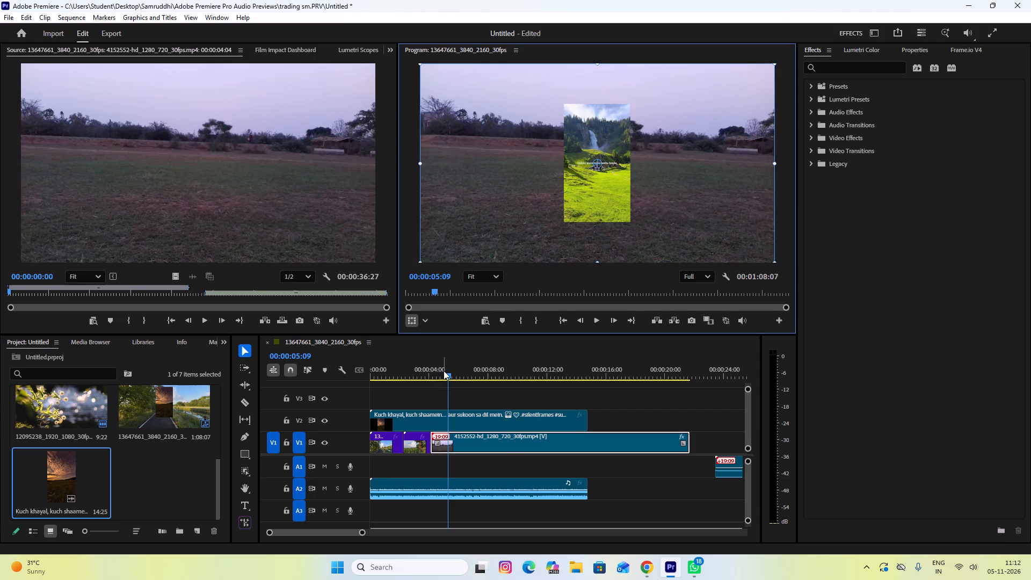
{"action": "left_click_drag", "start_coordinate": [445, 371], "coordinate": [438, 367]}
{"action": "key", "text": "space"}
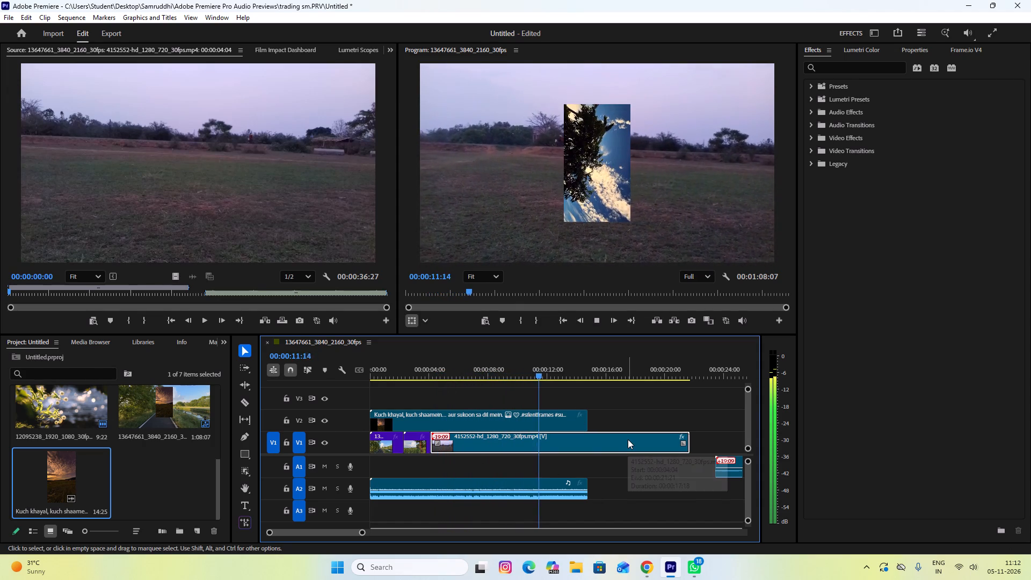
Delete the field clip's video from V1 and its audio from A1.
{"action": "key", "text": "Delete"}
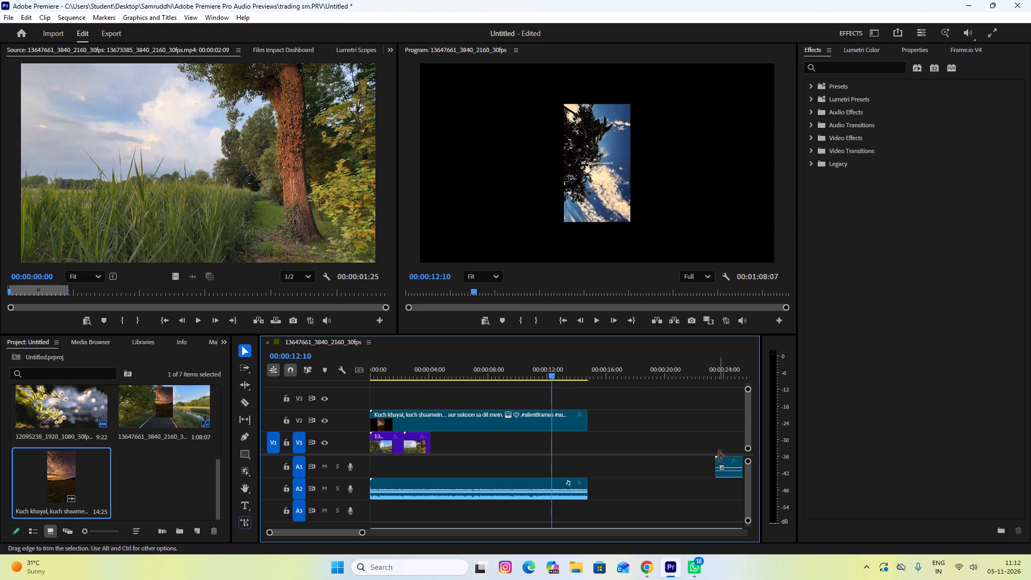
{"action": "left_click", "coordinate": [726, 463]}
{"action": "key", "text": "Delete"}
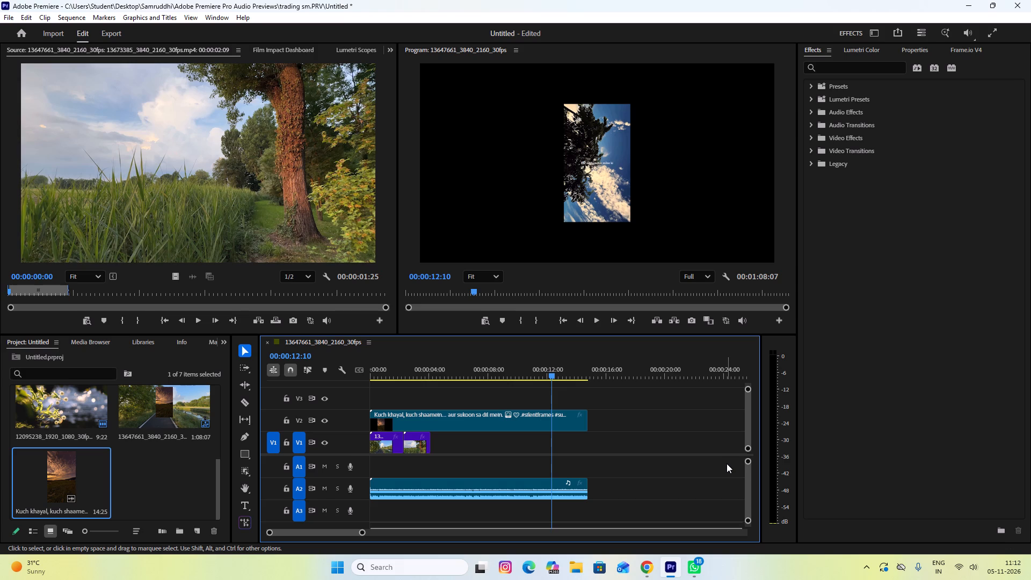
Move the mountain clip 8025690 and the blossom clip 12095238 together on V1 to start at 00:00:04:04, after the grass clip.
{"action": "scroll", "coordinate": [727, 462], "scroll_direction": "down", "scroll_amount": 6}
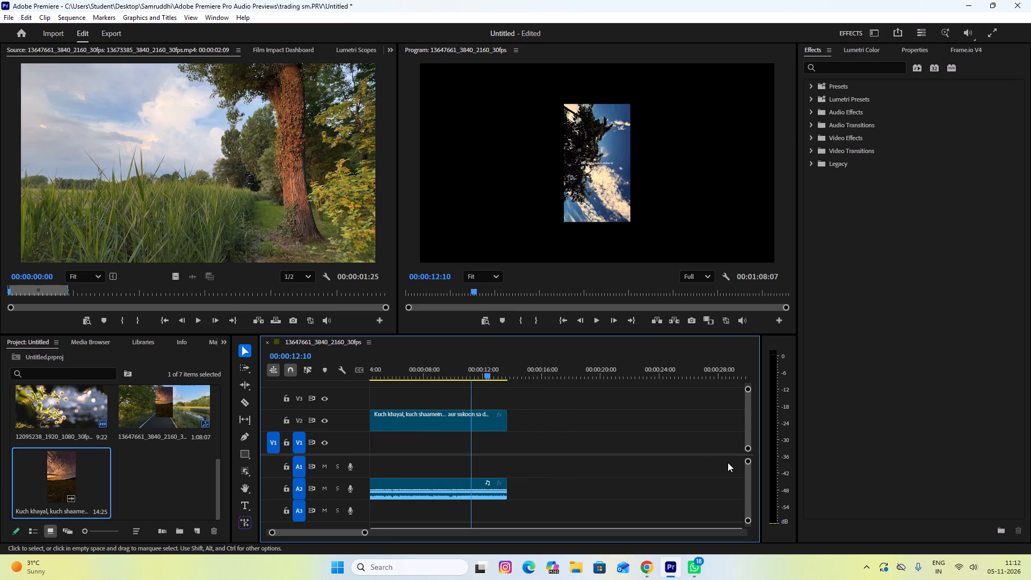
{"action": "scroll", "coordinate": [728, 462], "scroll_direction": "down", "scroll_amount": 12}
{"action": "scroll", "coordinate": [677, 466], "scroll_direction": "down", "scroll_amount": 7}
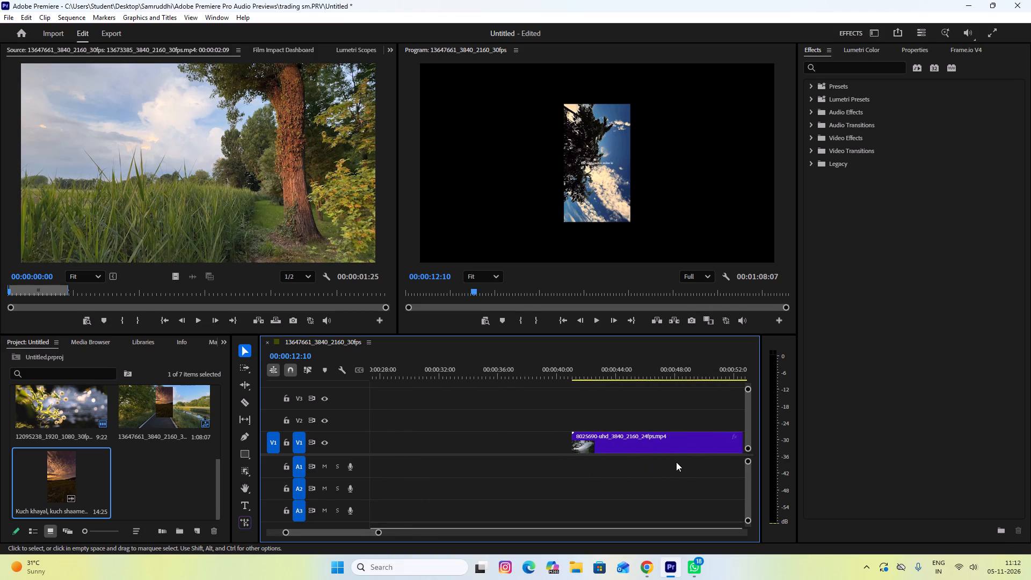
{"action": "scroll", "coordinate": [676, 462], "scroll_direction": "down", "scroll_amount": 10}
{"action": "left_click", "coordinate": [626, 442]}
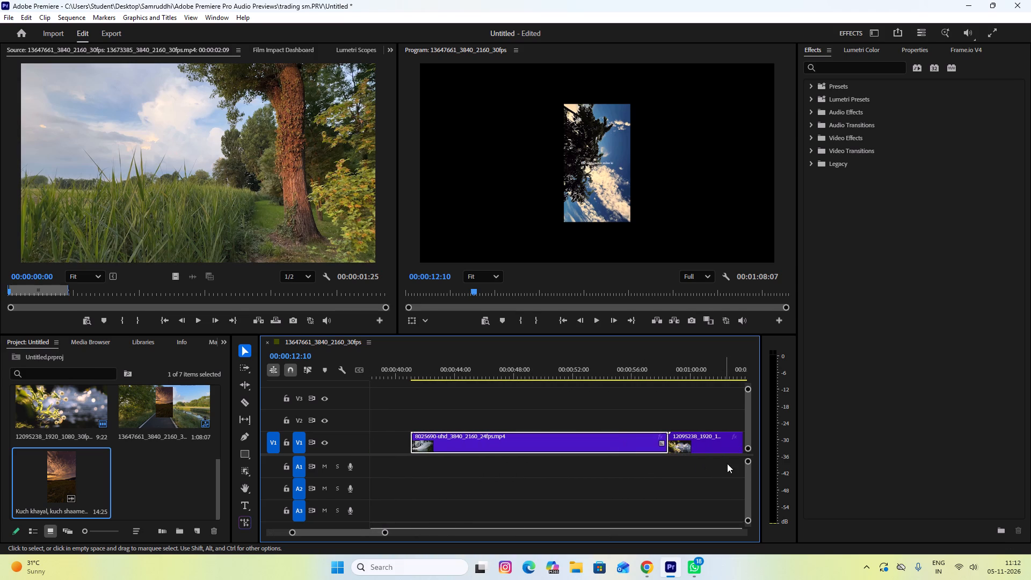
{"action": "left_click", "coordinate": [721, 442]}
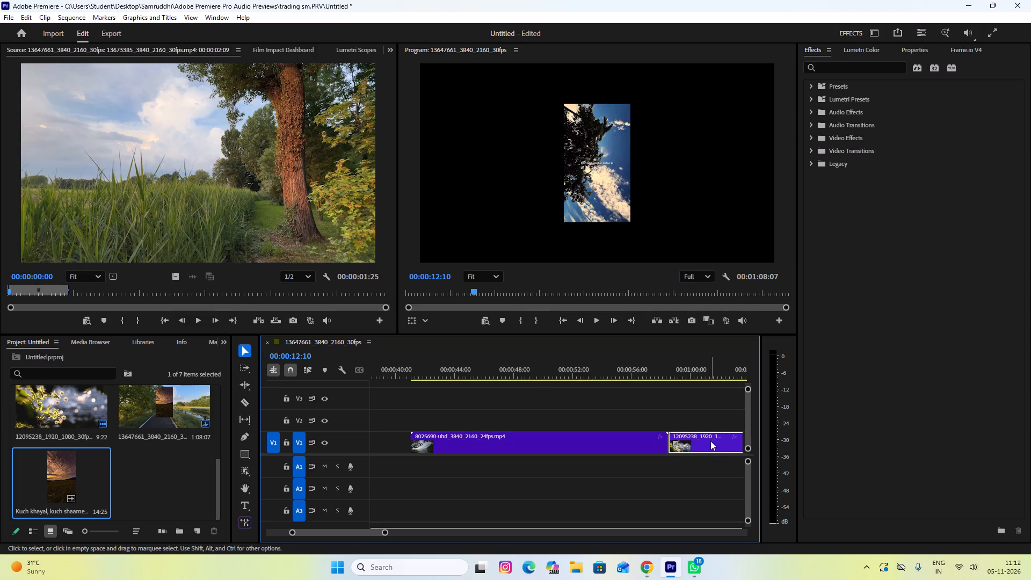
{"action": "left_click", "coordinate": [642, 439], "text": "shift"}
{"action": "left_click_drag", "start_coordinate": [642, 440], "coordinate": [410, 417]}
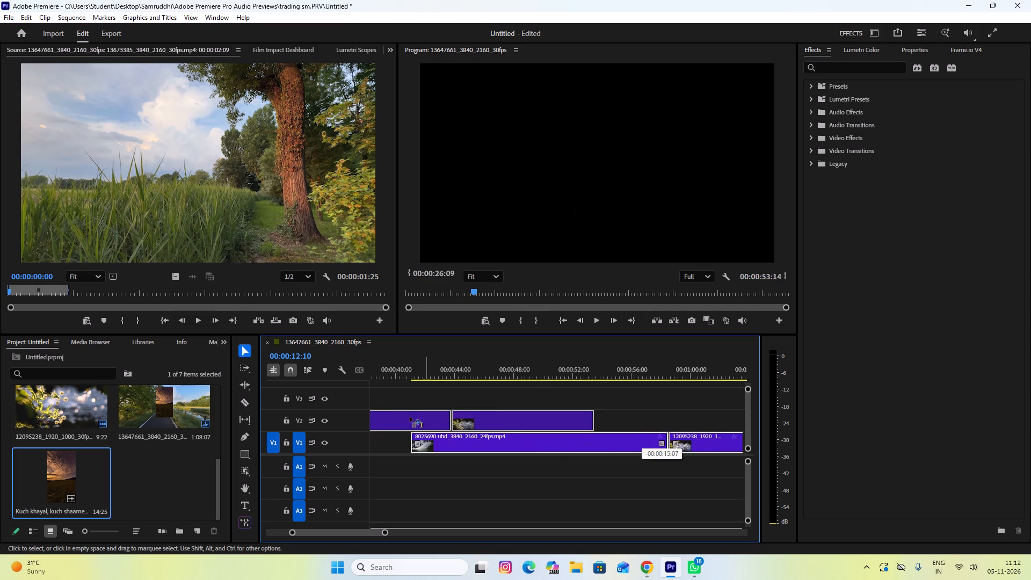
{"action": "left_click_drag", "start_coordinate": [410, 417], "coordinate": [666, 450]}
Split the mountain clip on V1 at the reel's river scene, 00:00:06:10, and delete the part after the cut.
{"action": "left_click_drag", "start_coordinate": [549, 377], "coordinate": [511, 377]}
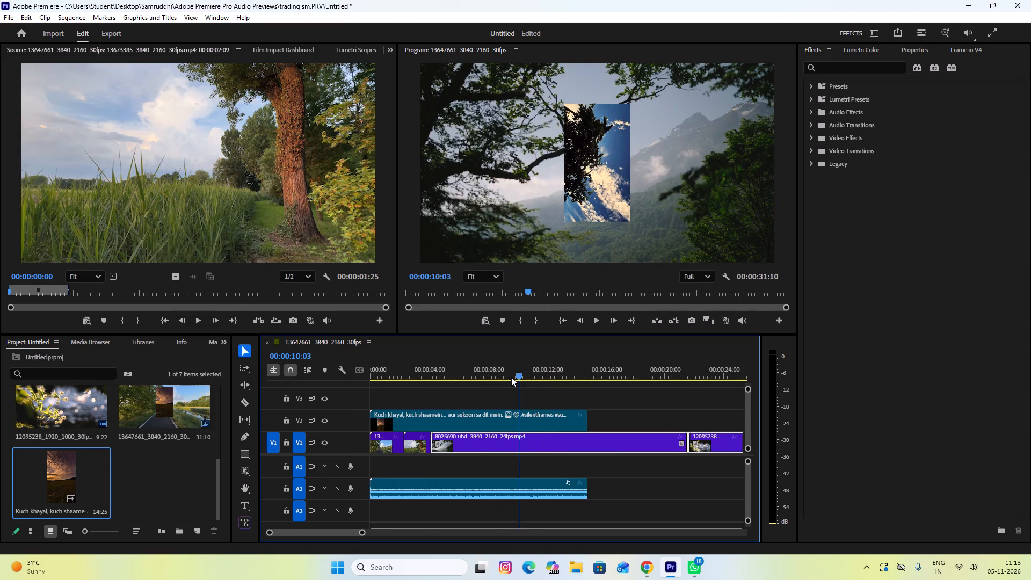
{"action": "left_click_drag", "start_coordinate": [511, 377], "coordinate": [375, 395]}
{"action": "key", "text": "space"}
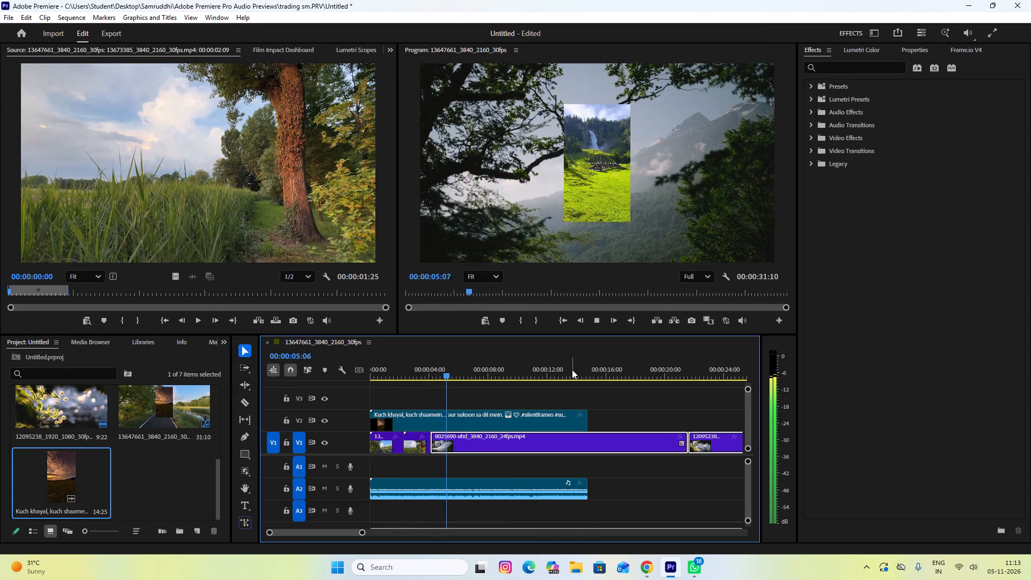
{"action": "key", "text": "space"}
{"action": "key", "text": "space"}
{"action": "key", "text": "space"}
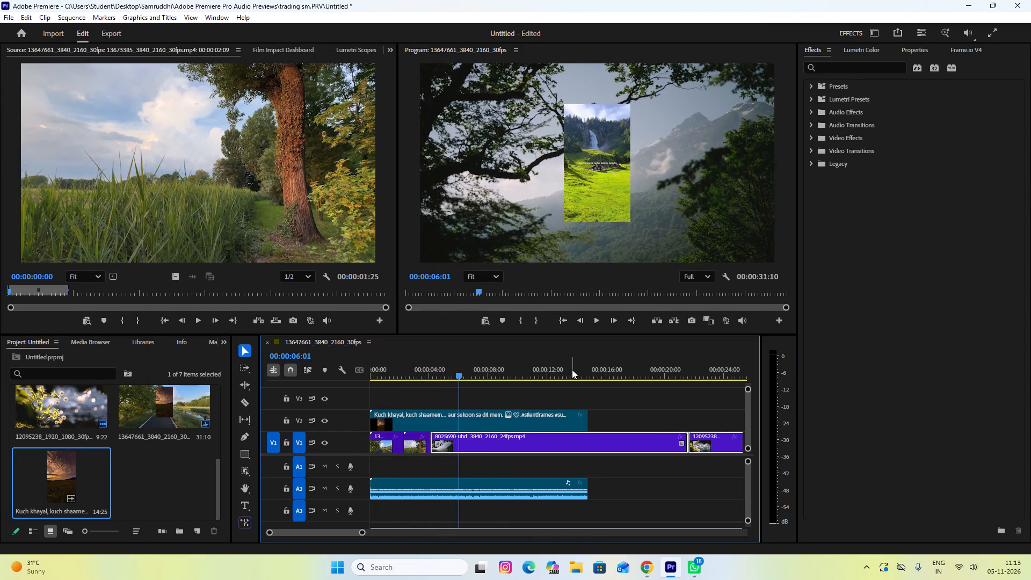
{"action": "key", "text": "space"}
{"action": "key", "text": "space"}
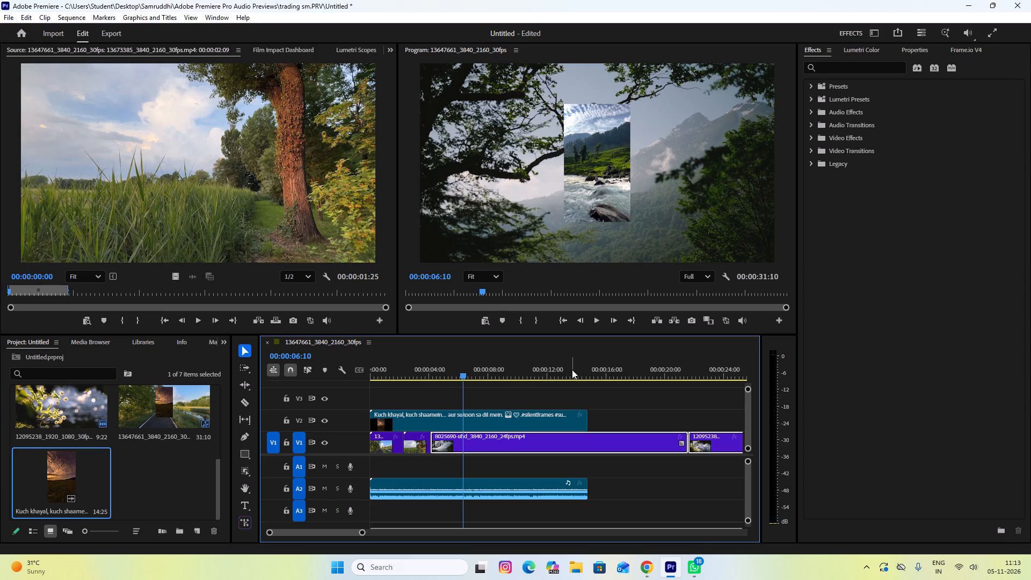
{"action": "left_click", "coordinate": [242, 401]}
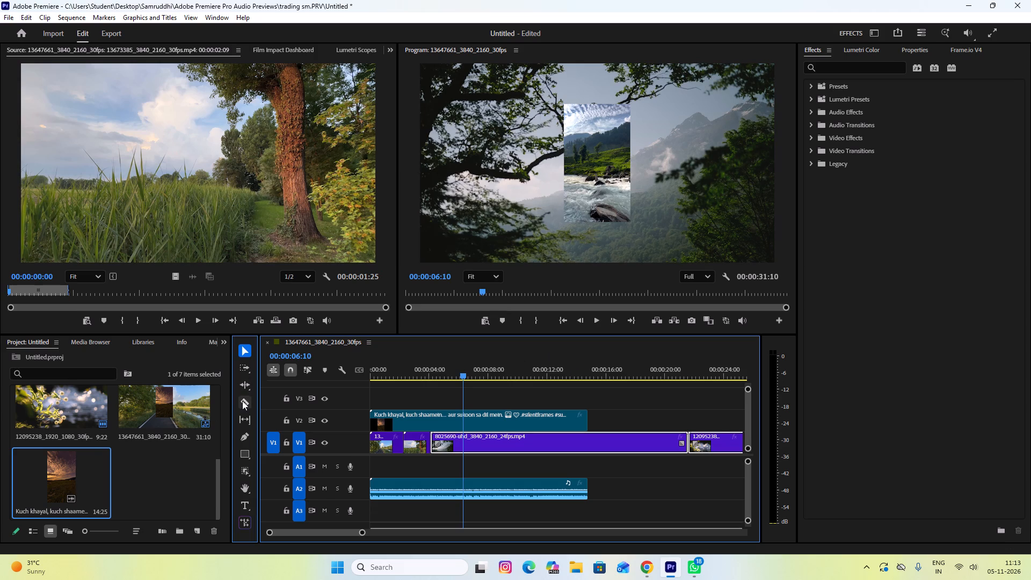
{"action": "left_click", "coordinate": [463, 437]}
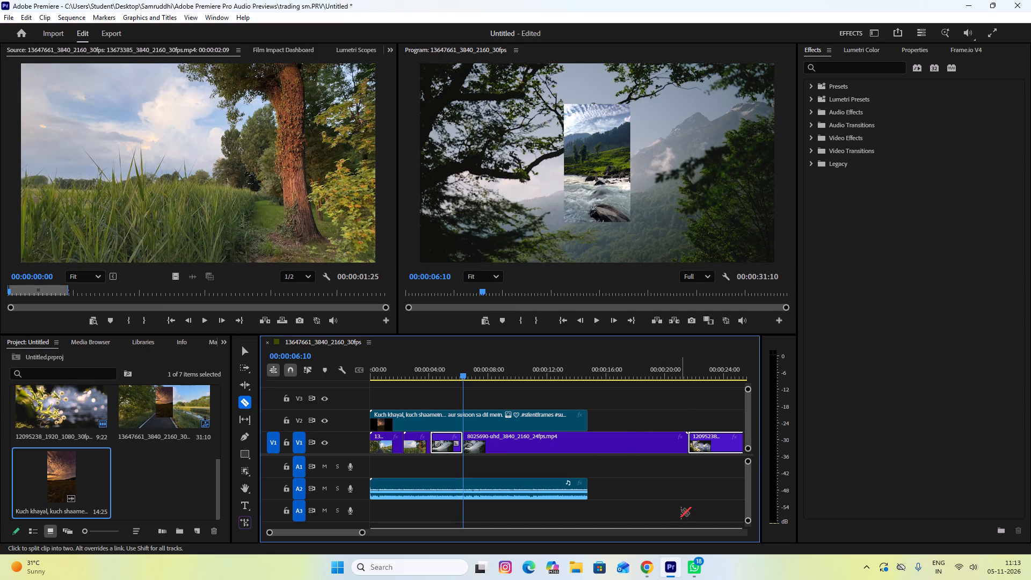
{"action": "key", "text": "space"}
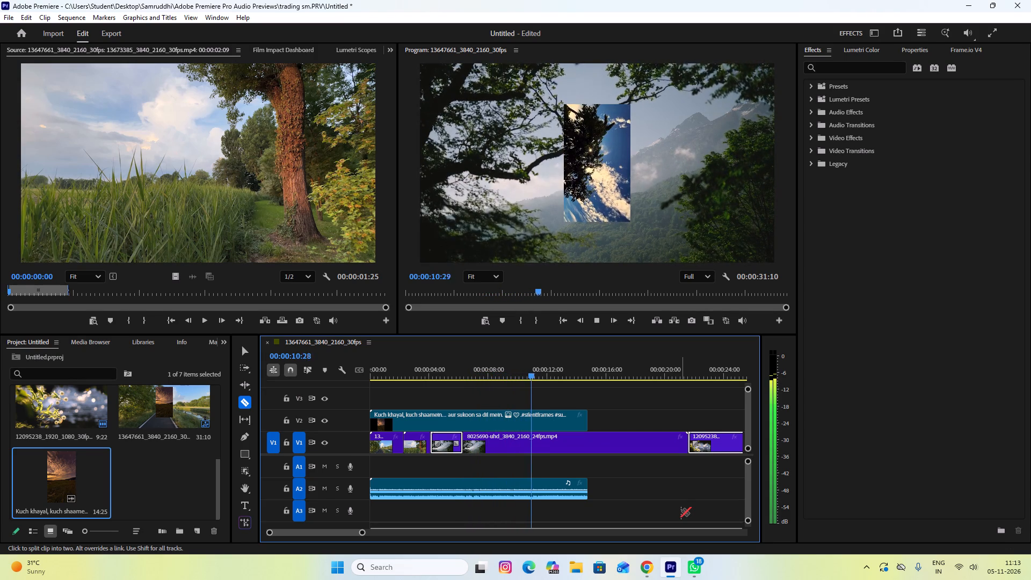
{"action": "key", "text": "space"}
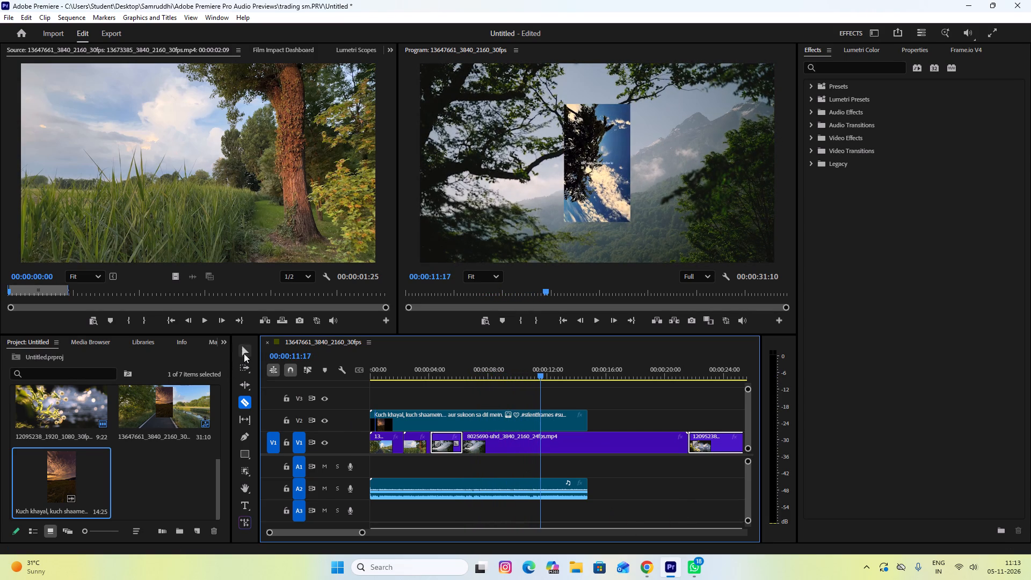
{"action": "left_click", "coordinate": [248, 348]}
{"action": "left_click", "coordinate": [522, 432]}
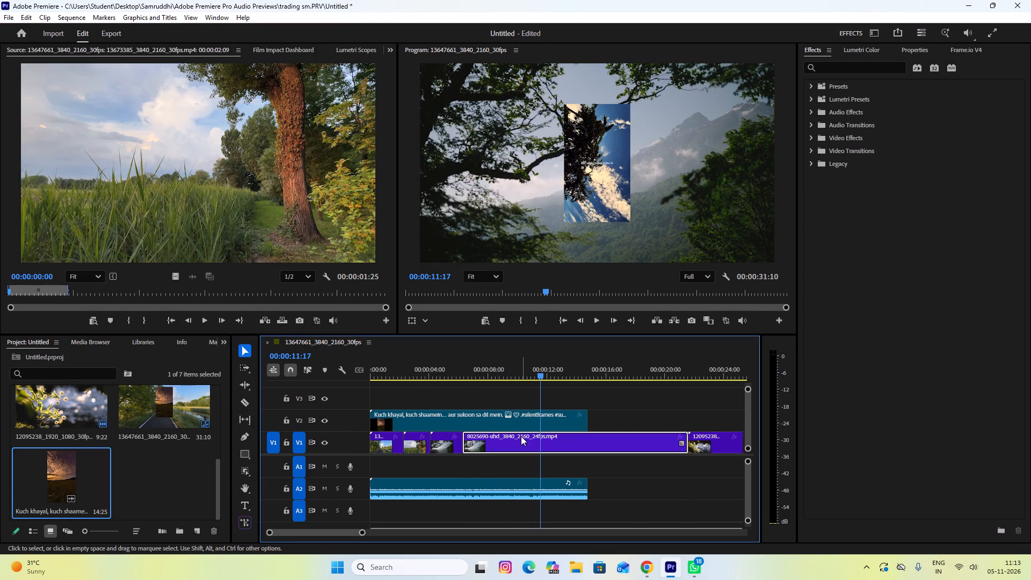
{"action": "key", "text": "Delete"}
Move the blossom clip on V1 to start at 00:00:06:10, directly after the shortened mountain clip.
{"action": "left_click", "coordinate": [731, 449]}
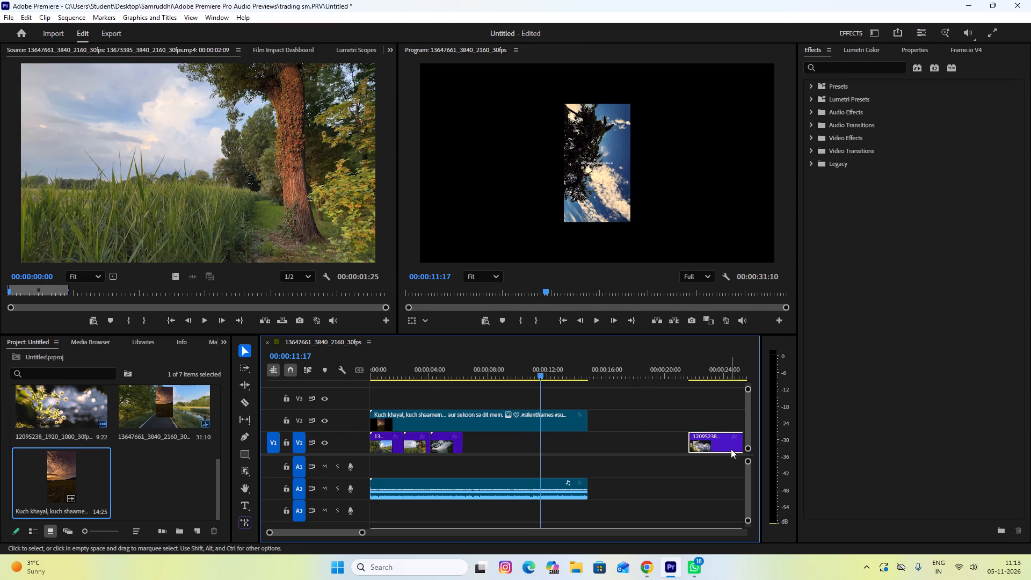
{"action": "left_click_drag", "start_coordinate": [731, 446], "coordinate": [508, 449]}
Split the blossom clip on V1 at the reel's change to the tree-and-sky scene, 00:00:09:26, and delete the part after the cut.
{"action": "left_click_drag", "start_coordinate": [541, 375], "coordinate": [411, 359]}
{"action": "key", "text": "space"}
{"action": "key", "text": "space"}
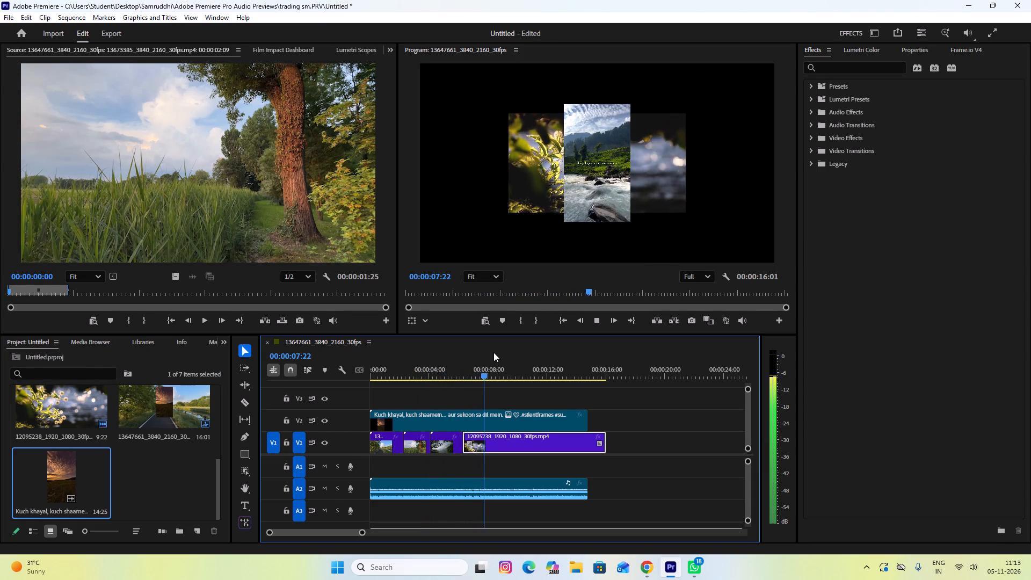
{"action": "key", "text": "space"}
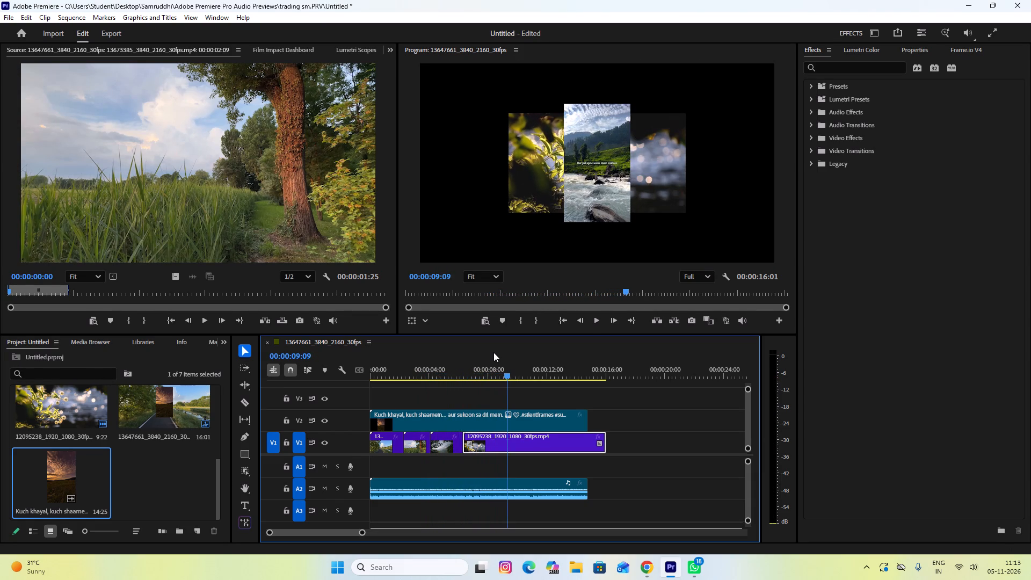
{"action": "key", "text": "space"}
{"action": "key", "text": "space"}
{"action": "key", "text": "space"}
{"action": "key", "text": "space"}
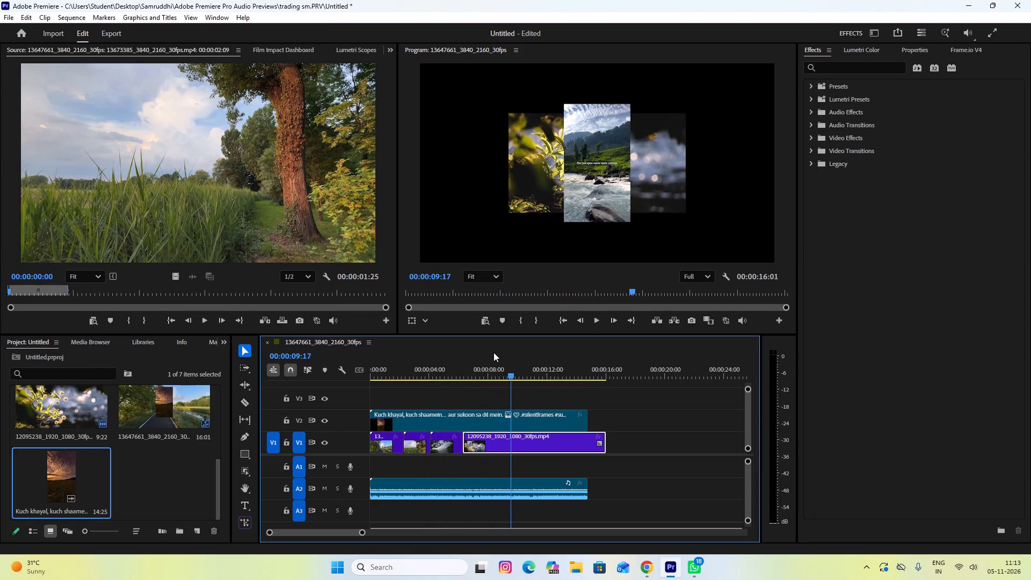
{"action": "key", "text": "space"}
{"action": "key", "text": "space"}
{"action": "key", "text": "space"}
{"action": "key", "text": "space"}
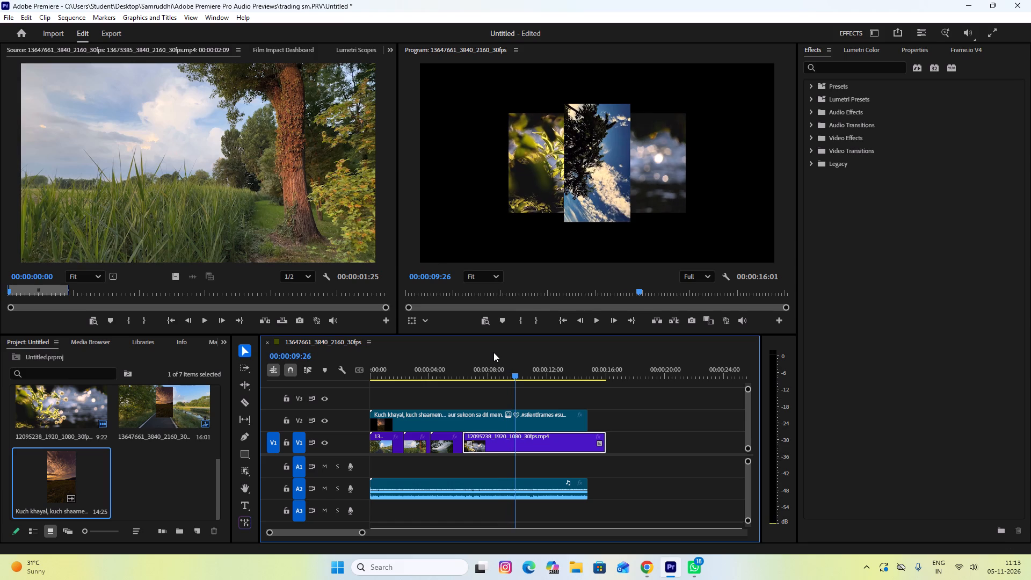
{"action": "left_click", "coordinate": [242, 400]}
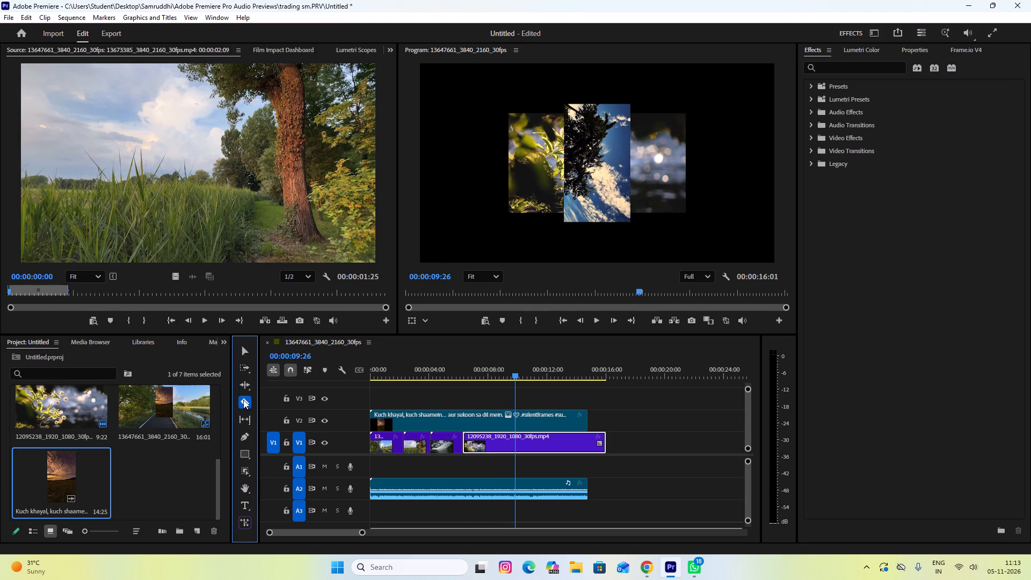
{"action": "left_click", "coordinate": [515, 440]}
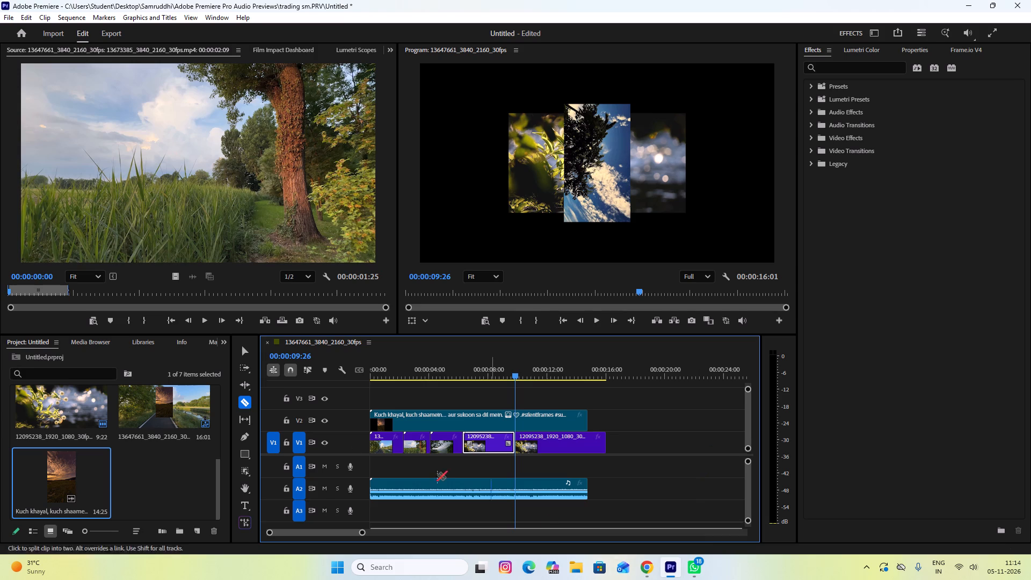
{"action": "left_click", "coordinate": [243, 354]}
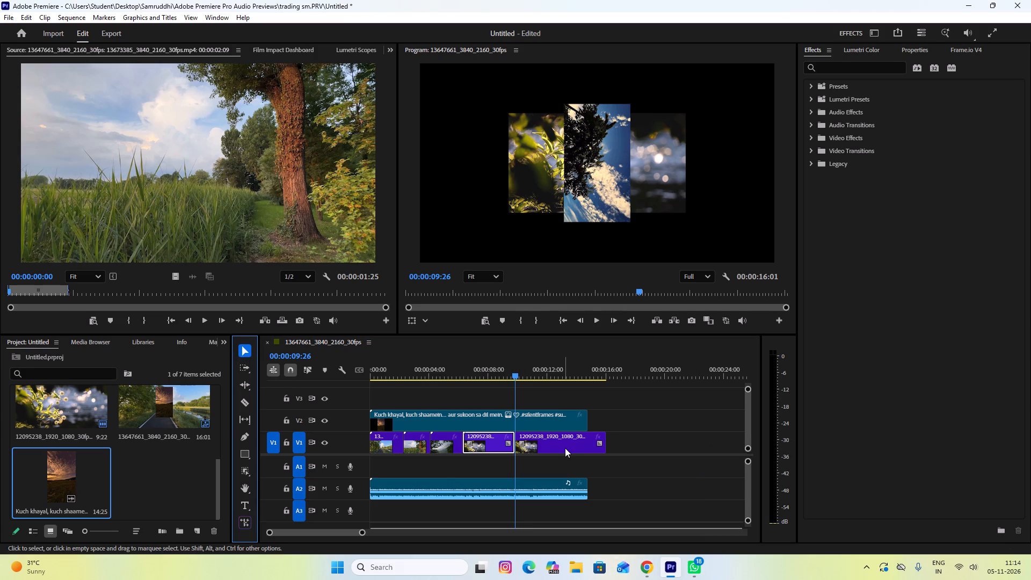
{"action": "left_click", "coordinate": [565, 448]}
{"action": "key", "text": "Delete"}
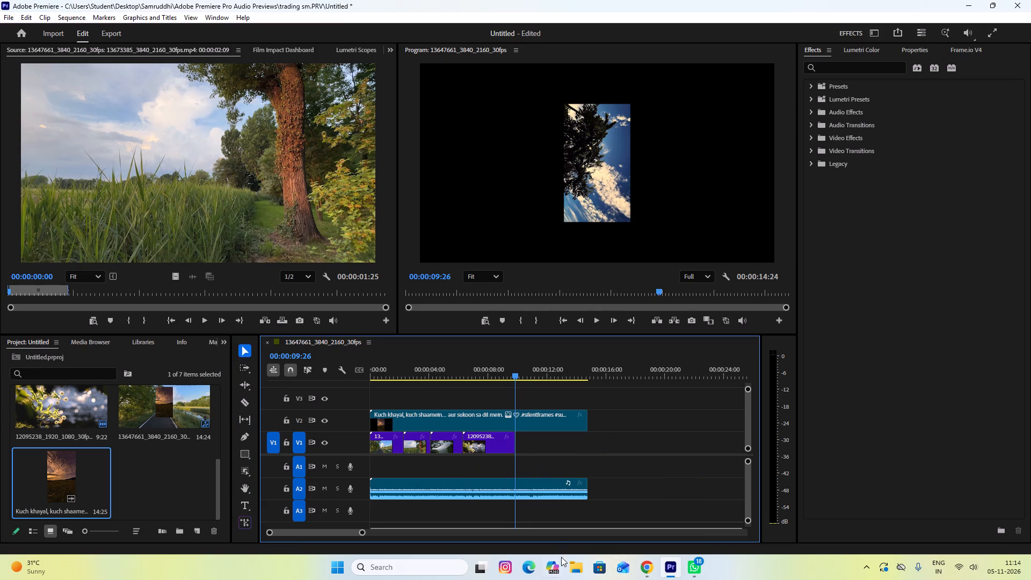
Switch to Pexels in Chrome and download cottonbro studio's low-angle shot of a coniferous tree from the similar forest videos.
{"action": "left_click", "coordinate": [649, 568]}
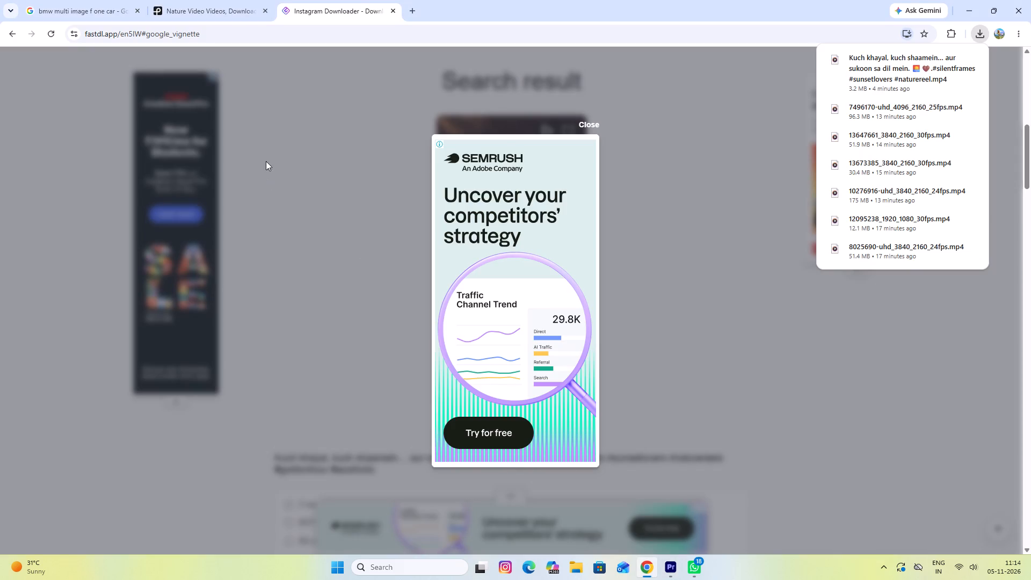
{"action": "left_click", "coordinate": [185, 0]}
{"action": "left_click", "coordinate": [661, 69]}
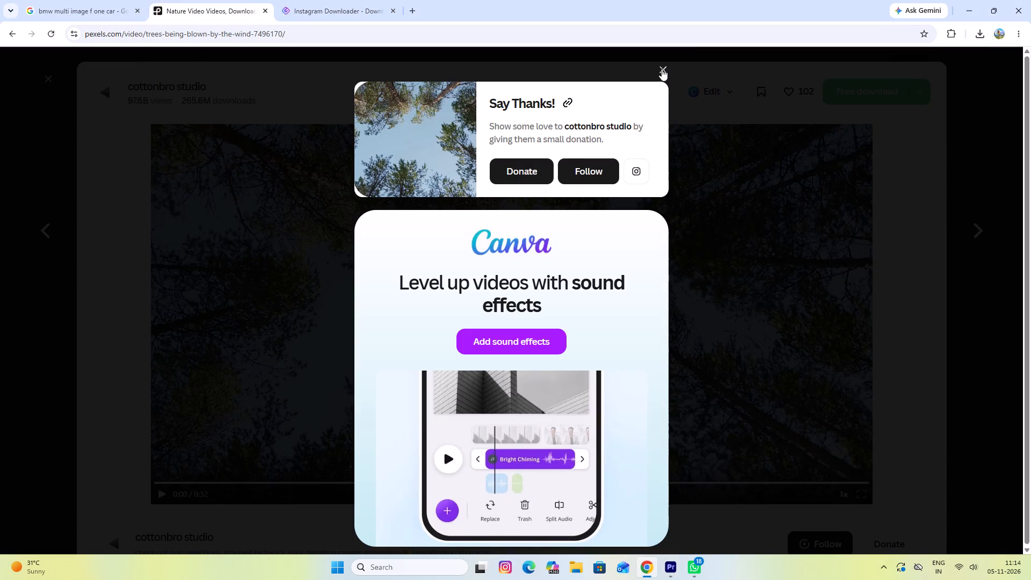
{"action": "scroll", "coordinate": [630, 266], "scroll_direction": "down", "scroll_amount": 5}
{"action": "scroll", "coordinate": [572, 317], "scroll_direction": "down", "scroll_amount": 10}
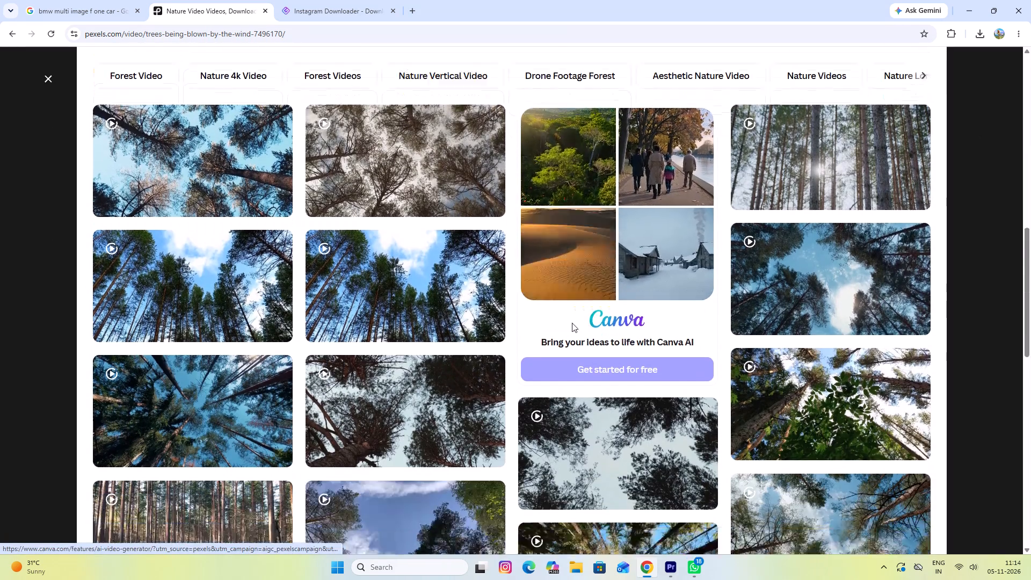
{"action": "scroll", "coordinate": [572, 323], "scroll_direction": "down", "scroll_amount": 6}
{"action": "scroll", "coordinate": [519, 326], "scroll_direction": "down", "scroll_amount": 3}
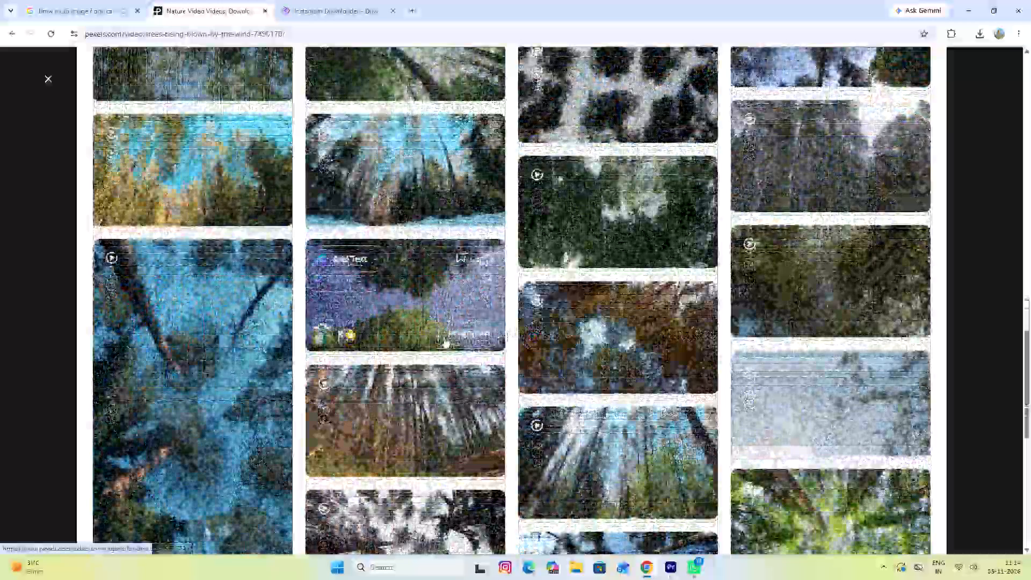
{"action": "scroll", "coordinate": [444, 336], "scroll_direction": "down", "scroll_amount": 3}
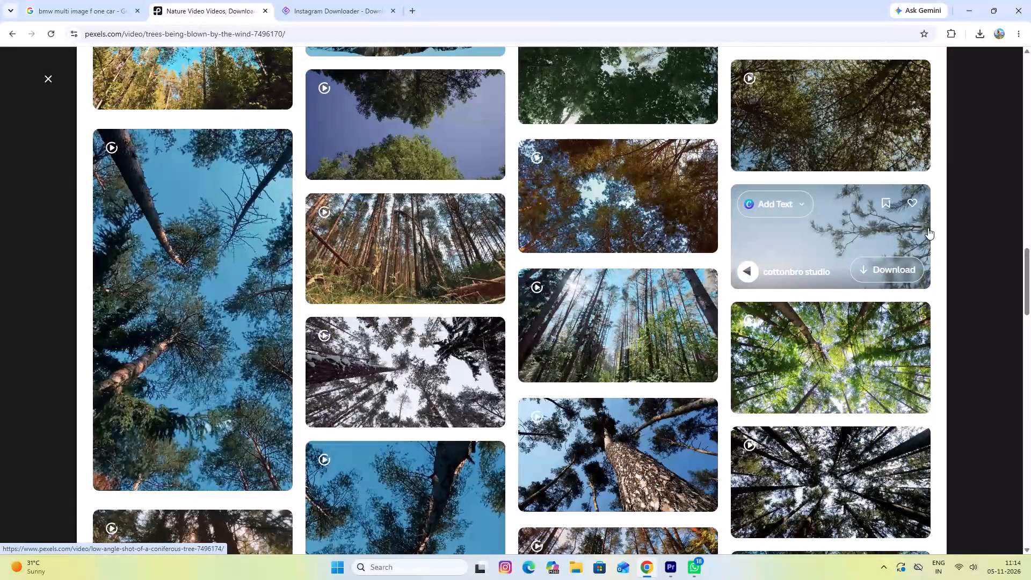
{"action": "left_click", "coordinate": [895, 226]}
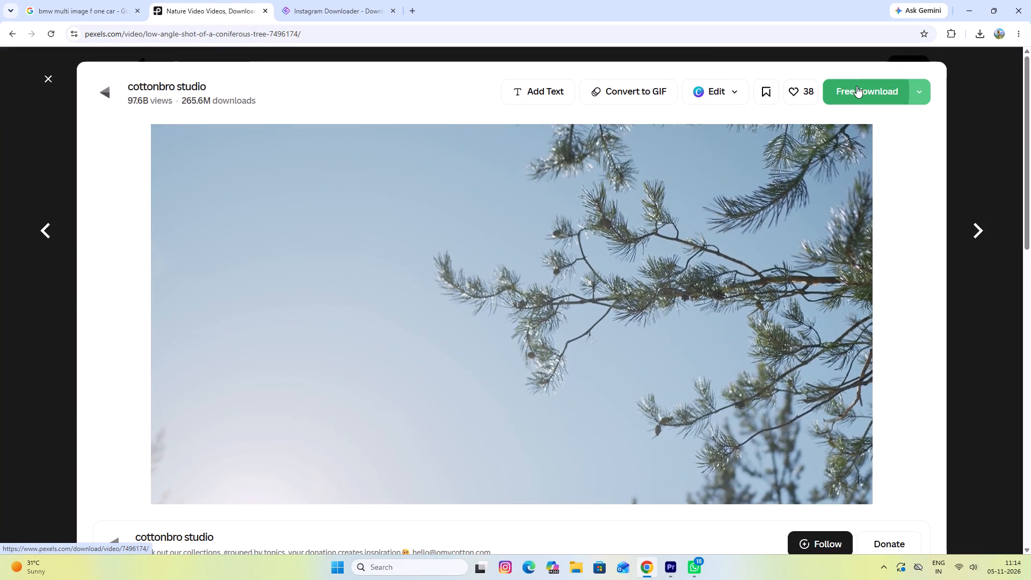
{"action": "left_click", "coordinate": [856, 86]}
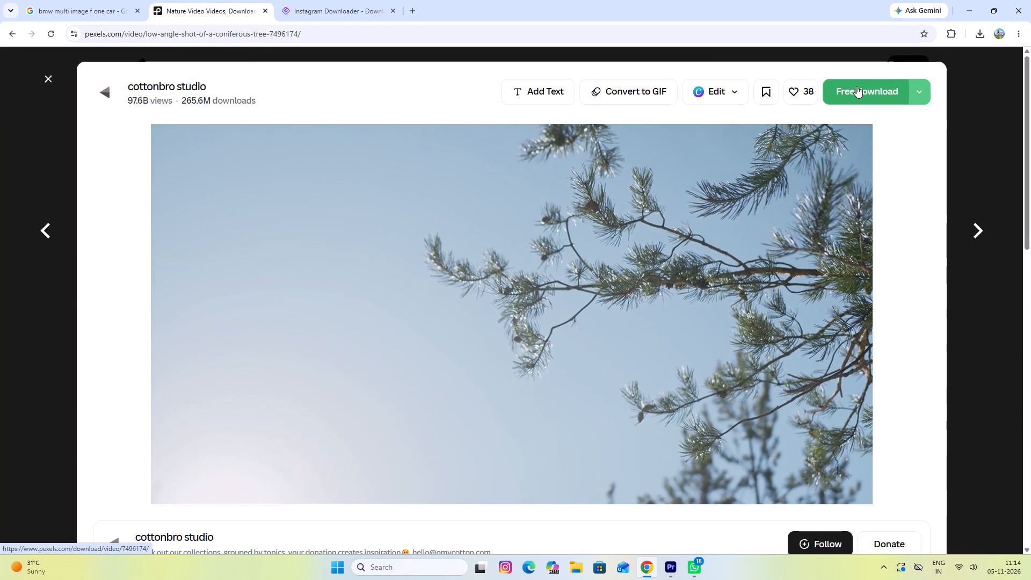
{"action": "left_click", "coordinate": [660, 63]}
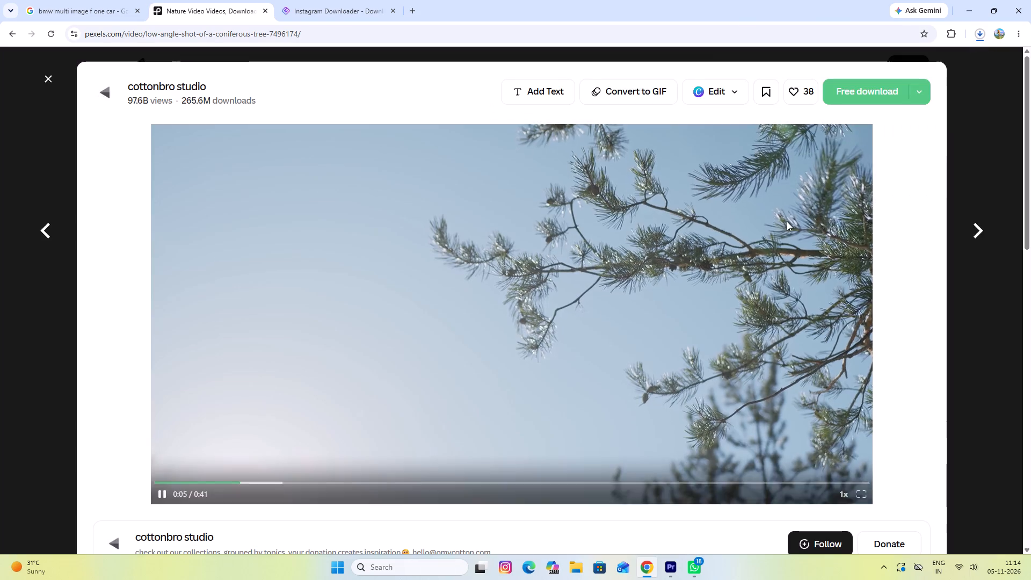
Browse the videos similar to the coniferous tree shot for another suitable clip.
{"action": "scroll", "coordinate": [760, 267], "scroll_direction": "down", "scroll_amount": 4}
{"action": "scroll", "coordinate": [380, 323], "scroll_direction": "down", "scroll_amount": 5}
{"action": "scroll", "coordinate": [326, 332], "scroll_direction": "down", "scroll_amount": 3}
{"action": "scroll", "coordinate": [228, 329], "scroll_direction": "down", "scroll_amount": 2}
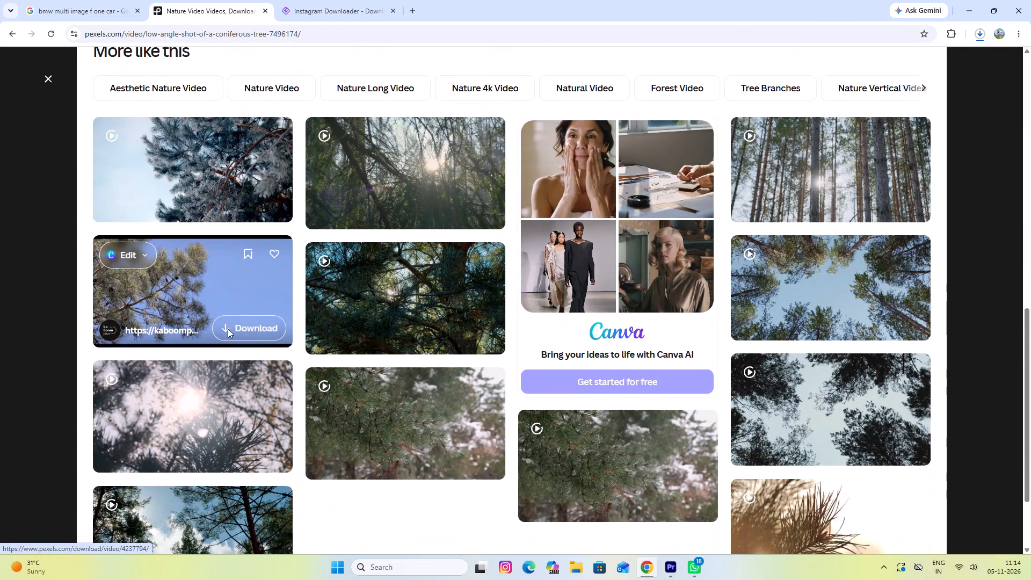
{"action": "scroll", "coordinate": [228, 329], "scroll_direction": "down", "scroll_amount": 6}
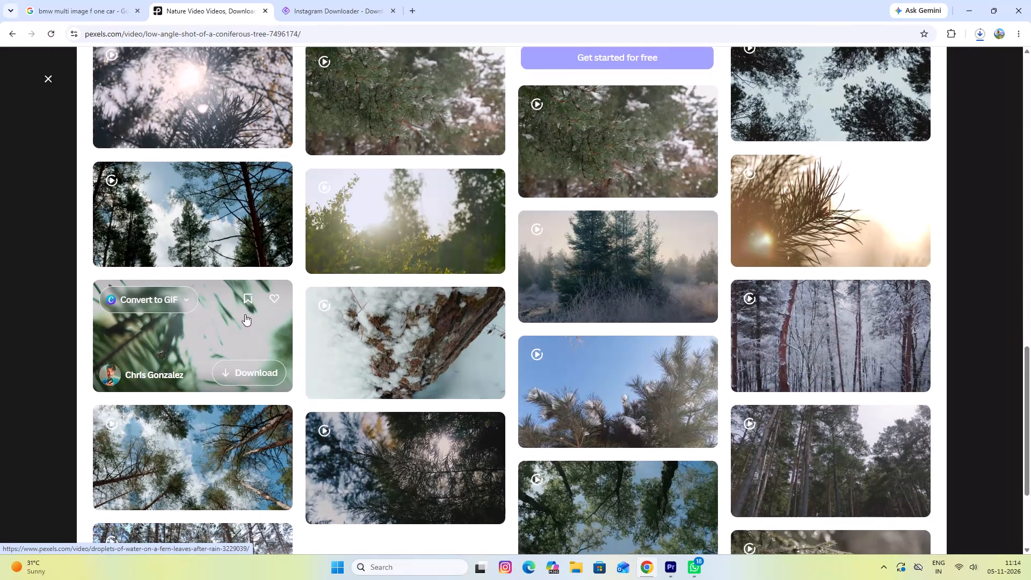
{"action": "scroll", "coordinate": [245, 314], "scroll_direction": "down", "scroll_amount": 7}
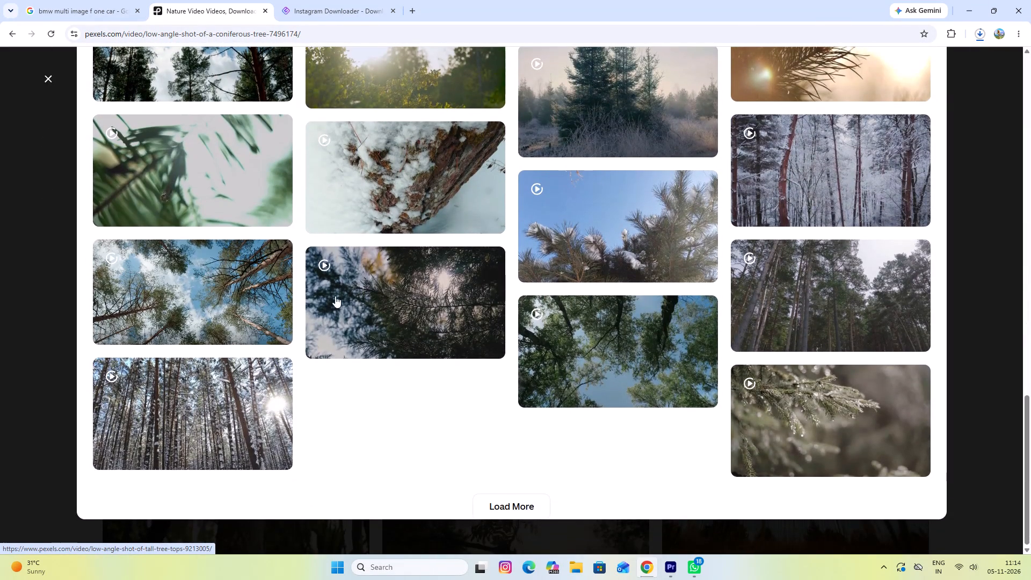
{"action": "scroll", "coordinate": [536, 305], "scroll_direction": "down", "scroll_amount": 4}
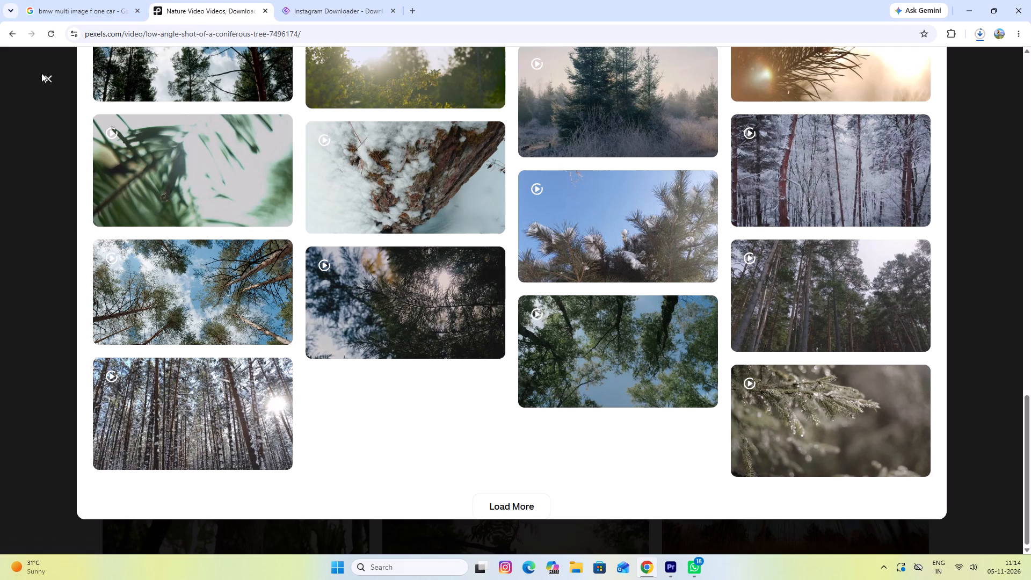
Return to the "nature video" search results and open Earth Photart's sunset over a calm rural landscape video.
{"action": "left_click", "coordinate": [43, 75]}
{"action": "scroll", "coordinate": [451, 267], "scroll_direction": "down", "scroll_amount": 4}
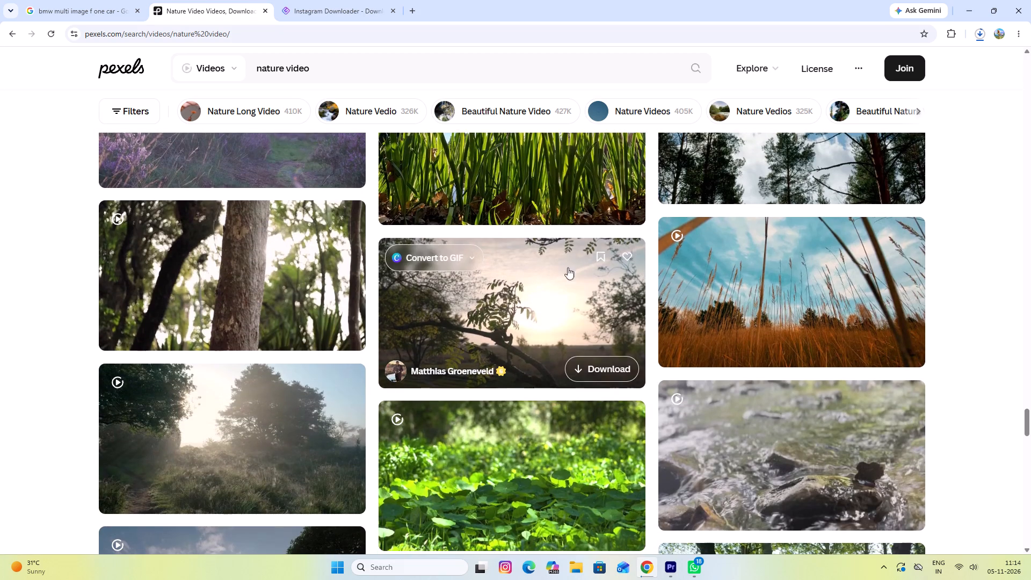
{"action": "scroll", "coordinate": [651, 280], "scroll_direction": "down", "scroll_amount": 4}
{"action": "scroll", "coordinate": [792, 293], "scroll_direction": "down", "scroll_amount": 2}
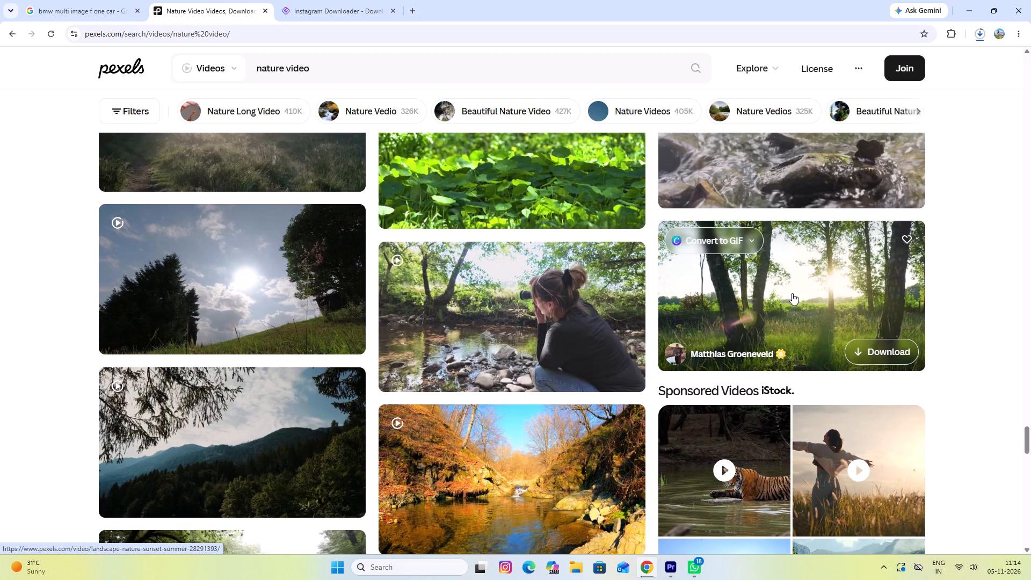
{"action": "scroll", "coordinate": [792, 293], "scroll_direction": "down", "scroll_amount": 4}
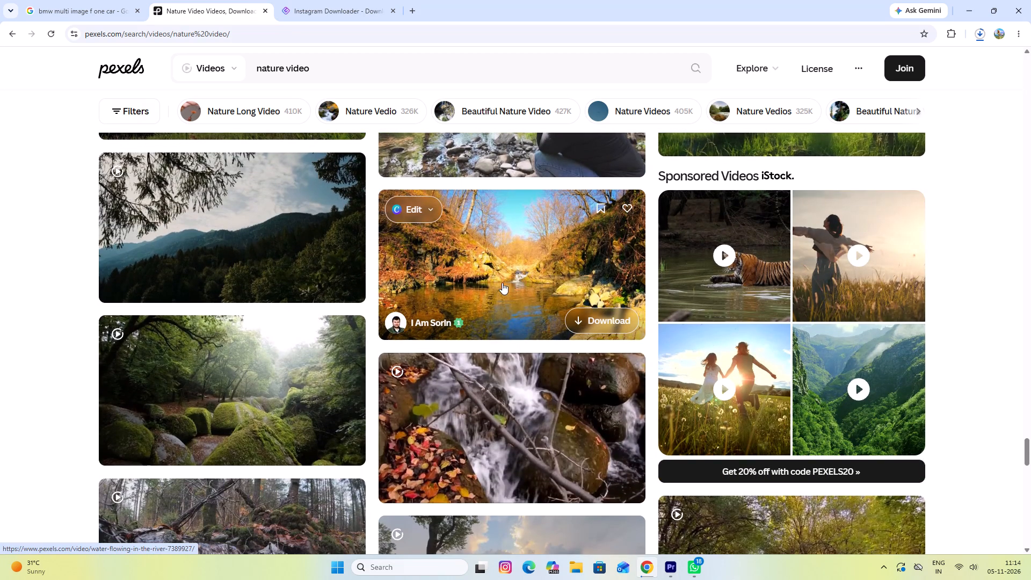
{"action": "scroll", "coordinate": [286, 245], "scroll_direction": "down", "scroll_amount": 4}
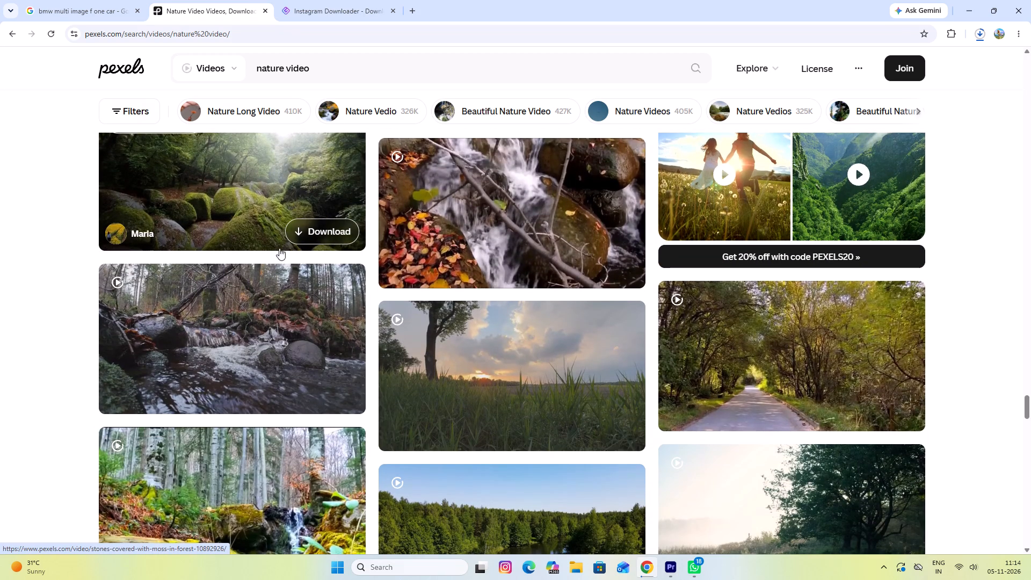
{"action": "left_click", "coordinate": [455, 349]}
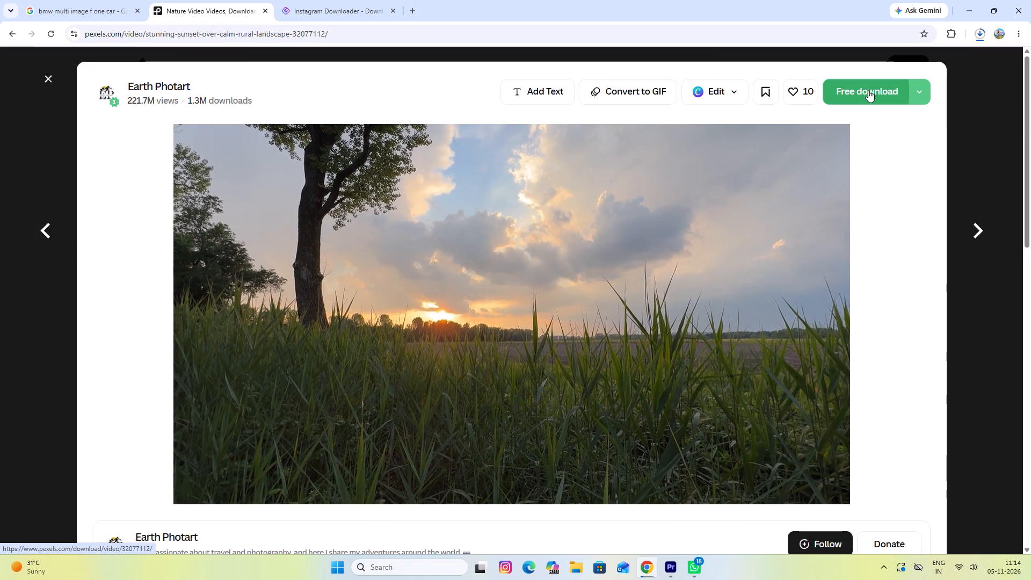
Among the videos similar to the rural sunset, find and download the drone footage of sunrise over the Dutch countryside.
{"action": "scroll", "coordinate": [670, 305], "scroll_direction": "down", "scroll_amount": 4}
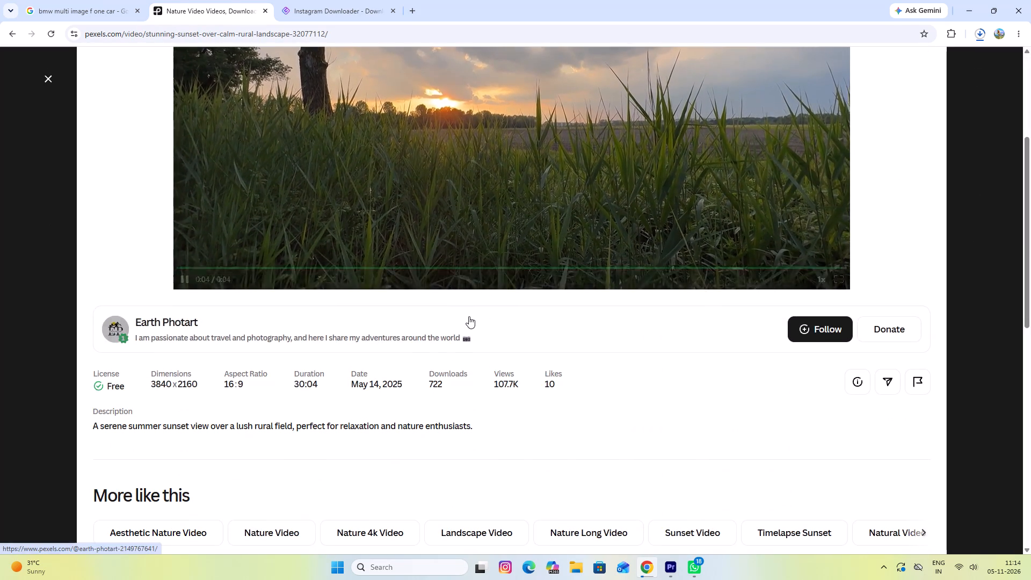
{"action": "scroll", "coordinate": [468, 317], "scroll_direction": "down", "scroll_amount": 5}
{"action": "scroll", "coordinate": [227, 429], "scroll_direction": "down", "scroll_amount": 1}
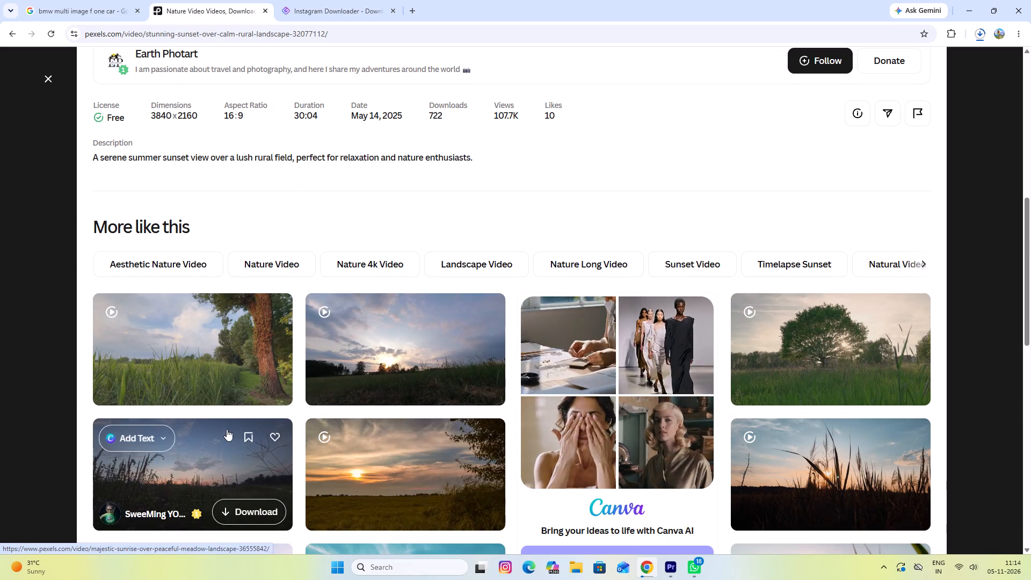
{"action": "scroll", "coordinate": [227, 429], "scroll_direction": "down", "scroll_amount": 1}
{"action": "scroll", "coordinate": [449, 334], "scroll_direction": "down", "scroll_amount": 2}
{"action": "scroll", "coordinate": [410, 374], "scroll_direction": "down", "scroll_amount": 5}
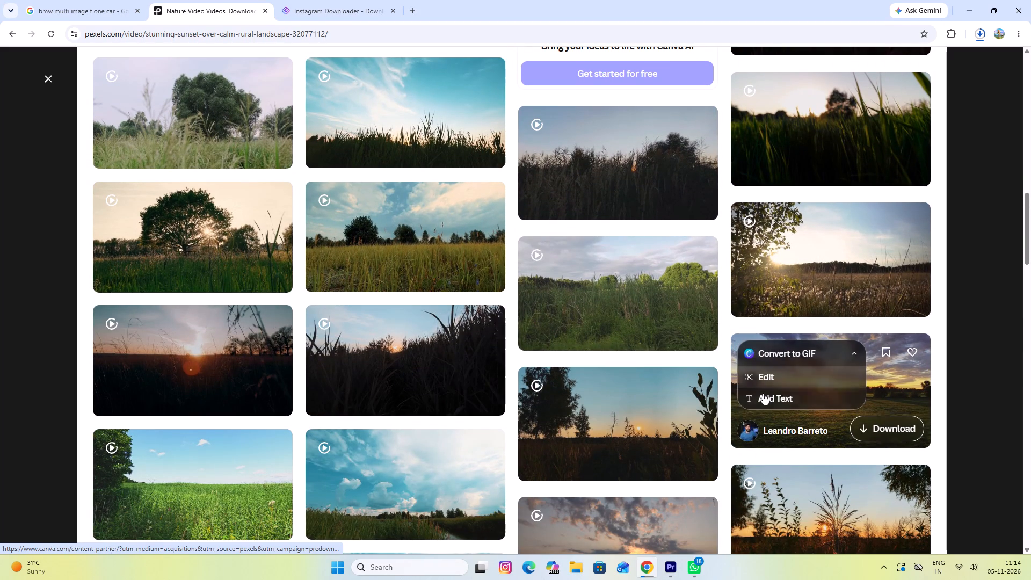
{"action": "left_click", "coordinate": [901, 373]}
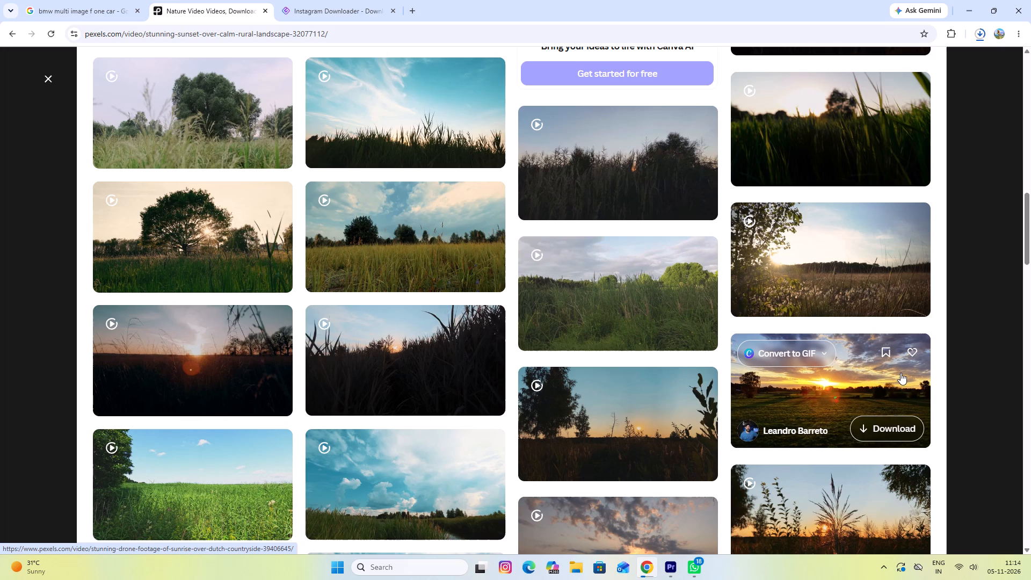
{"action": "left_click", "coordinate": [874, 95]}
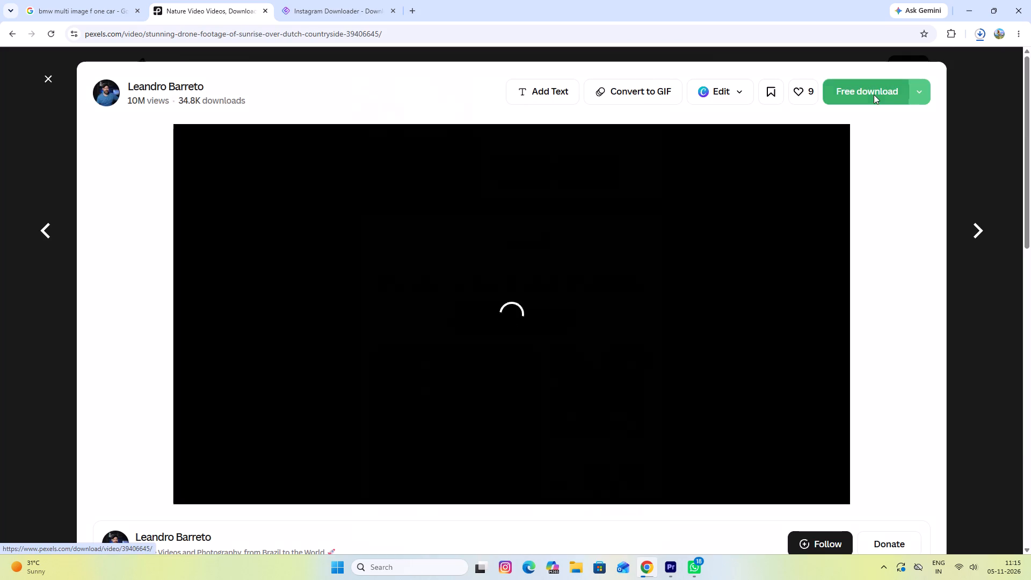
{"action": "left_click", "coordinate": [662, 71]}
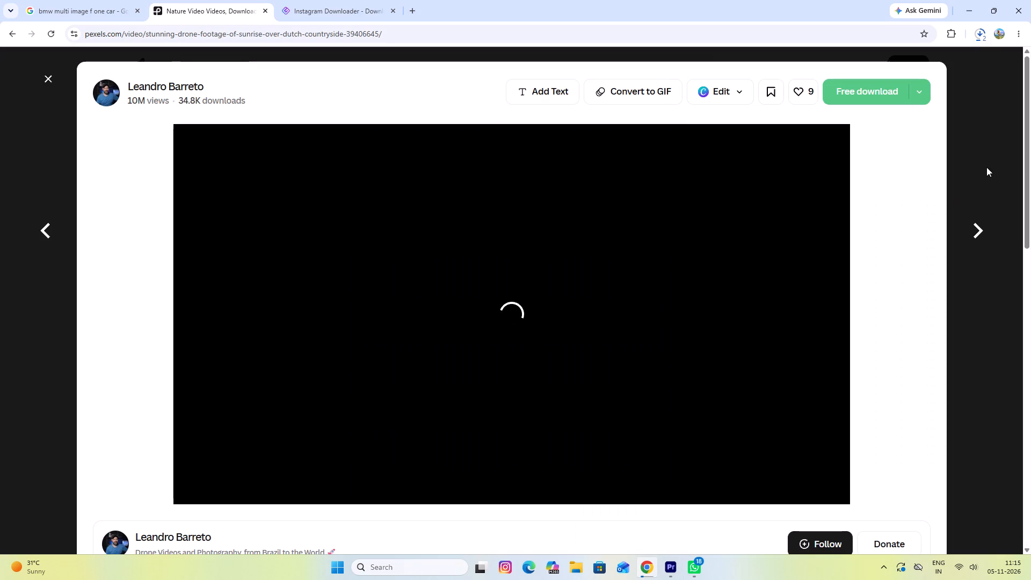
Check the progress of the new clips in the recent download history.
{"action": "left_click", "coordinate": [983, 37]}
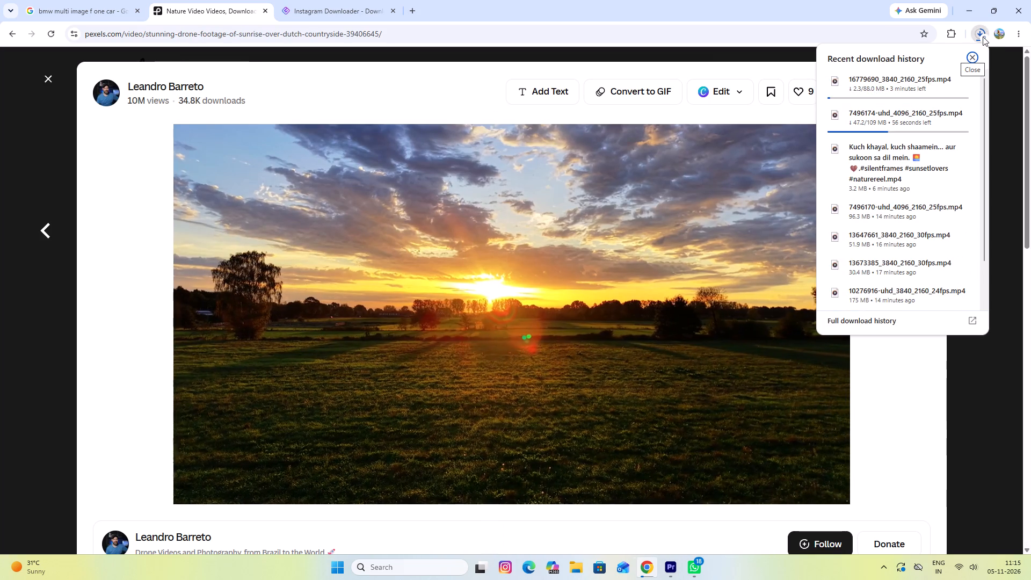
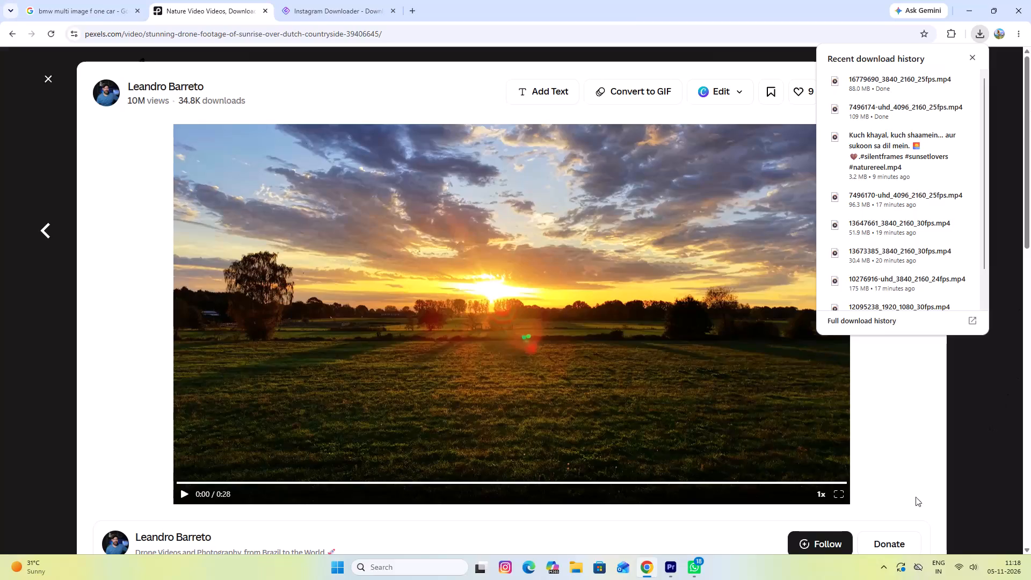
Switch to Premiere Pro and import the downloaded clips 16779690_3840_2160_25fps and 7496174-uhd_4096_2160_25fps into the project.
{"action": "left_click", "coordinate": [676, 559]}
{"action": "double_click", "coordinate": [139, 468]}
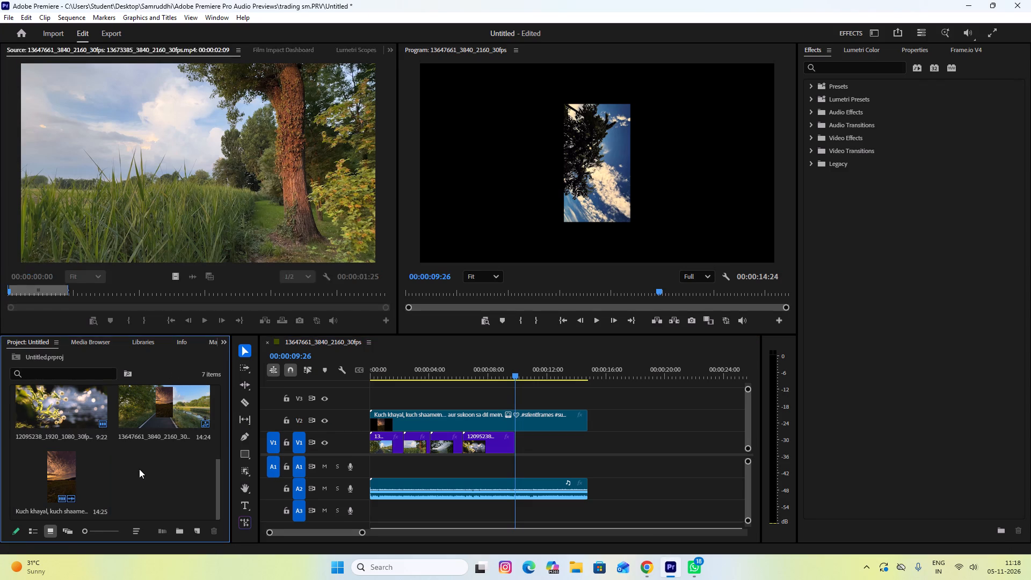
{"action": "left_click", "coordinate": [192, 142]}
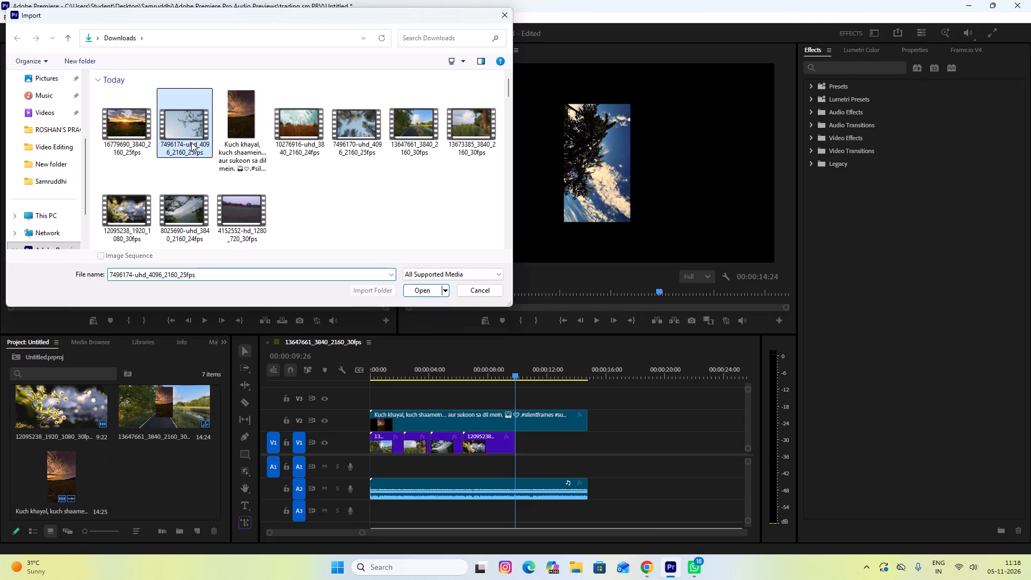
{"action": "left_click", "coordinate": [154, 113], "text": "shift"}
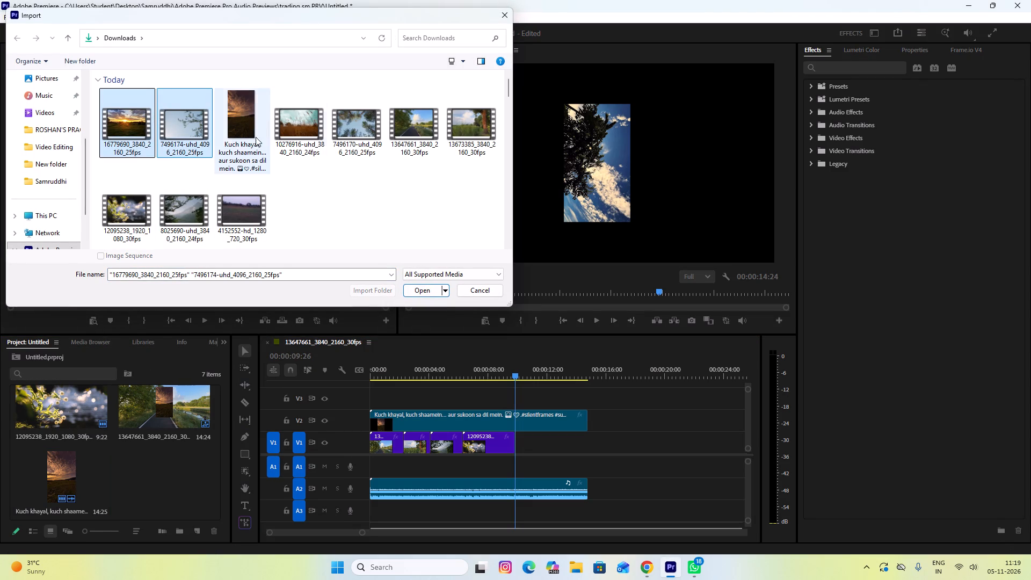
{"action": "left_click", "coordinate": [423, 288]}
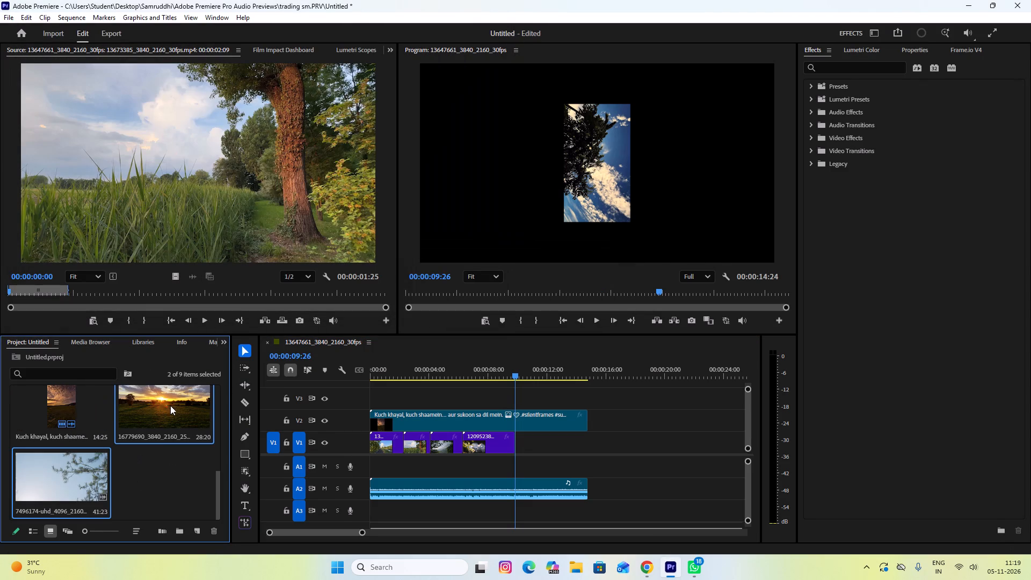
Place the pine branch clip 7496174 on V1 directly after the 12095238 clip, starting at 00:00:09:26.
{"action": "left_click", "coordinate": [172, 403]}
{"action": "left_click", "coordinate": [70, 470]}
{"action": "left_click_drag", "start_coordinate": [70, 470], "coordinate": [81, 472]}
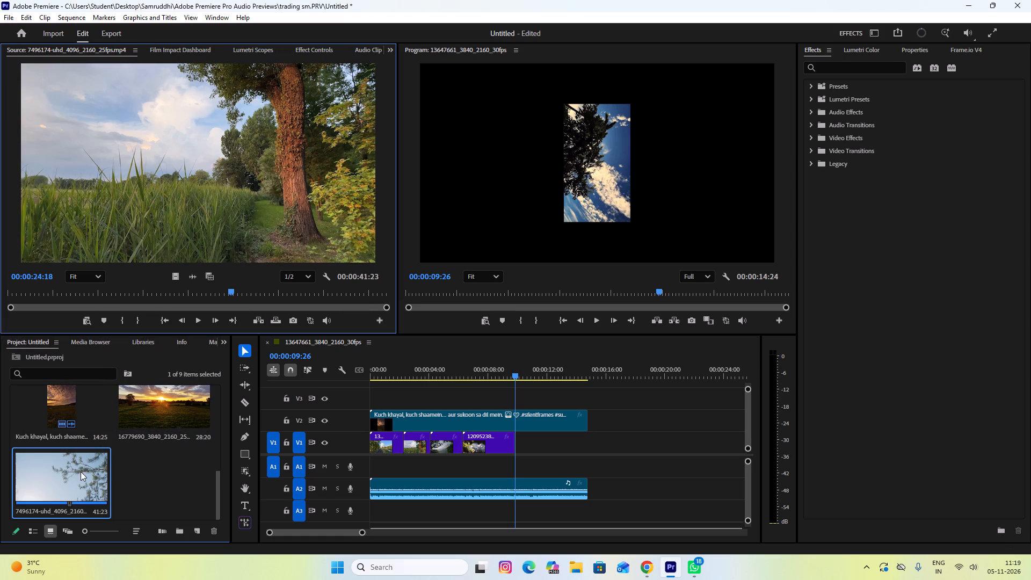
{"action": "left_click_drag", "start_coordinate": [81, 472], "coordinate": [532, 448]}
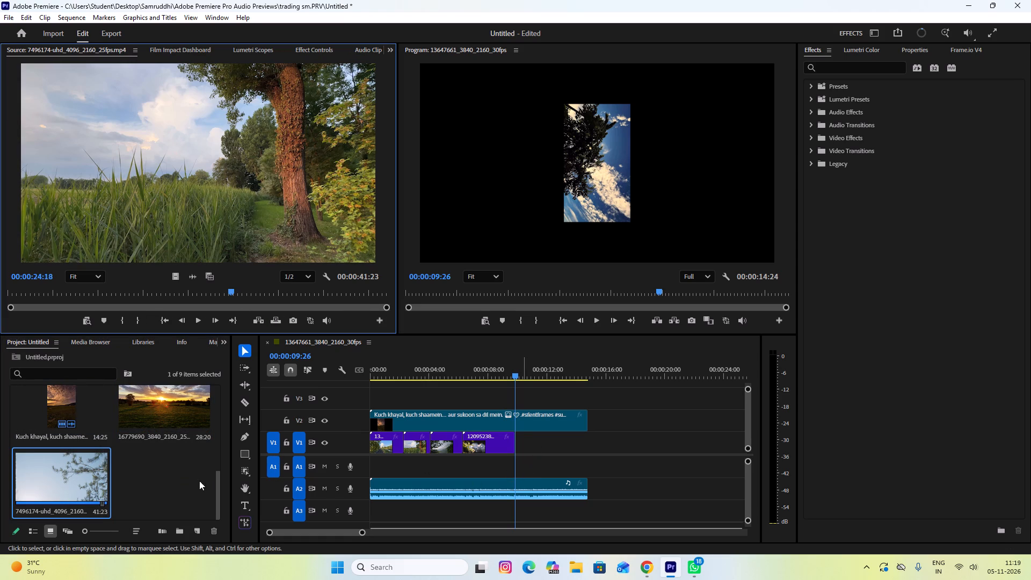
{"action": "left_click_drag", "start_coordinate": [75, 476], "coordinate": [531, 445]}
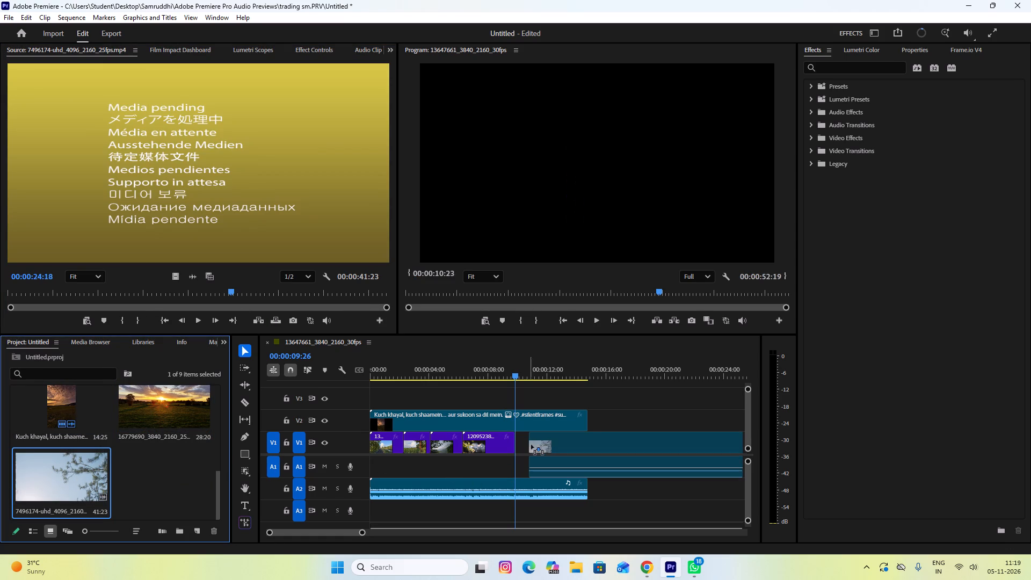
{"action": "left_click_drag", "start_coordinate": [531, 445], "coordinate": [518, 442]}
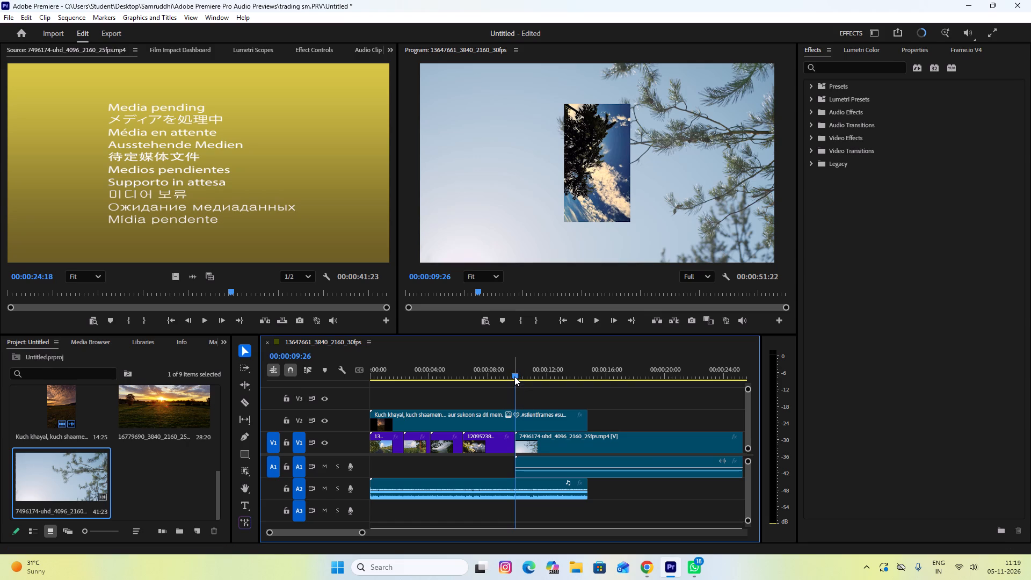
Delete the pine branch clip's audio from track A1, keeping its video on V1.
{"action": "left_click_drag", "start_coordinate": [514, 376], "coordinate": [499, 375]}
{"action": "key", "text": "space"}
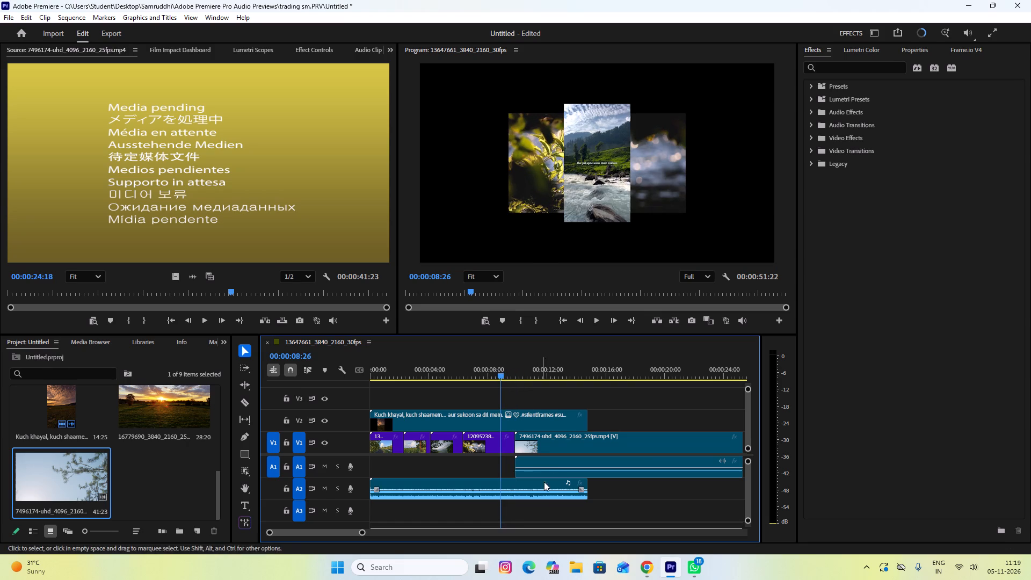
{"action": "left_click", "coordinate": [554, 461]}
{"action": "key", "text": "Delete"}
Scale up the 12095238 leaves-and-water clip on V1 until it fills the whole frame.
{"action": "key", "text": "space"}
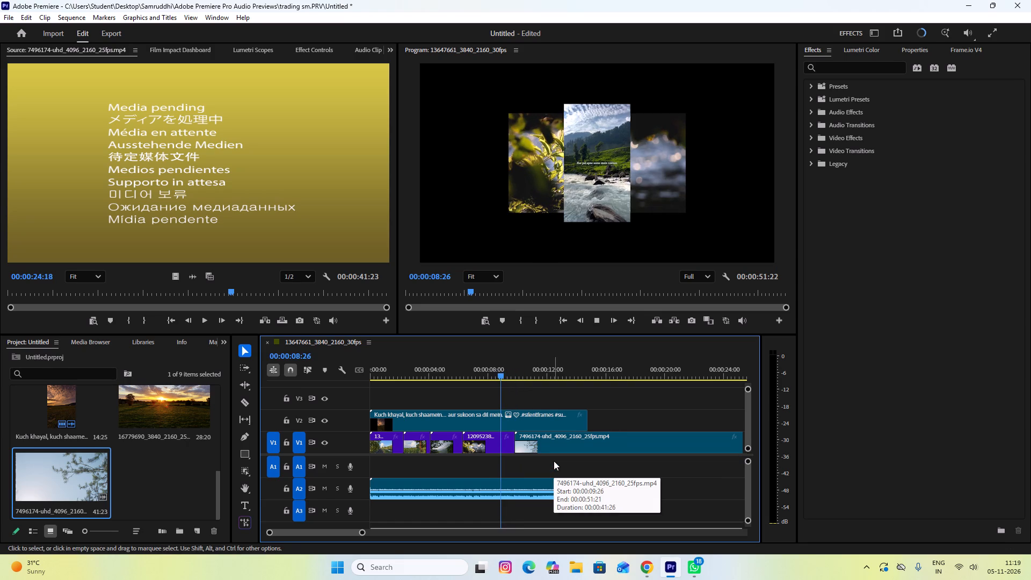
{"action": "key", "text": "space"}
{"action": "key", "text": "space"}
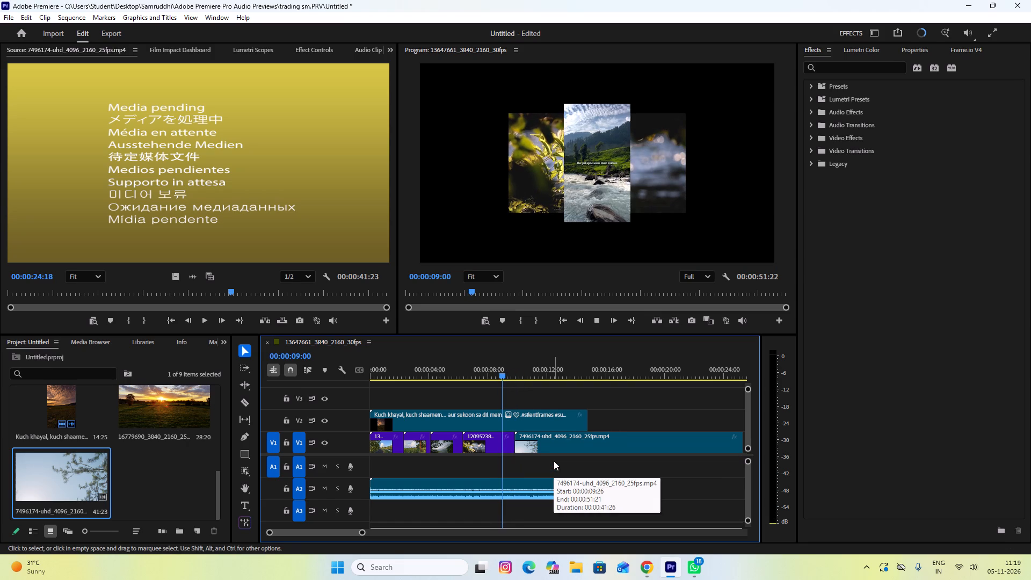
{"action": "key", "text": "space"}
{"action": "key", "text": "space"}
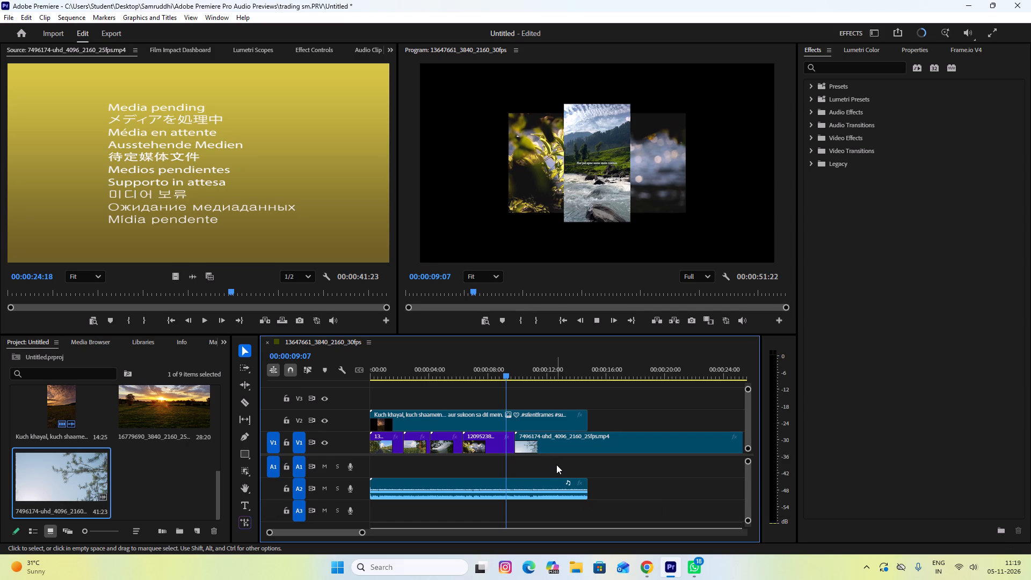
{"action": "key", "text": "space"}
{"action": "left_click", "coordinate": [478, 442]}
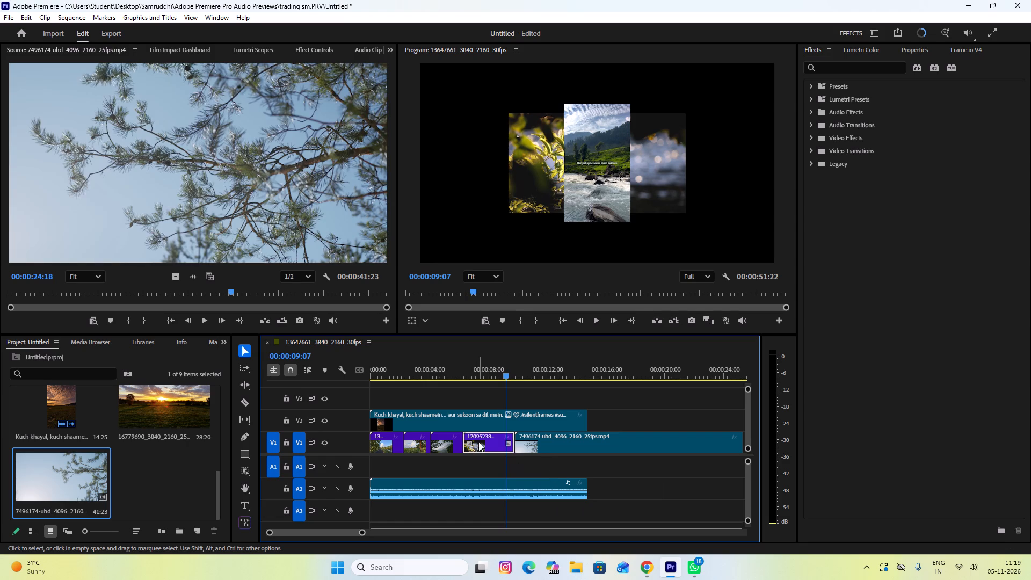
{"action": "triple_click", "coordinate": [674, 158]}
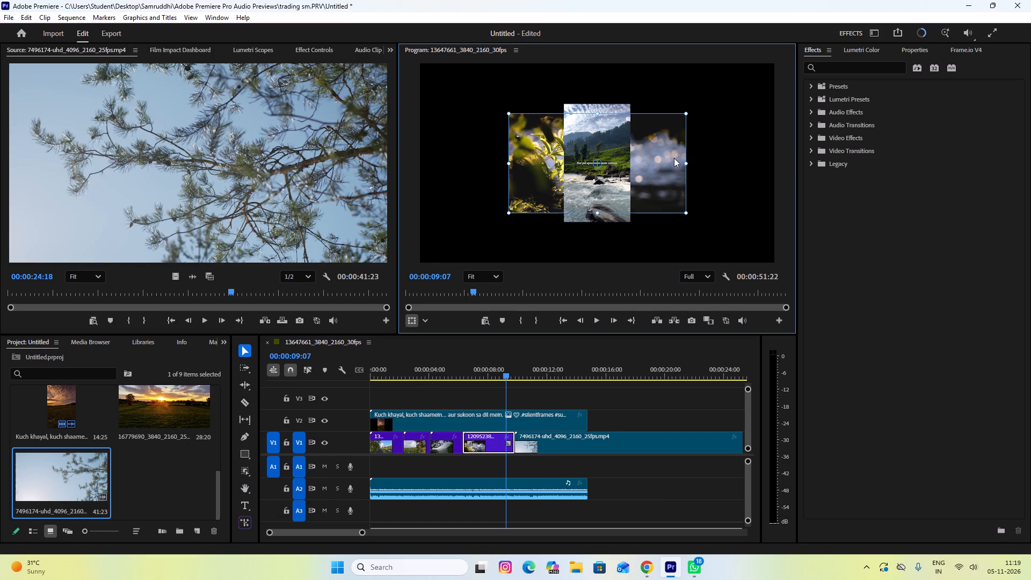
{"action": "left_click_drag", "start_coordinate": [685, 210], "coordinate": [726, 263]}
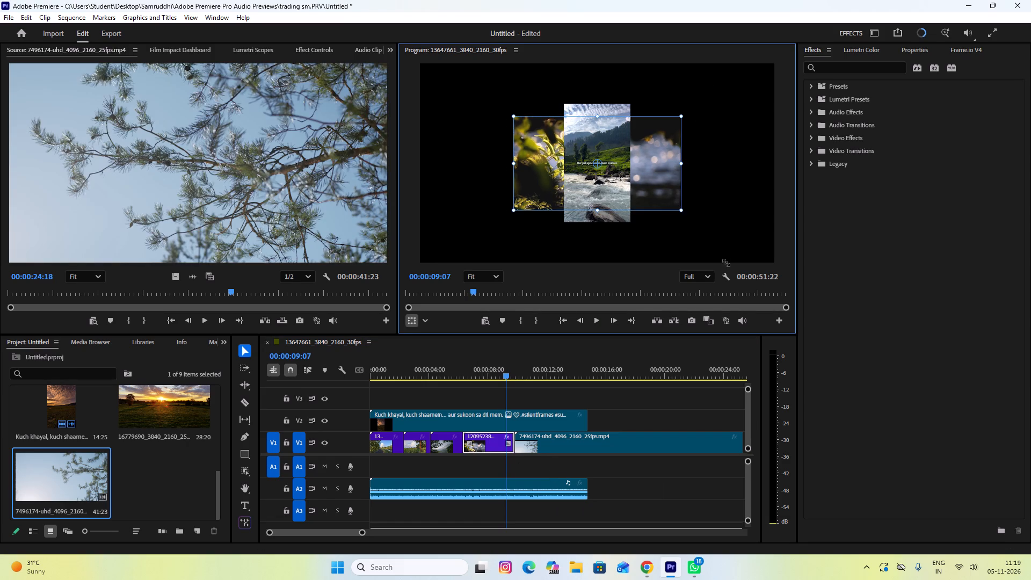
{"action": "left_click_drag", "start_coordinate": [726, 263], "coordinate": [729, 267]}
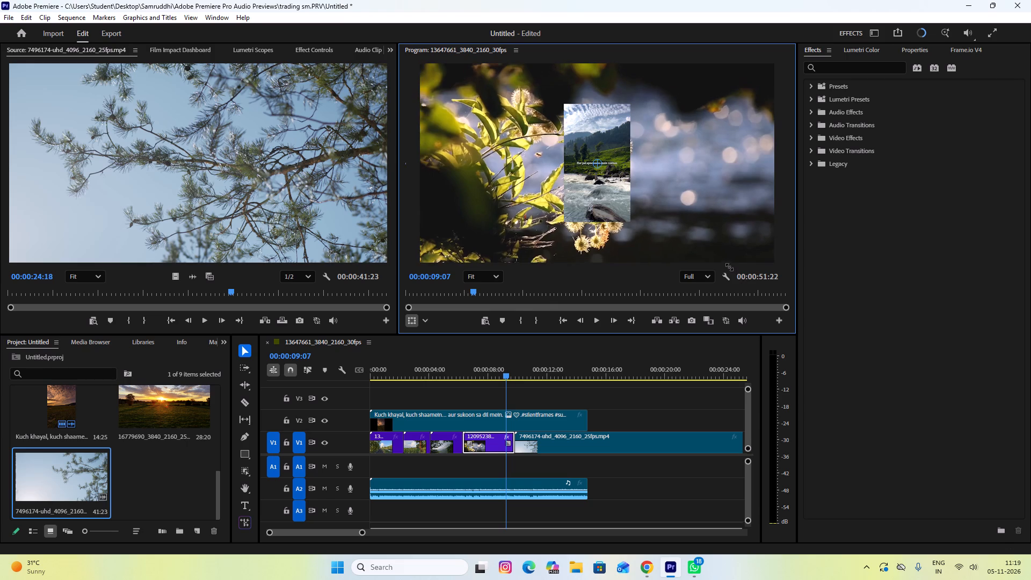
{"action": "left_click_drag", "start_coordinate": [729, 267], "coordinate": [716, 255]}
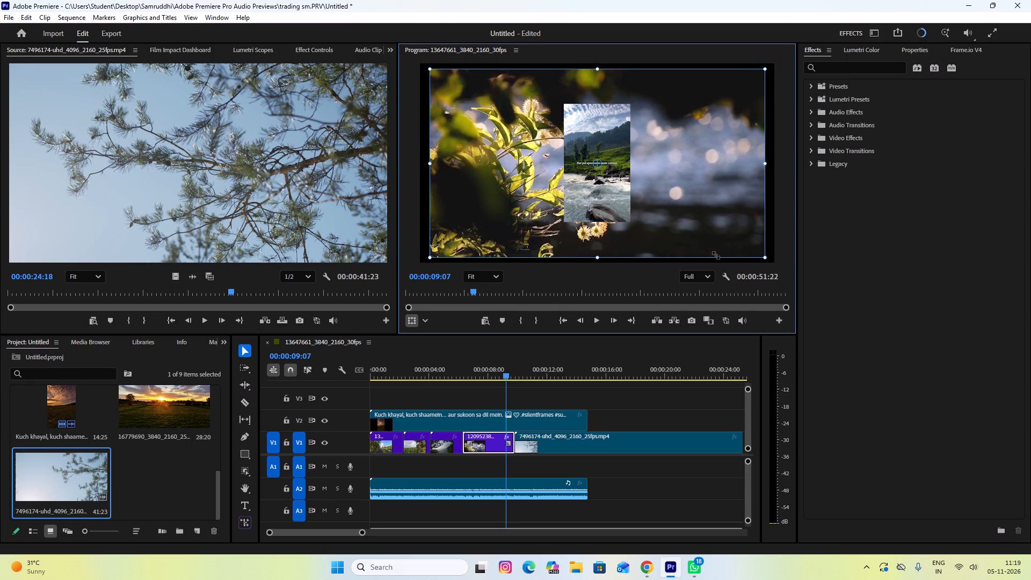
{"action": "left_click_drag", "start_coordinate": [716, 255], "coordinate": [723, 261]}
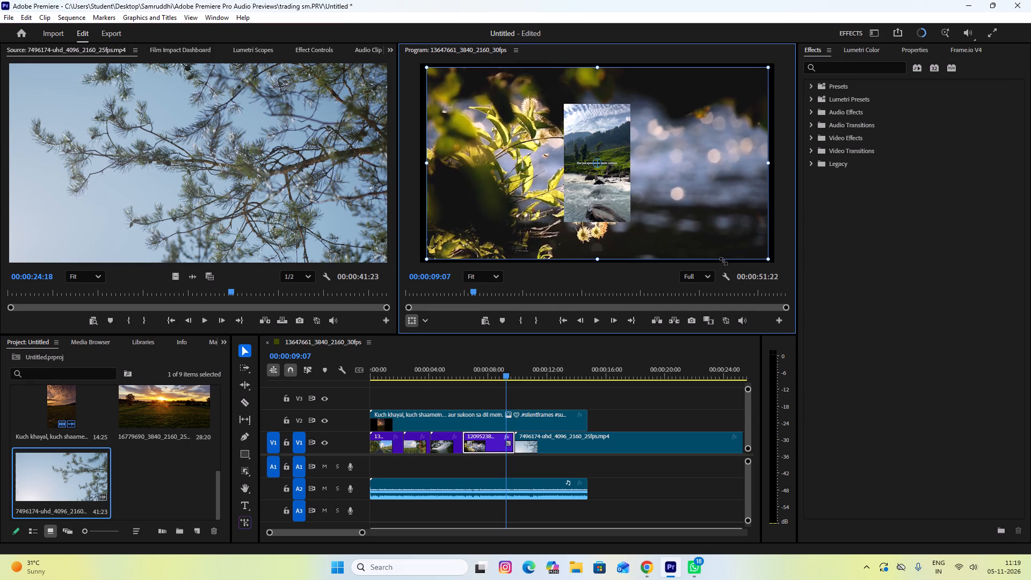
{"action": "left_click_drag", "start_coordinate": [723, 261], "coordinate": [728, 264]}
Cut the pine branch clip at the reference reel's scene change at 00:00:12:18 and delete the part after it.
{"action": "key", "text": "space"}
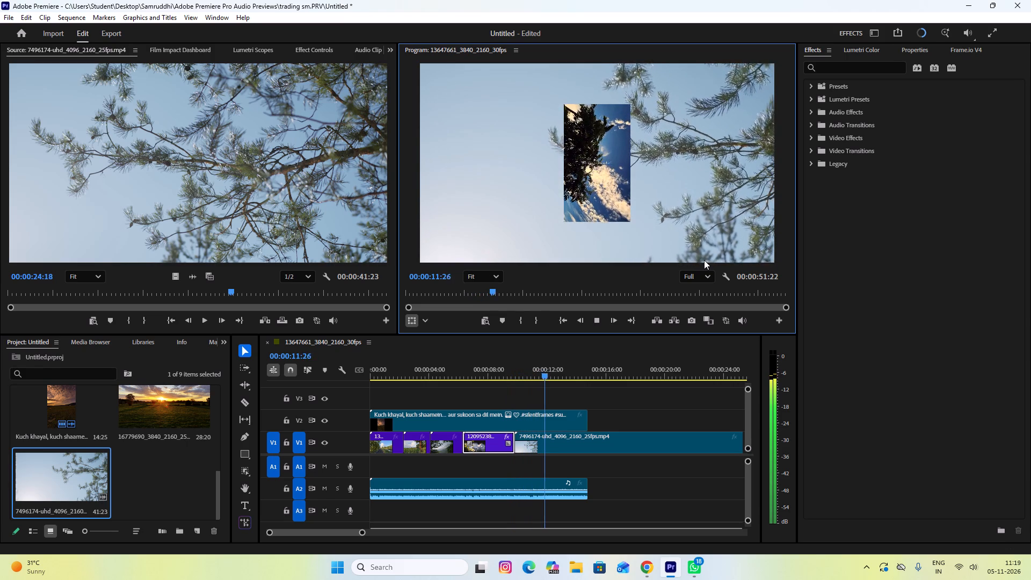
{"action": "key", "text": "space"}
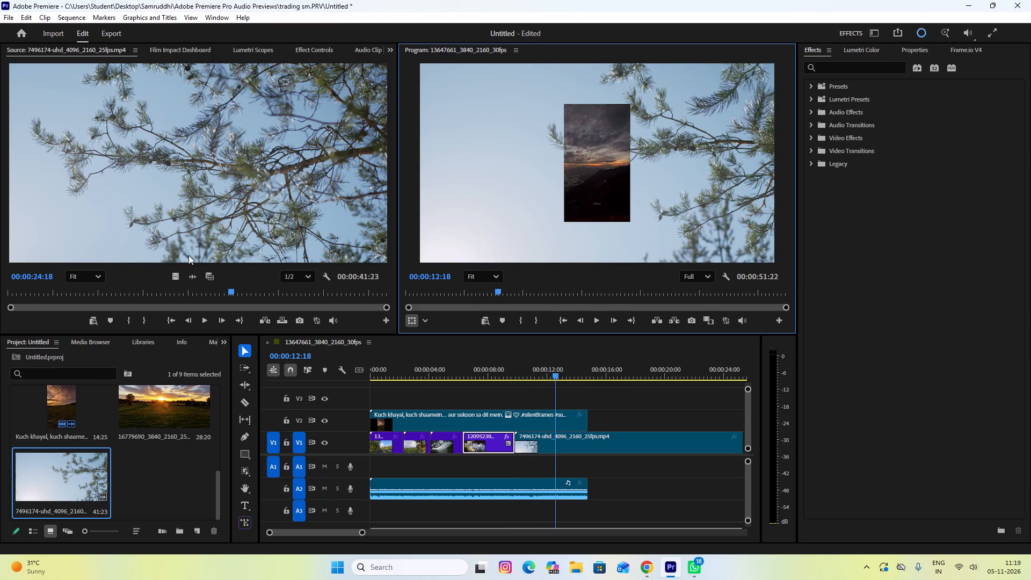
{"action": "left_click", "coordinate": [243, 399]}
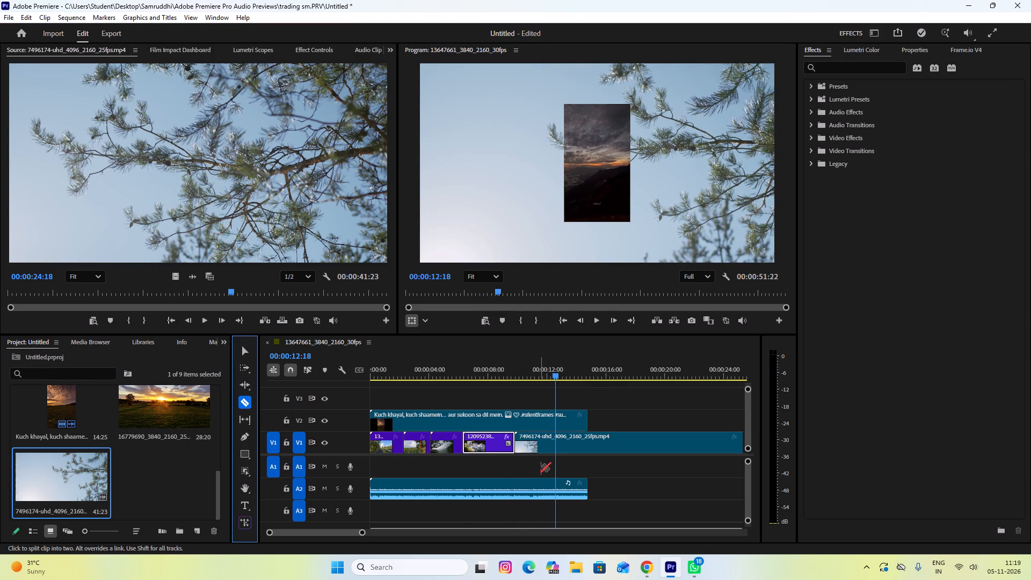
{"action": "left_click", "coordinate": [554, 447]}
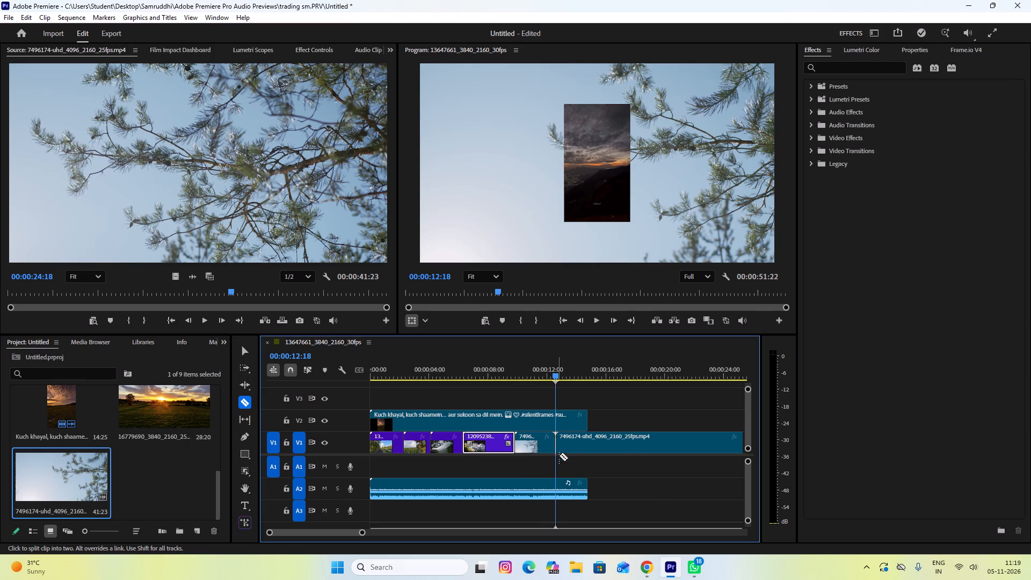
{"action": "left_click", "coordinate": [246, 347]}
{"action": "left_click", "coordinate": [605, 447]}
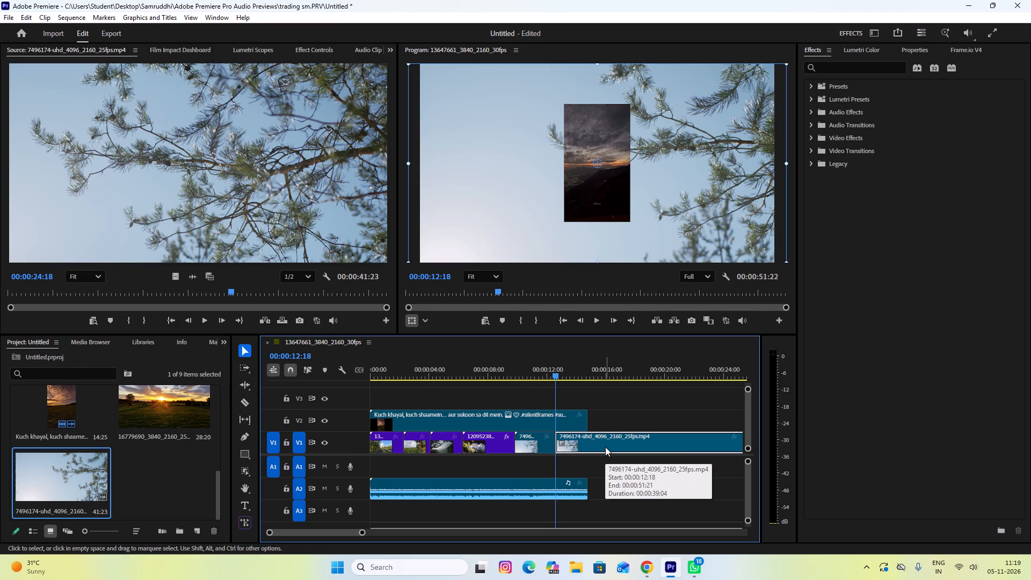
{"action": "key", "text": "Delete"}
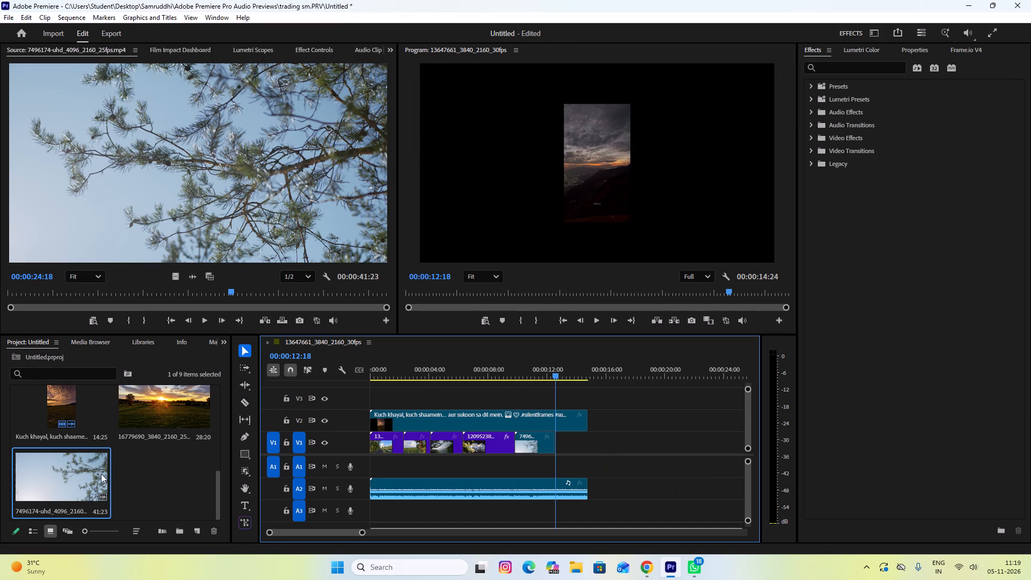
Place the sunrise clip 16779690 on V1 directly after the pine branch clip, starting at 00:00:12:18.
{"action": "left_click", "coordinate": [136, 417]}
{"action": "left_click_drag", "start_coordinate": [148, 407], "coordinate": [653, 466]}
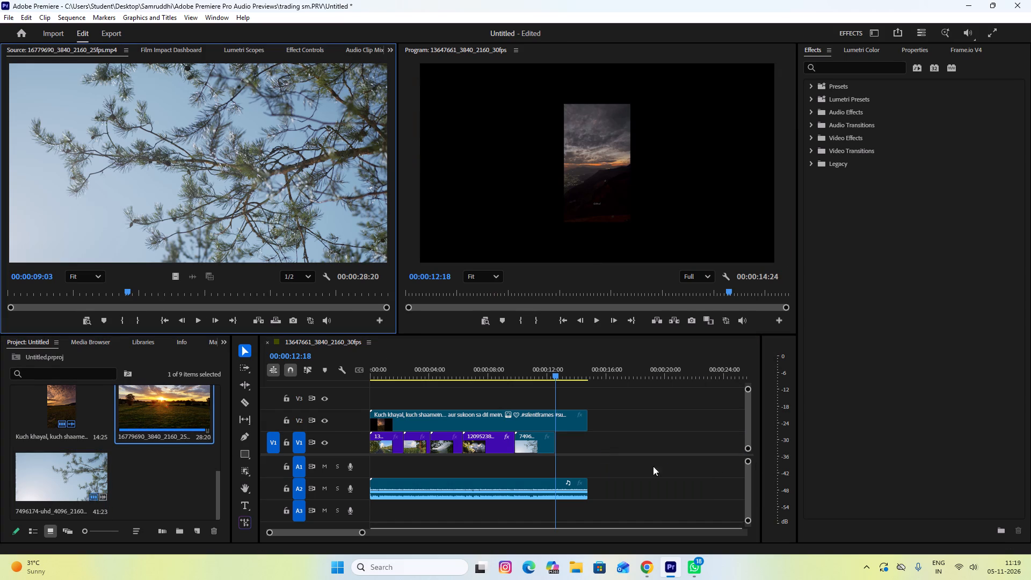
{"action": "left_click_drag", "start_coordinate": [653, 466], "coordinate": [625, 433]}
{"action": "left_click_drag", "start_coordinate": [152, 407], "coordinate": [551, 444]}
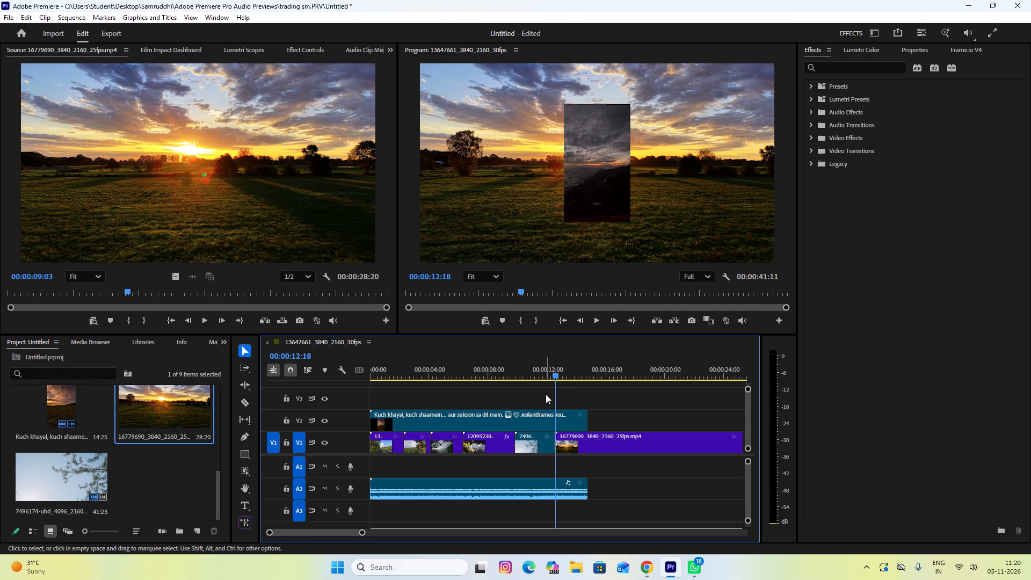
Play the sequence from the start, cut the sunrise clip where the reference reel ends, and delete the excess.
{"action": "left_click_drag", "start_coordinate": [553, 376], "coordinate": [325, 415]}
{"action": "key", "text": "space"}
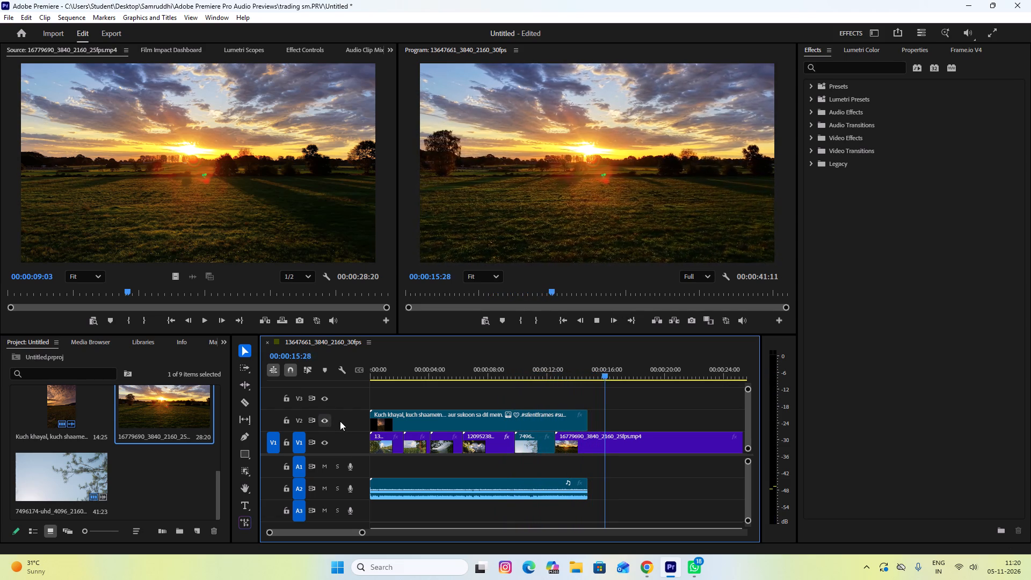
{"action": "left_click", "coordinate": [590, 440]}
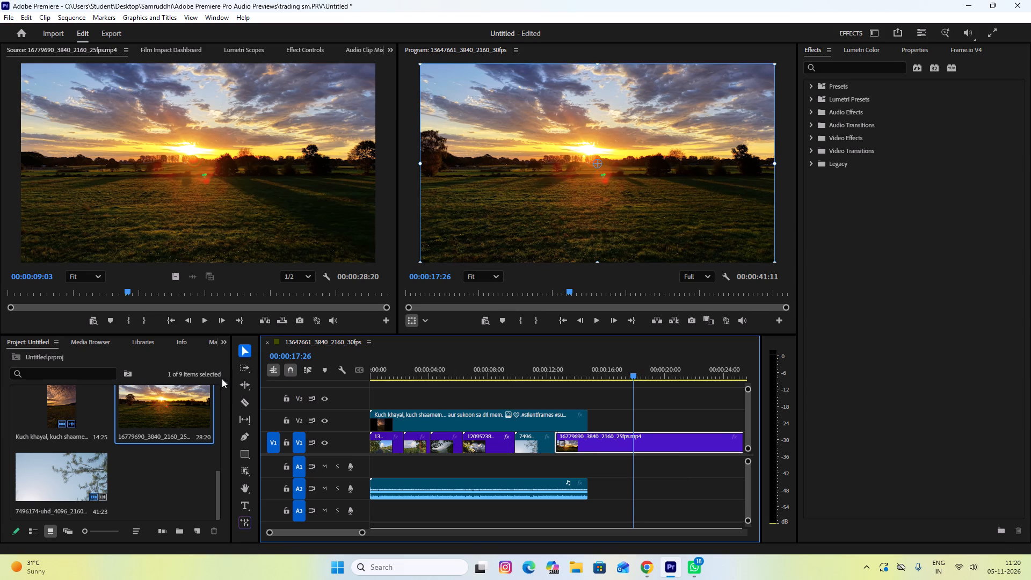
{"action": "left_click", "coordinate": [239, 402]}
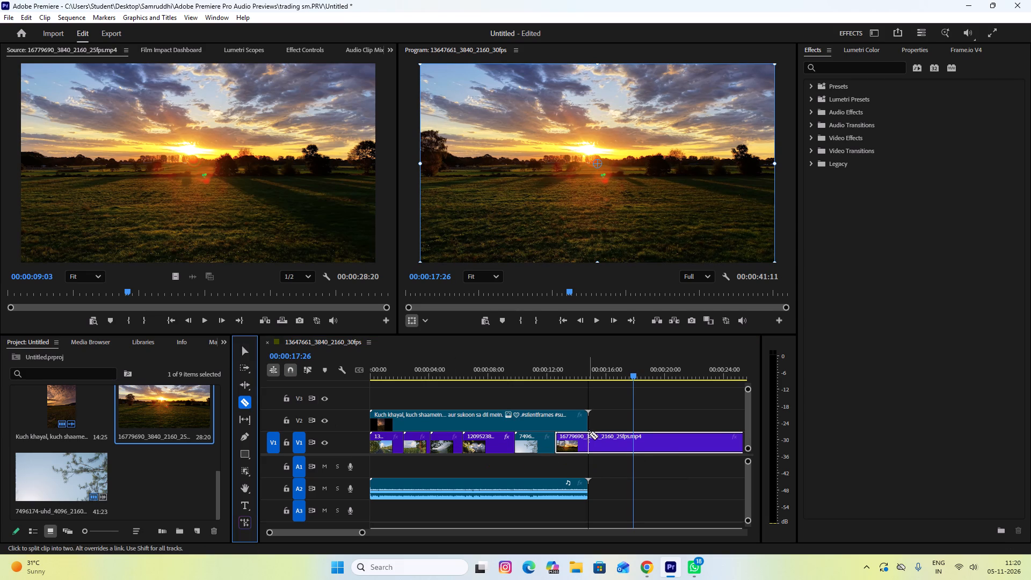
{"action": "left_click", "coordinate": [588, 441]}
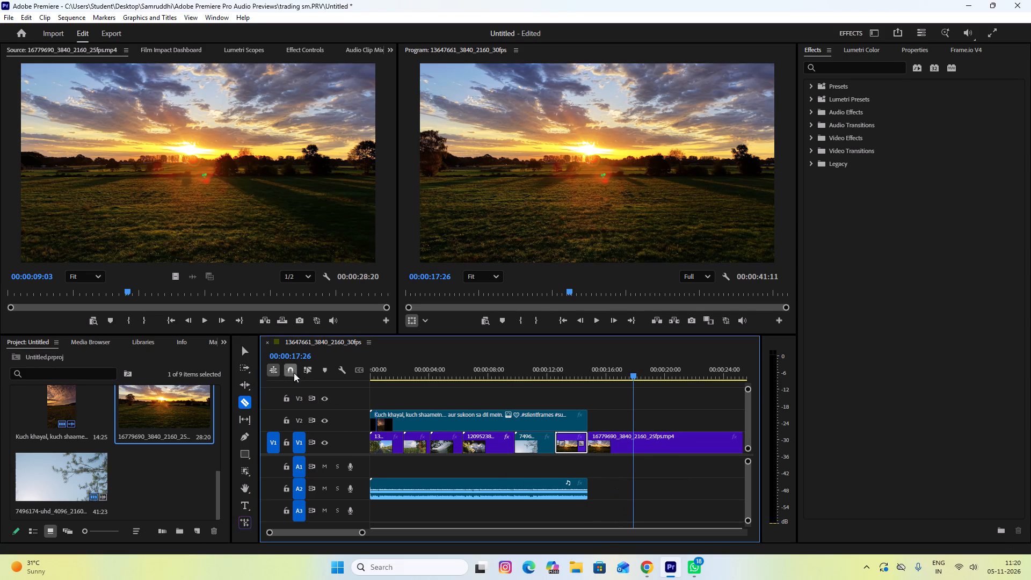
{"action": "left_click", "coordinate": [248, 349]}
{"action": "left_click", "coordinate": [634, 441]}
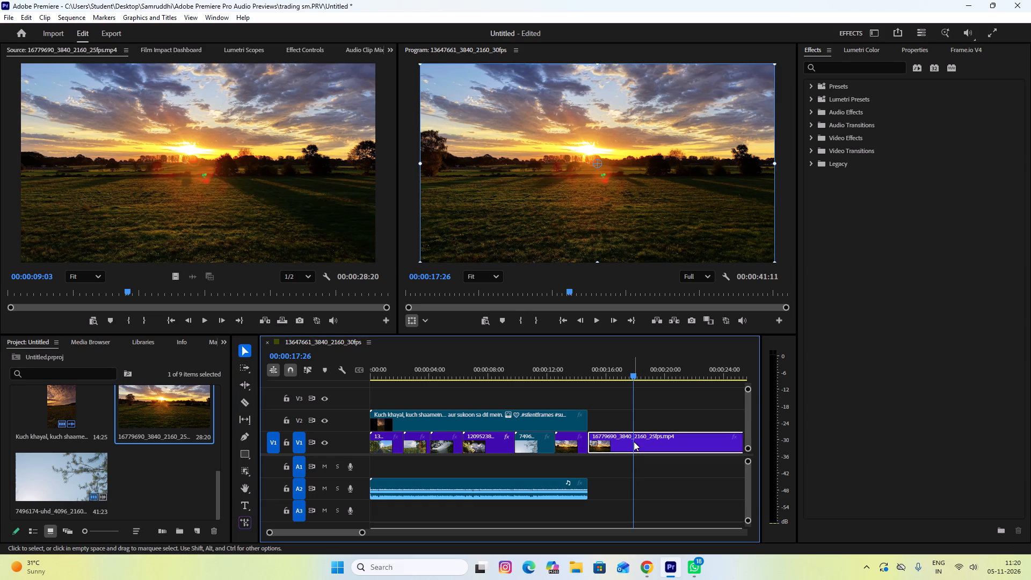
{"action": "key", "text": "Delete"}
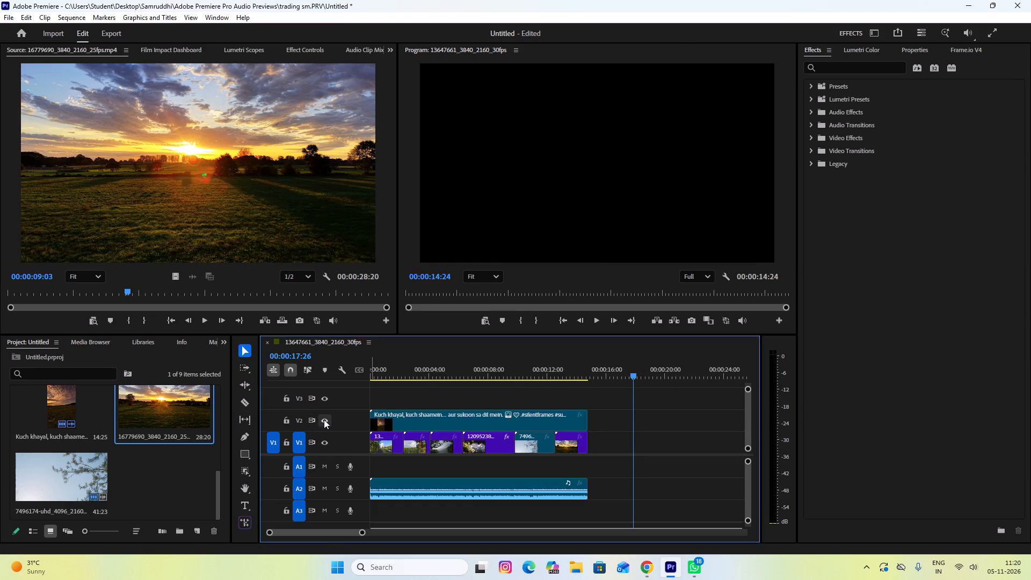
Hide the reference reel's video track V2 and return the playhead to the start of the sequence.
{"action": "left_click", "coordinate": [324, 419]}
{"action": "left_click_drag", "start_coordinate": [633, 376], "coordinate": [327, 399]}
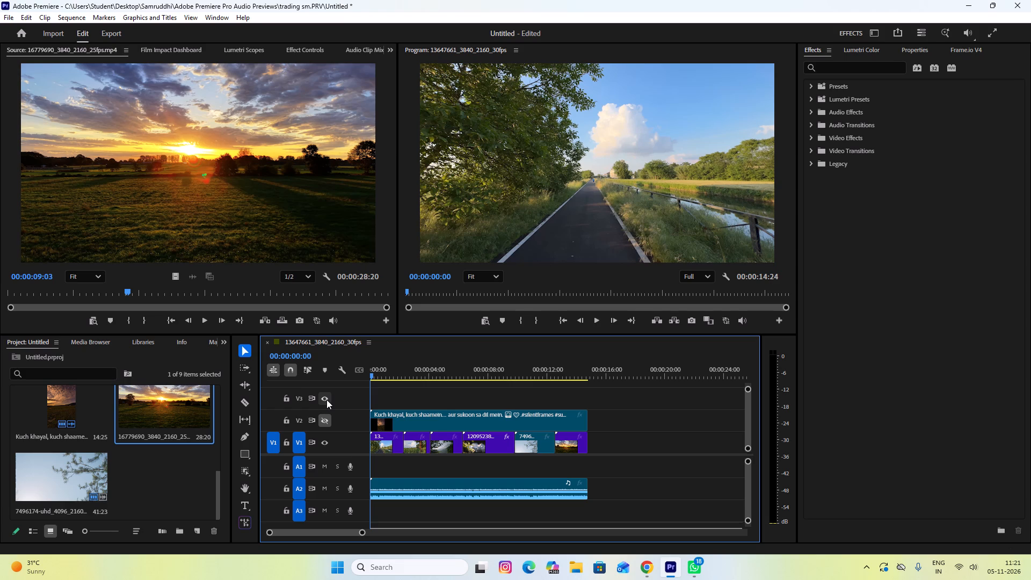
Show the hidden system tray icons.
{"action": "left_click", "coordinate": [865, 563]}
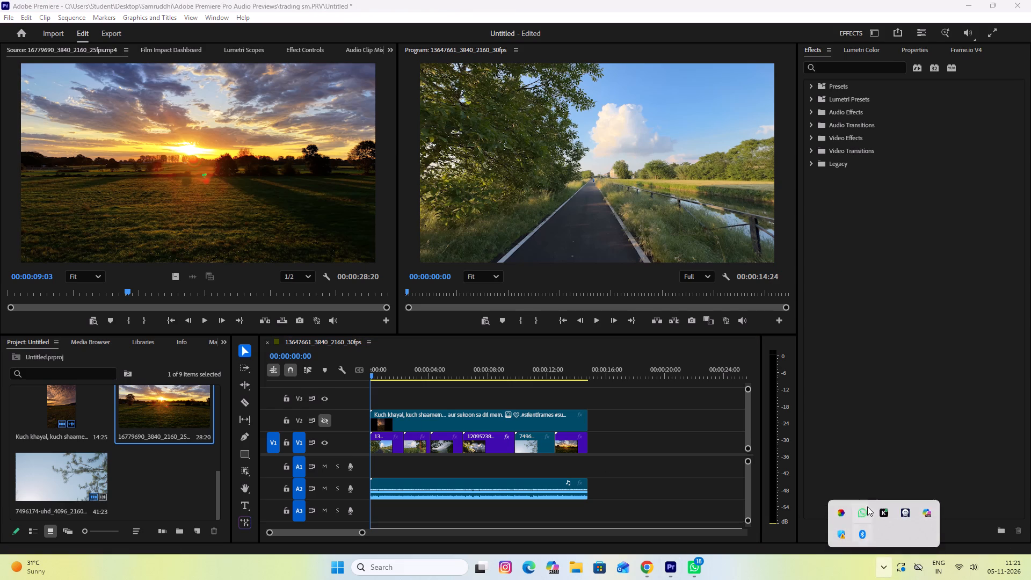
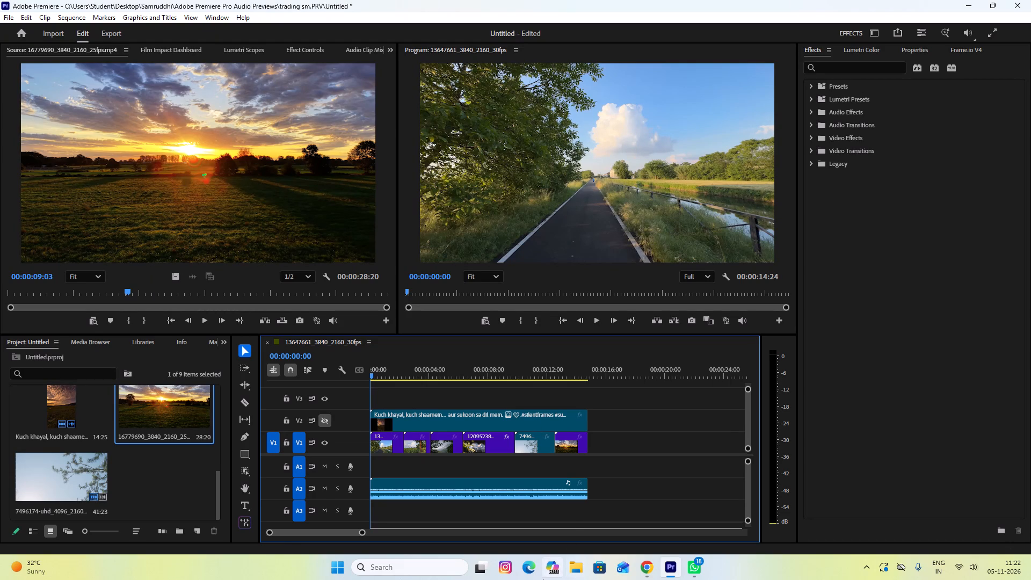
Lower the Windows system volume to a quiet level near the bottom of its range.
{"action": "scroll", "coordinate": [541, 579], "scroll_direction": "down", "scroll_amount": 2}
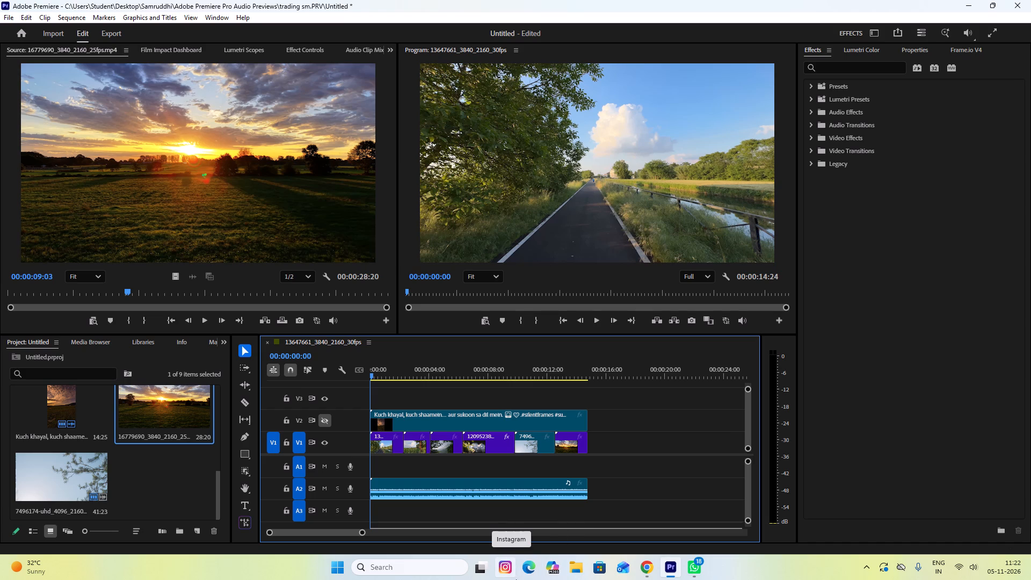
{"action": "left_click", "coordinate": [973, 574]}
{"action": "left_click_drag", "start_coordinate": [911, 502], "coordinate": [900, 501]}
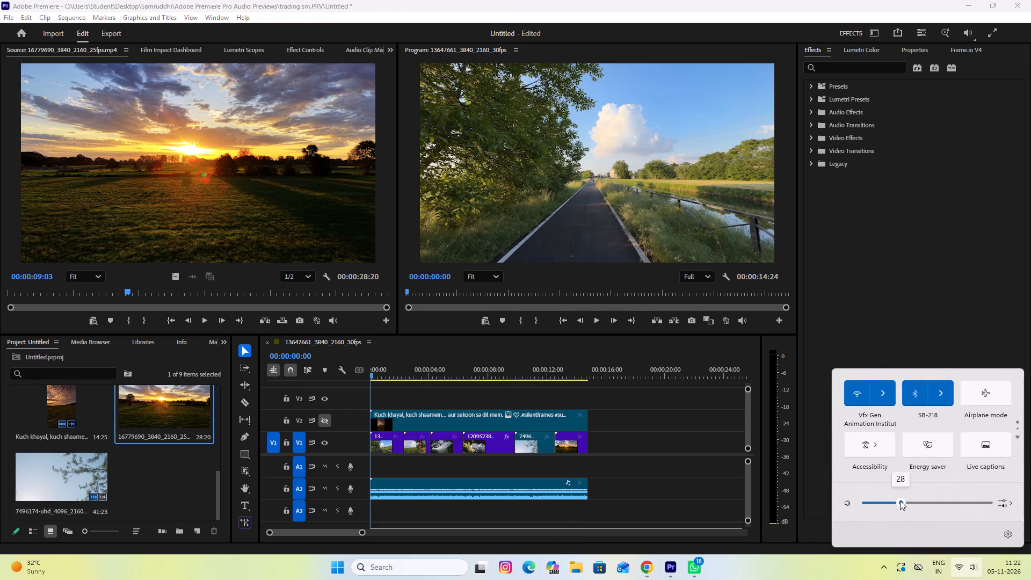
{"action": "left_click_drag", "start_coordinate": [900, 501], "coordinate": [876, 500]}
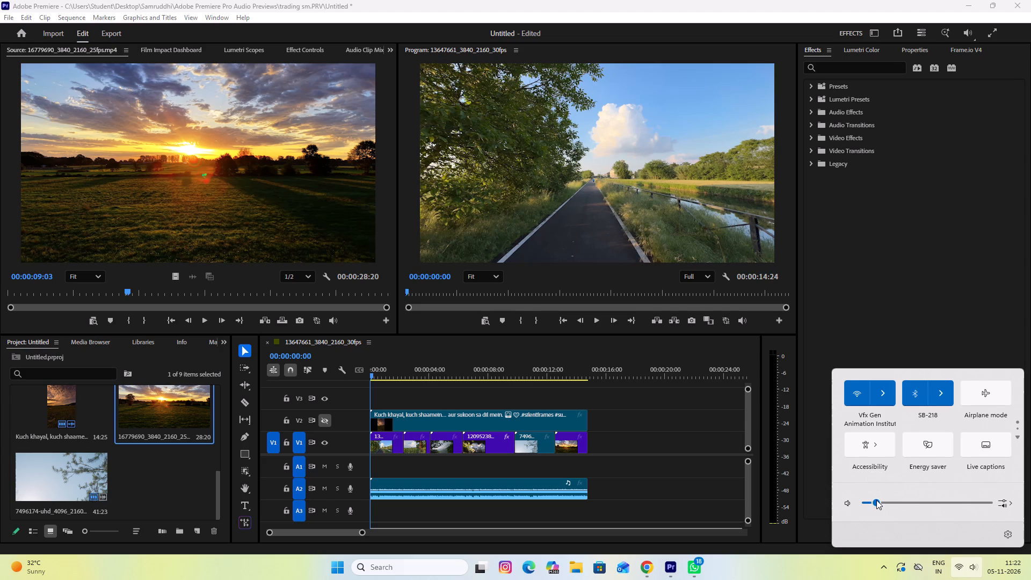
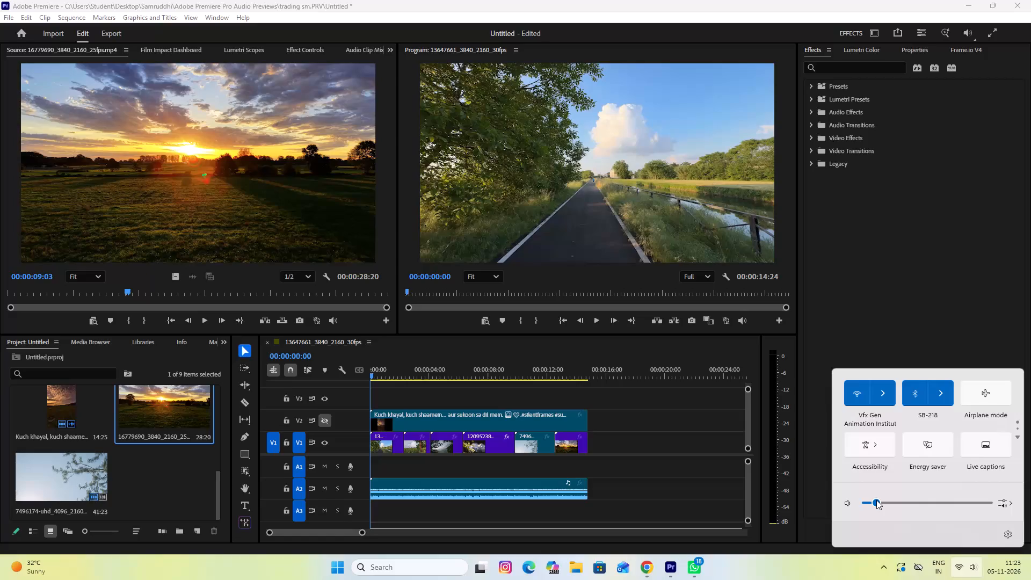
Play the full sequence from the start through the final sunset clip to review the picture and audio without the reference video.
{"action": "left_click", "coordinate": [869, 309]}
{"action": "key", "text": "space"}
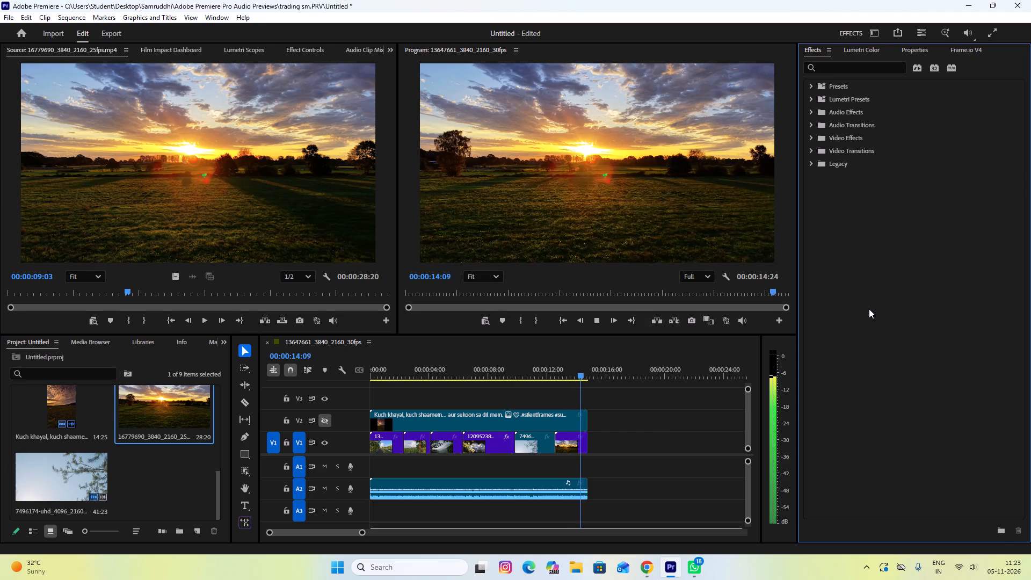
{"action": "key", "text": "space"}
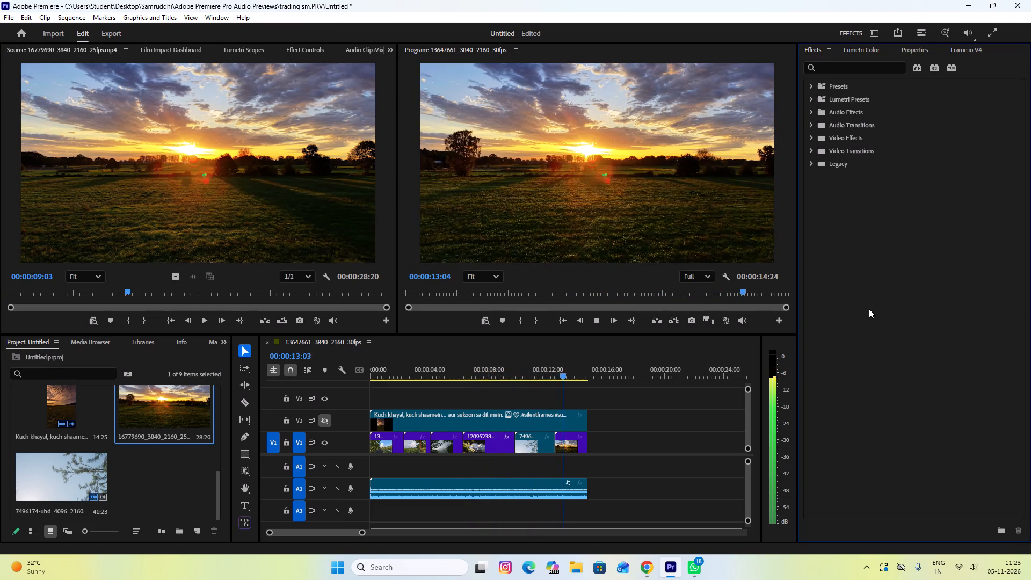
{"action": "key", "text": "space"}
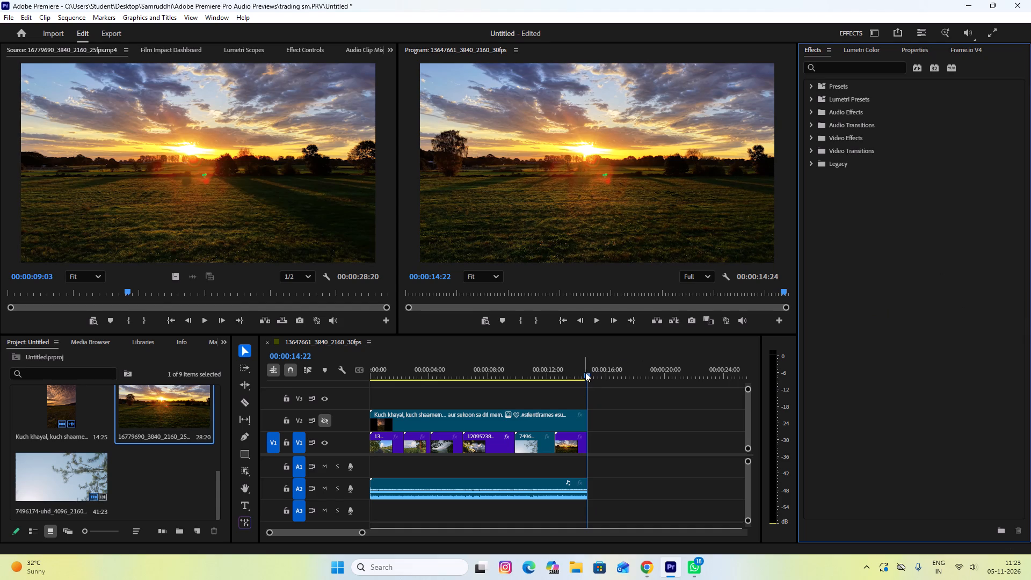
Position the playhead at the cut between the first two clips on V1, at 00:00:02:09.
{"action": "scroll", "coordinate": [565, 423], "scroll_direction": "up", "scroll_amount": 2}
{"action": "left_click_drag", "start_coordinate": [360, 532], "coordinate": [314, 554]}
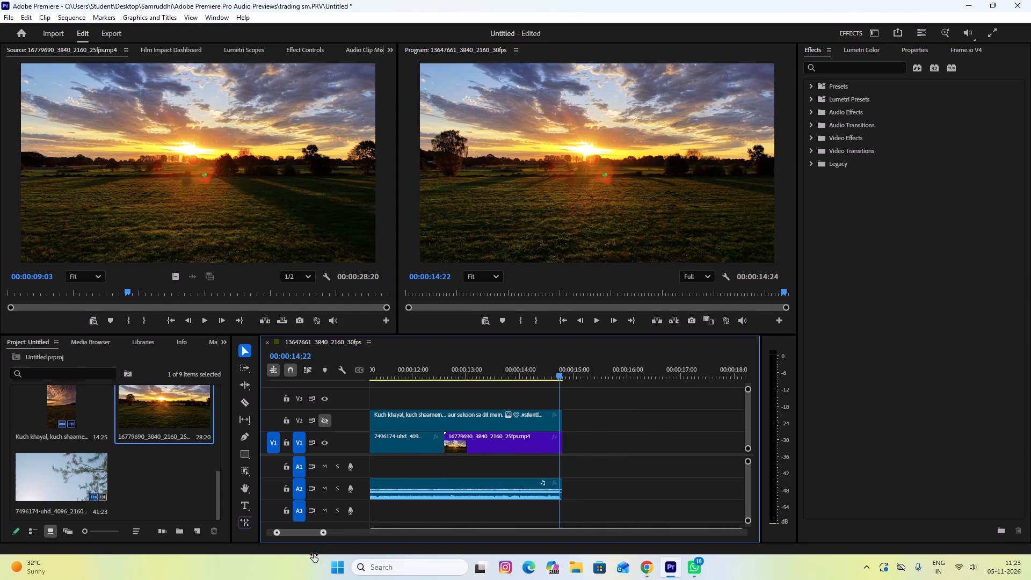
{"action": "left_click_drag", "start_coordinate": [314, 554], "coordinate": [313, 555]}
{"action": "scroll", "coordinate": [467, 472], "scroll_direction": "up", "scroll_amount": 5}
{"action": "scroll", "coordinate": [637, 400], "scroll_direction": "up", "scroll_amount": 6}
{"action": "scroll", "coordinate": [680, 416], "scroll_direction": "up", "scroll_amount": 10}
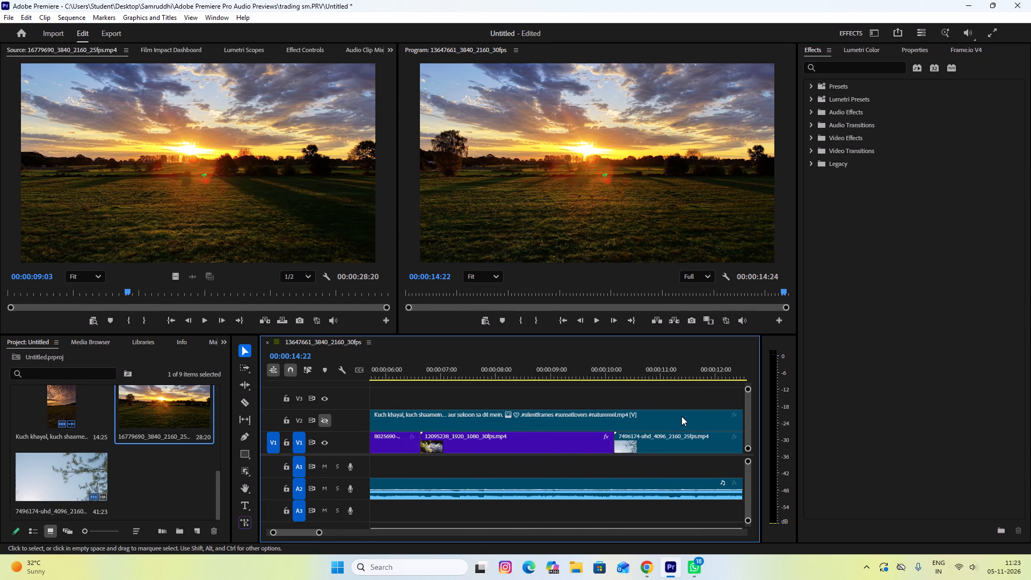
{"action": "scroll", "coordinate": [681, 416], "scroll_direction": "up", "scroll_amount": 3}
{"action": "scroll", "coordinate": [681, 416], "scroll_direction": "down", "scroll_amount": 16}
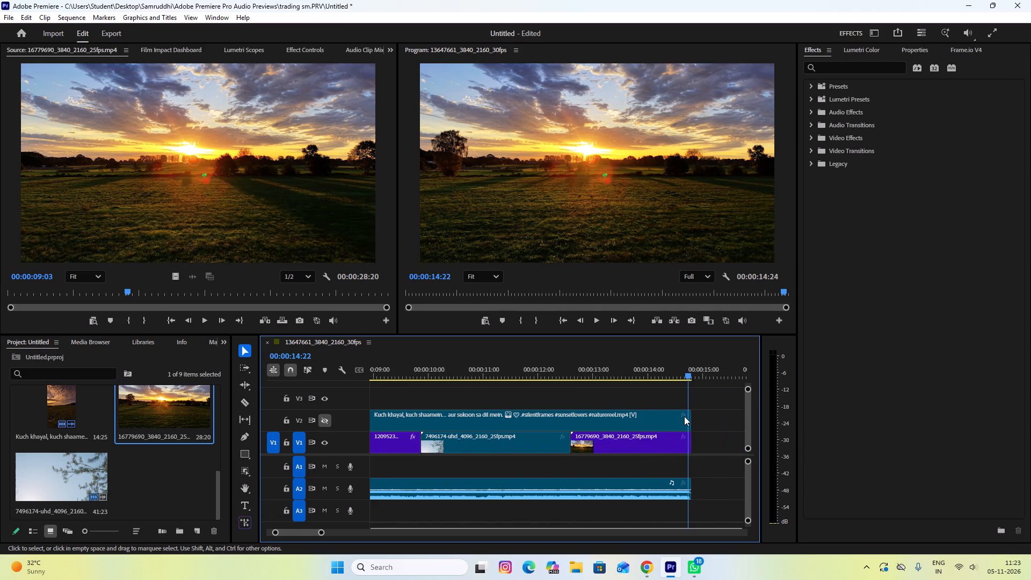
{"action": "left_click_drag", "start_coordinate": [689, 375], "coordinate": [143, 379]}
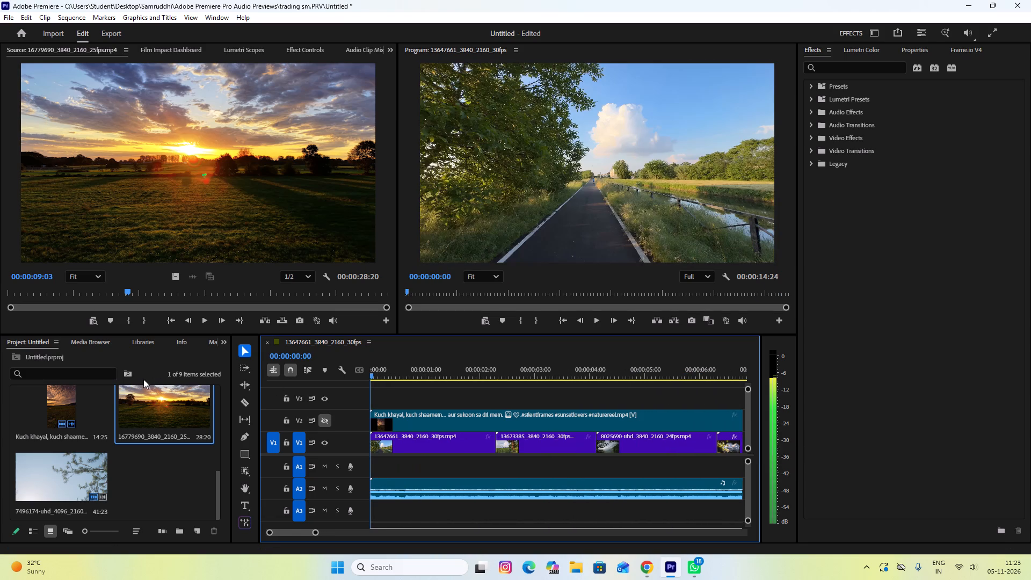
{"action": "left_click_drag", "start_coordinate": [143, 379], "coordinate": [527, 411]}
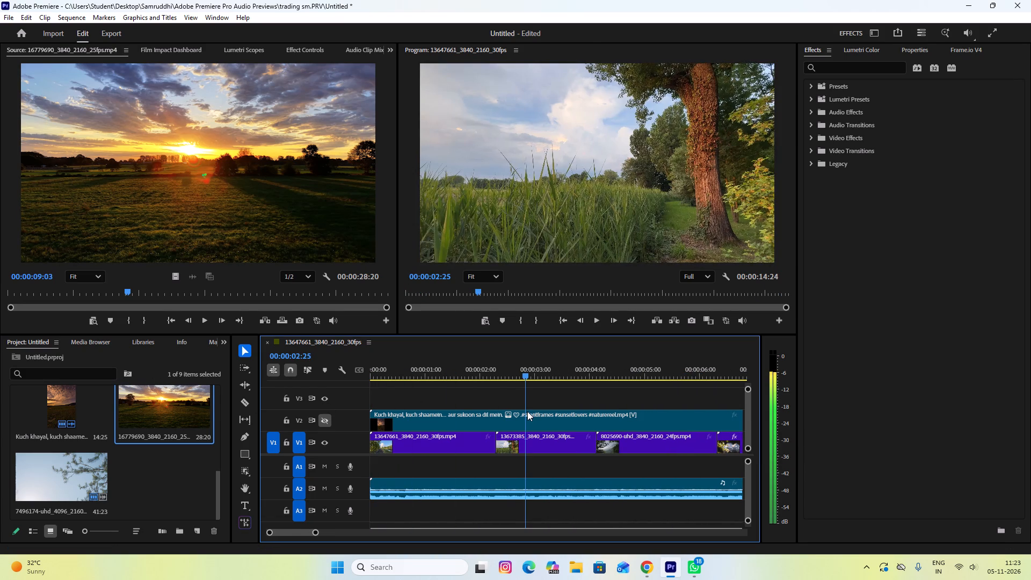
{"action": "left_click_drag", "start_coordinate": [527, 411], "coordinate": [498, 412]}
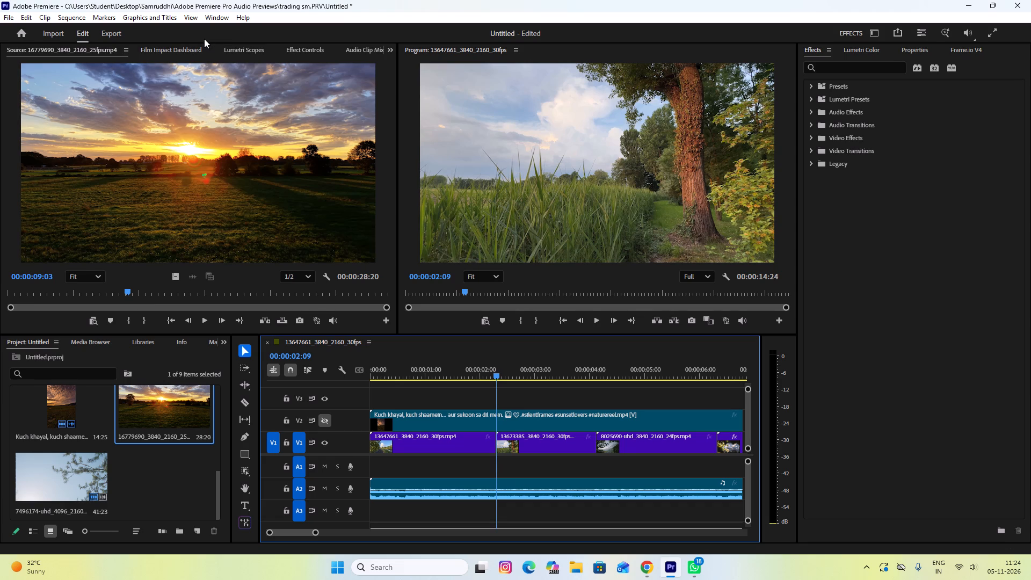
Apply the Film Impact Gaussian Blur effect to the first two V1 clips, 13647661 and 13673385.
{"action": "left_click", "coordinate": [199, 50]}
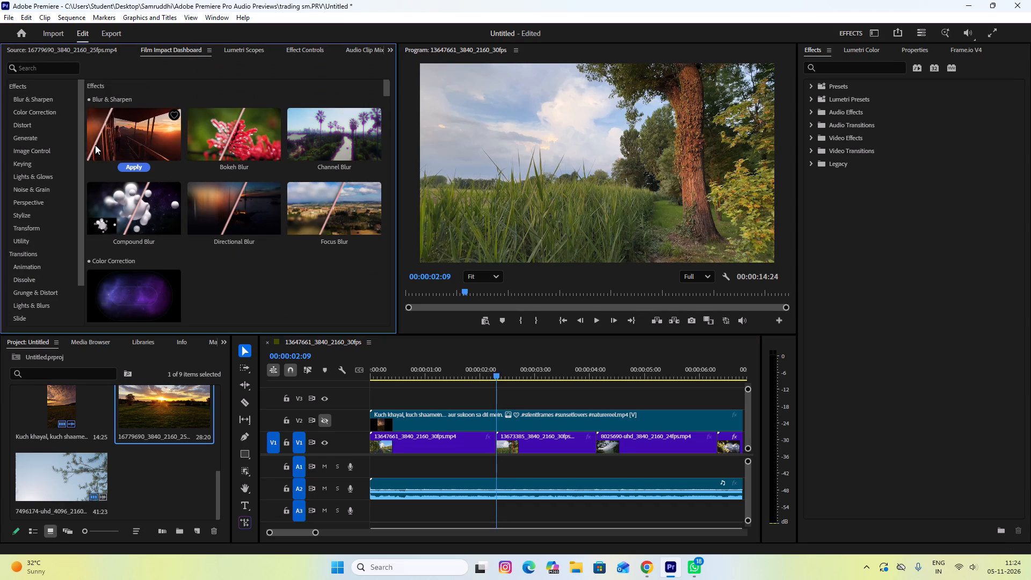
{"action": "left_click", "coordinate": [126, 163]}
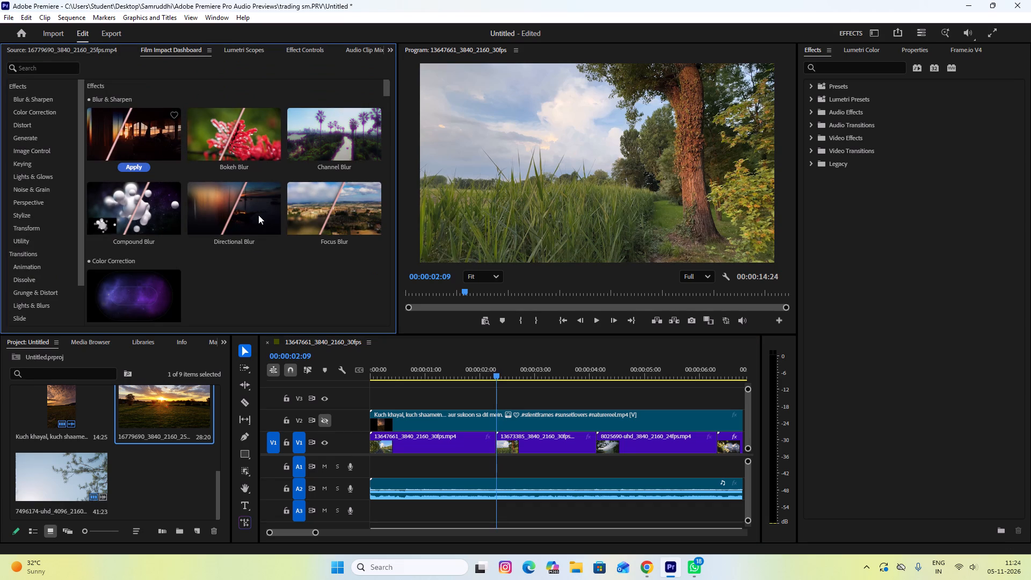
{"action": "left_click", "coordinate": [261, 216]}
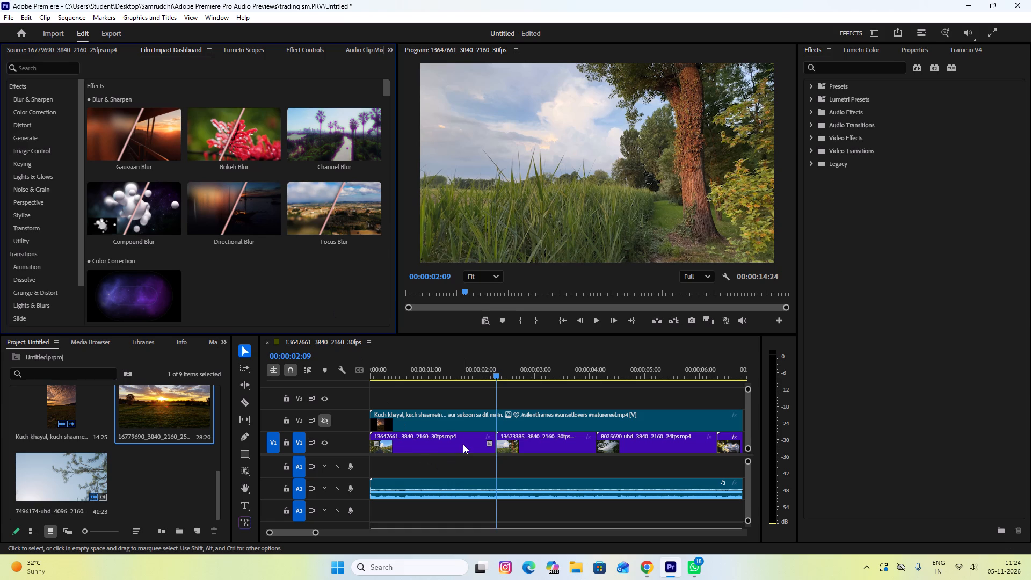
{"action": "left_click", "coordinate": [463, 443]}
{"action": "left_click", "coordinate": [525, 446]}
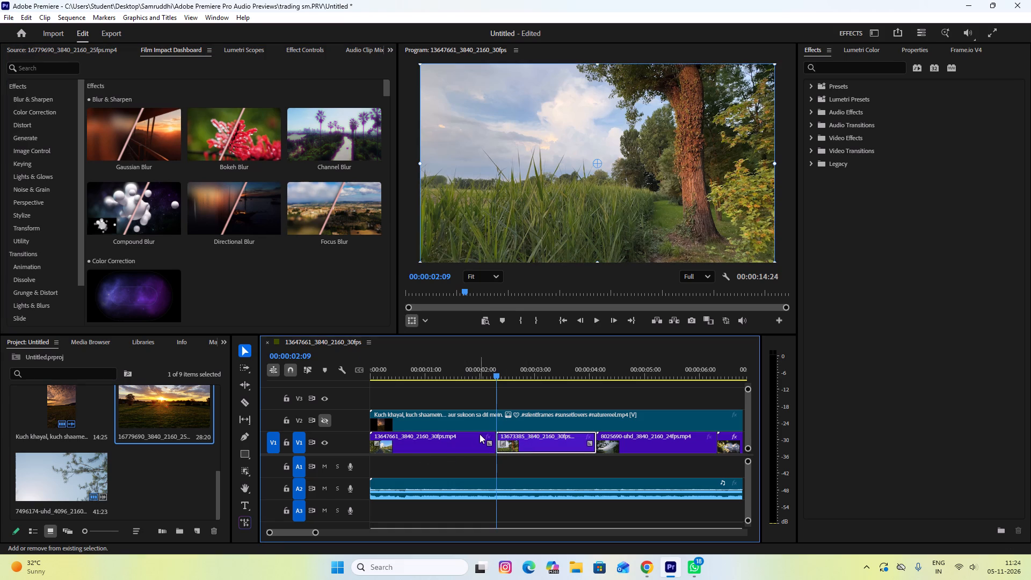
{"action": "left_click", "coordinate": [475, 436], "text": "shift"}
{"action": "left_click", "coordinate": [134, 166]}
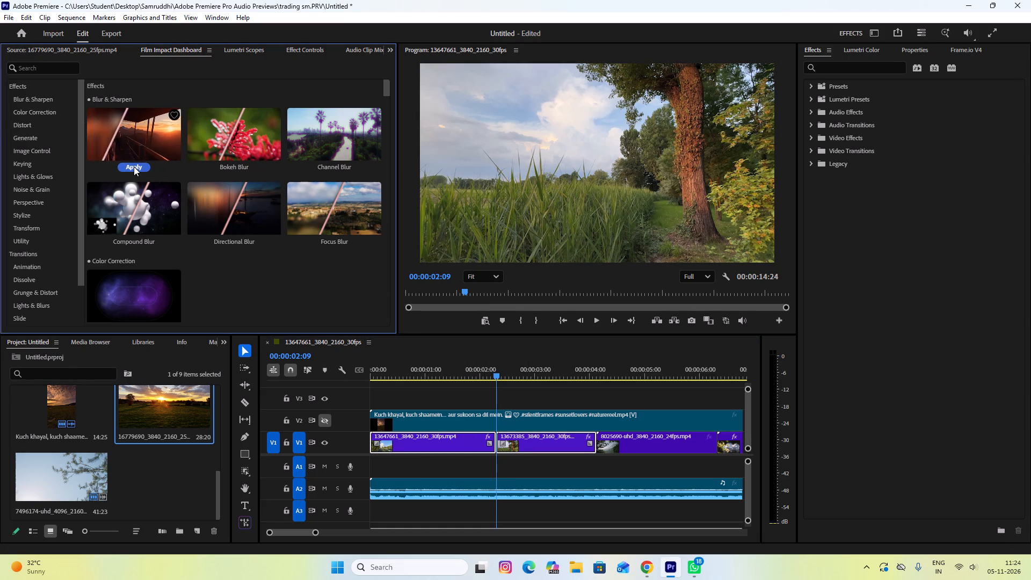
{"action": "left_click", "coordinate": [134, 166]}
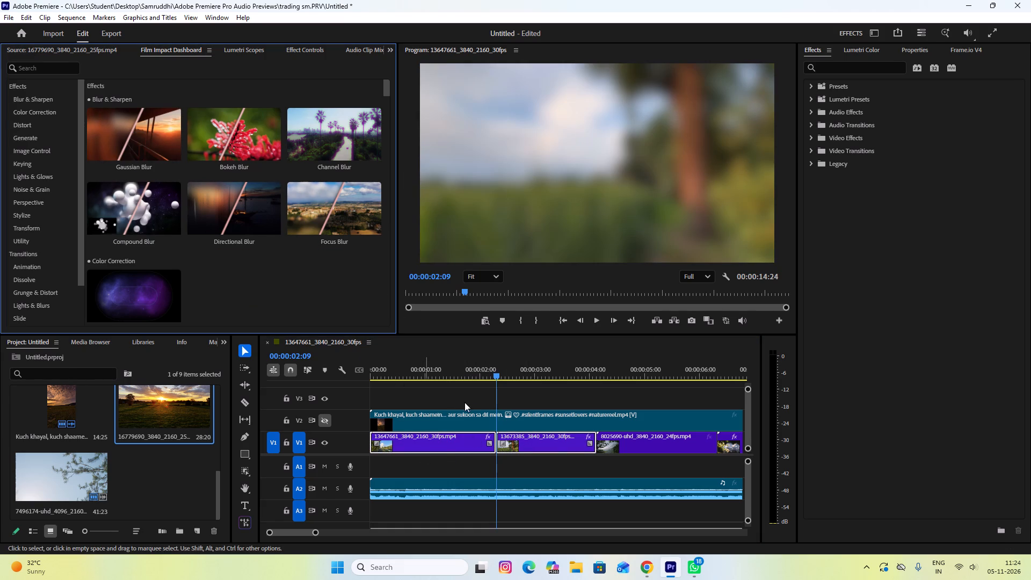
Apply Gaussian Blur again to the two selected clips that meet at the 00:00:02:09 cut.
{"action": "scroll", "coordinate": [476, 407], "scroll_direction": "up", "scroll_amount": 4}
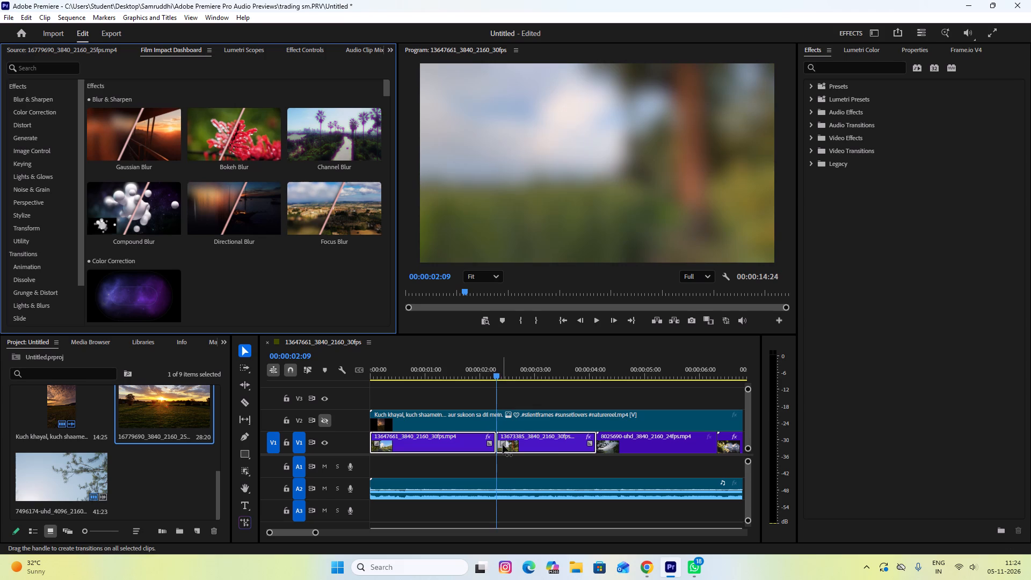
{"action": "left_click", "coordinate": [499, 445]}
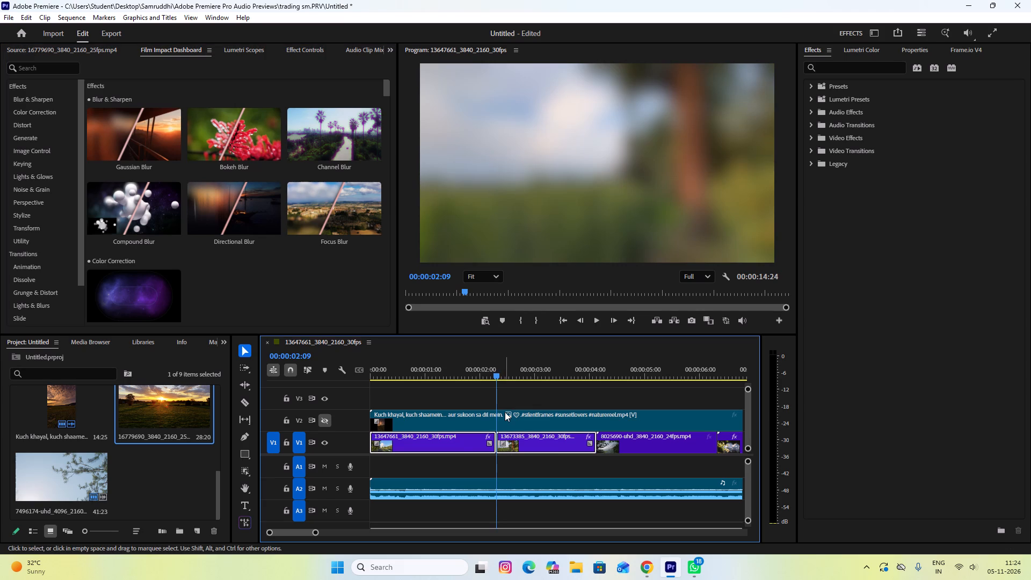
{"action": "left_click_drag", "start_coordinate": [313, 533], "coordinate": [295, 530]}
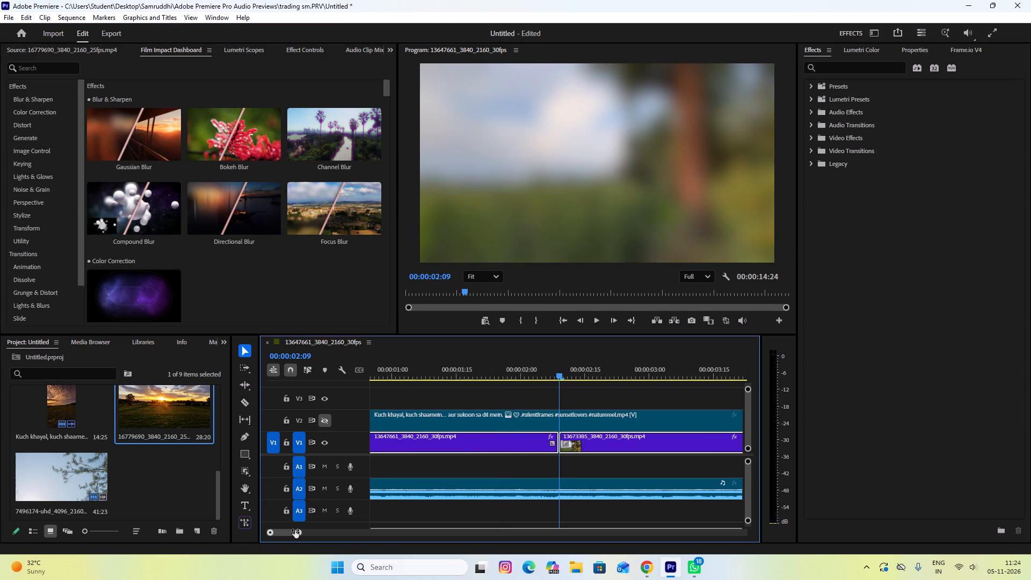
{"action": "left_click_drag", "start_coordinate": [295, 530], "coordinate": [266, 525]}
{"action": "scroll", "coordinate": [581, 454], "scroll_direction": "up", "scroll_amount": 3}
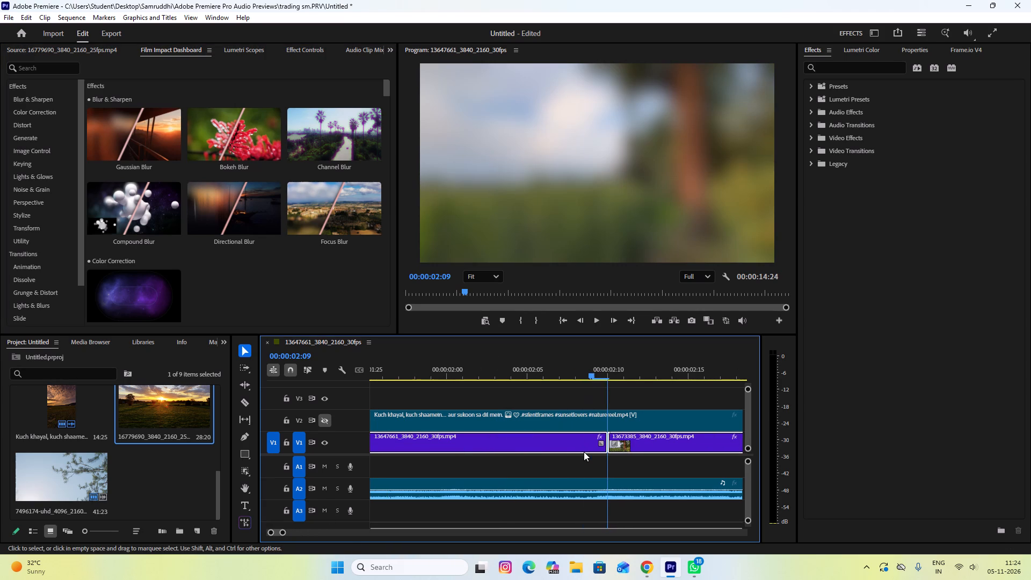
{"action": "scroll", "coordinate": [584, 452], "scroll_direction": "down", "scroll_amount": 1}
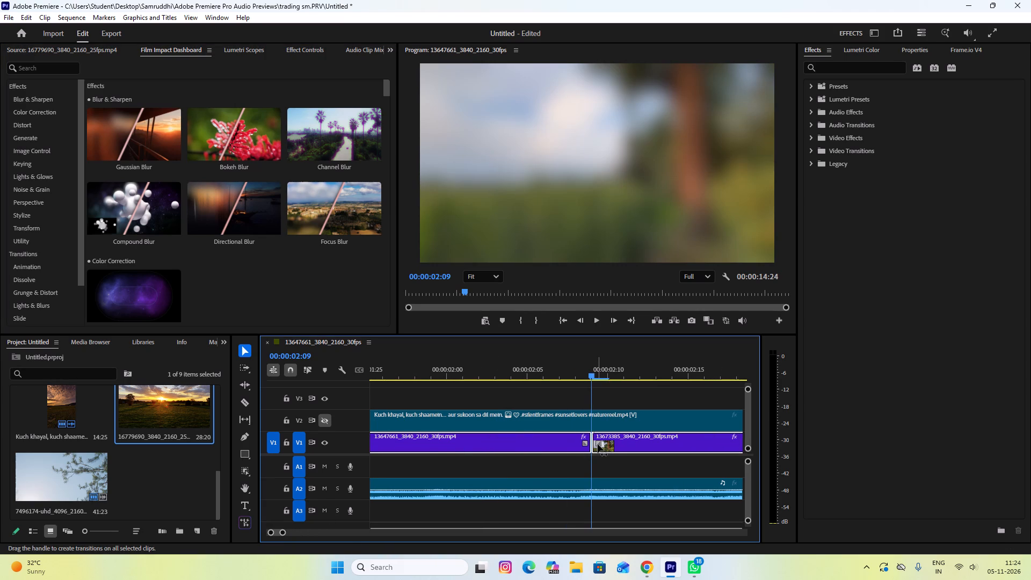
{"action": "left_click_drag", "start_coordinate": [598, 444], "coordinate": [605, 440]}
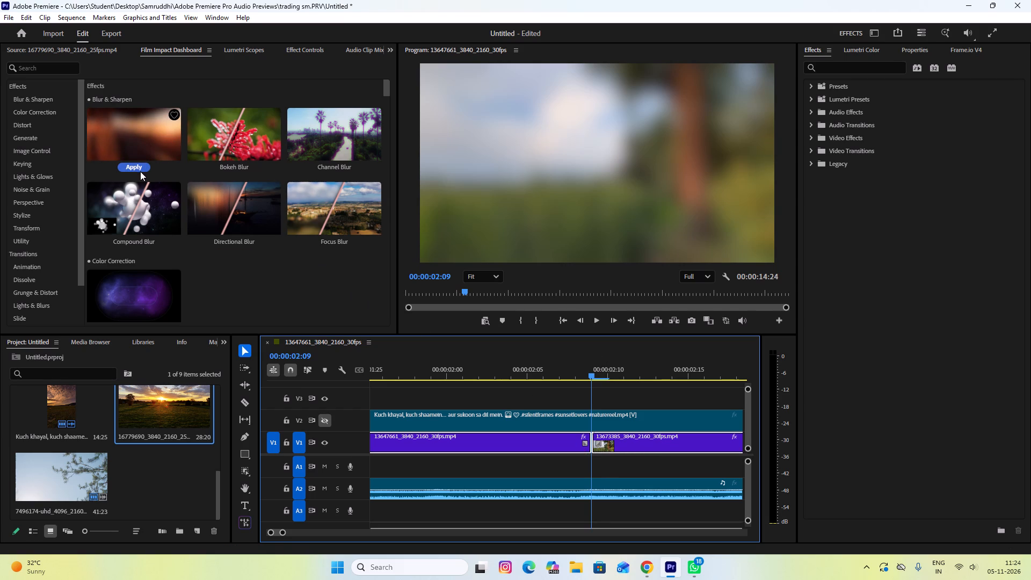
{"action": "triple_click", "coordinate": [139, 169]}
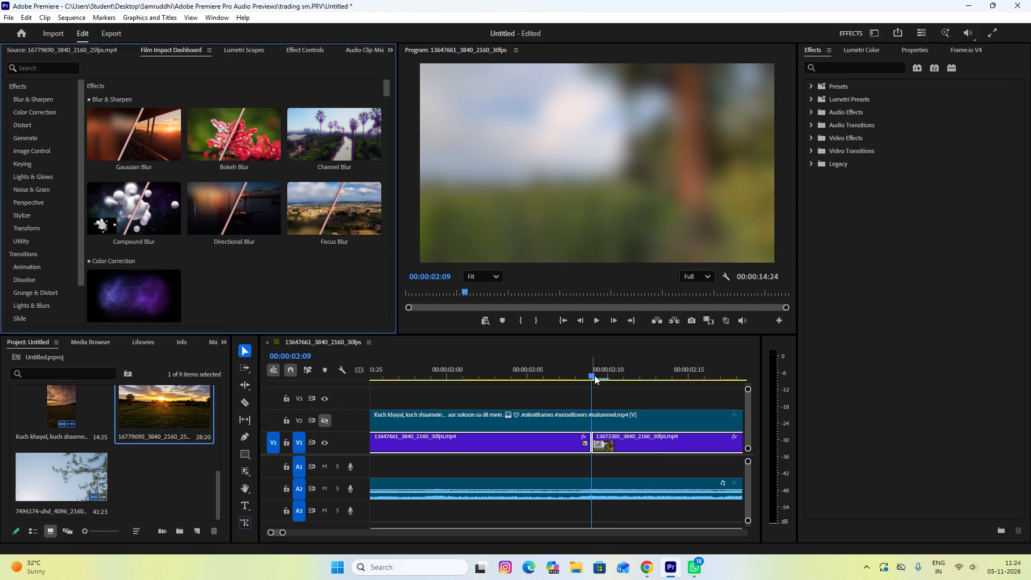
Preview the blurred cut between the first two clips, starting from 00:00:02:03.
{"action": "left_click_drag", "start_coordinate": [592, 375], "coordinate": [502, 371]}
{"action": "key", "text": "space"}
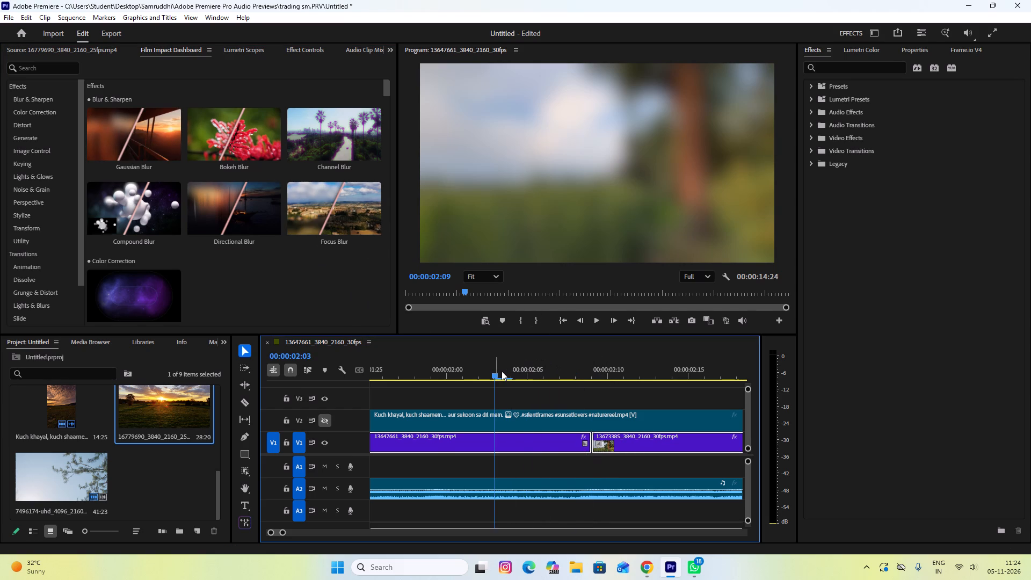
{"action": "key", "text": "space"}
{"action": "key", "text": "space"}
{"action": "key", "text": "space"}
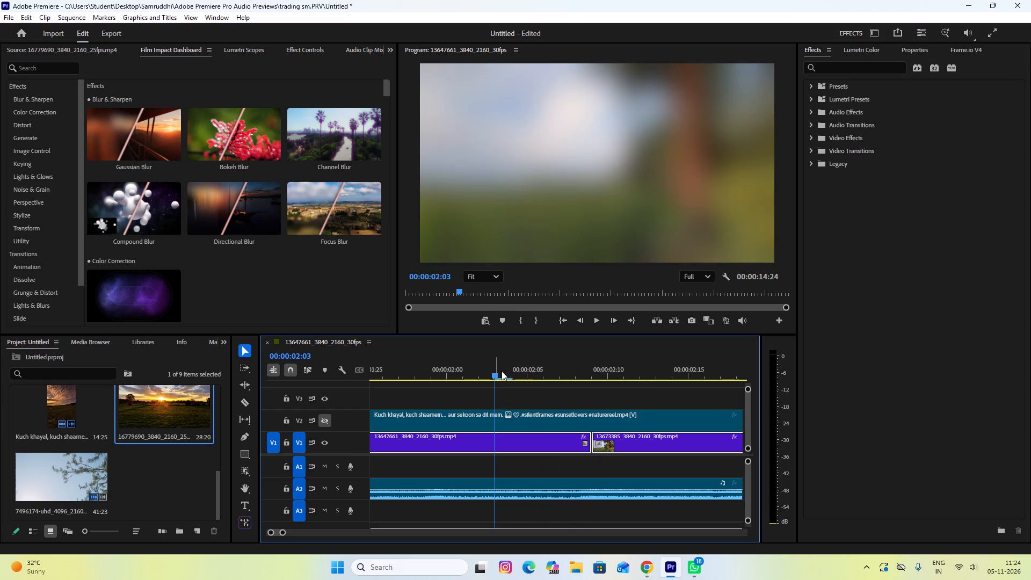
{"action": "key", "text": "space"}
{"action": "key", "text": "space"}
{"action": "key", "text": "space"}
{"action": "key", "text": "space"}
Play the sequence from 00:00:00:00 to check the blur across the first clip.
{"action": "left_click_drag", "start_coordinate": [281, 532], "coordinate": [295, 535]}
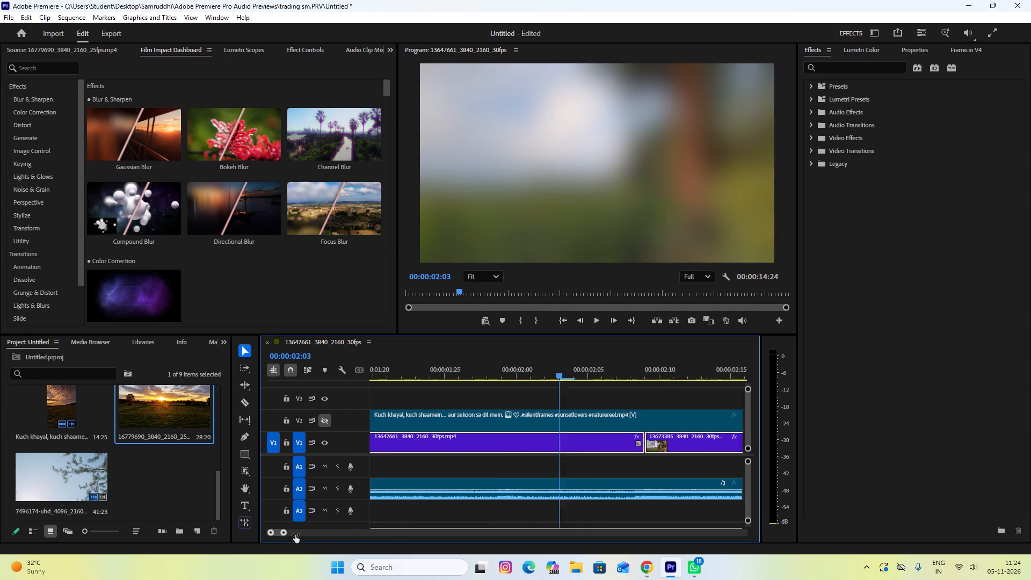
{"action": "left_click_drag", "start_coordinate": [295, 535], "coordinate": [362, 548]}
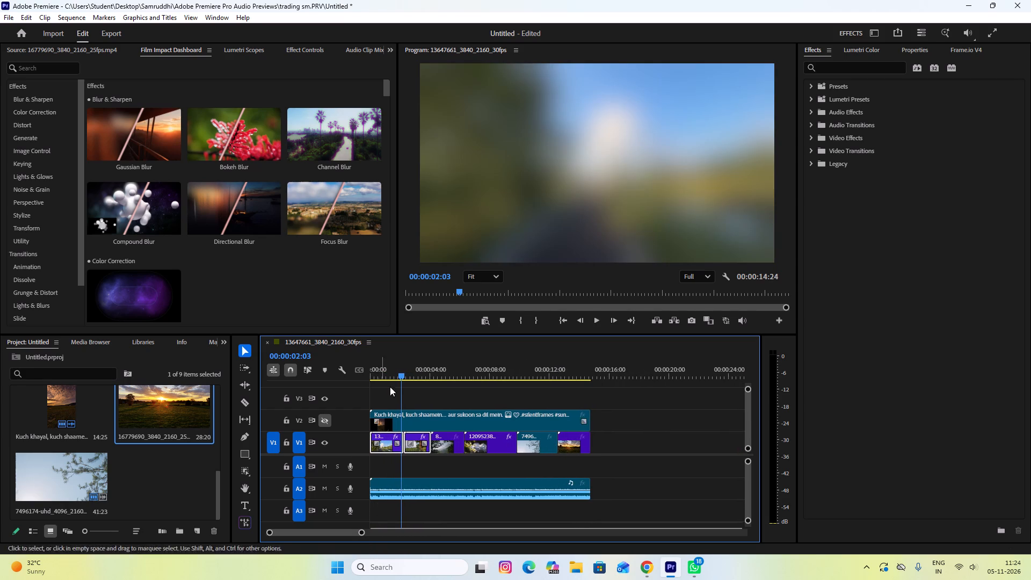
{"action": "left_click_drag", "start_coordinate": [401, 374], "coordinate": [366, 372]}
{"action": "key", "text": "space"}
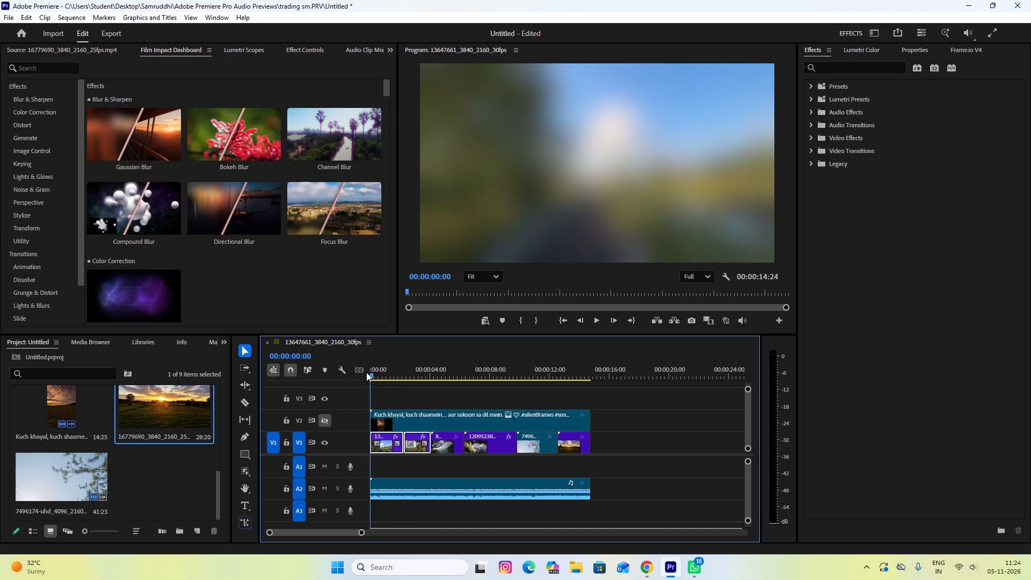
{"action": "key", "text": "space"}
{"action": "key", "text": "space"}
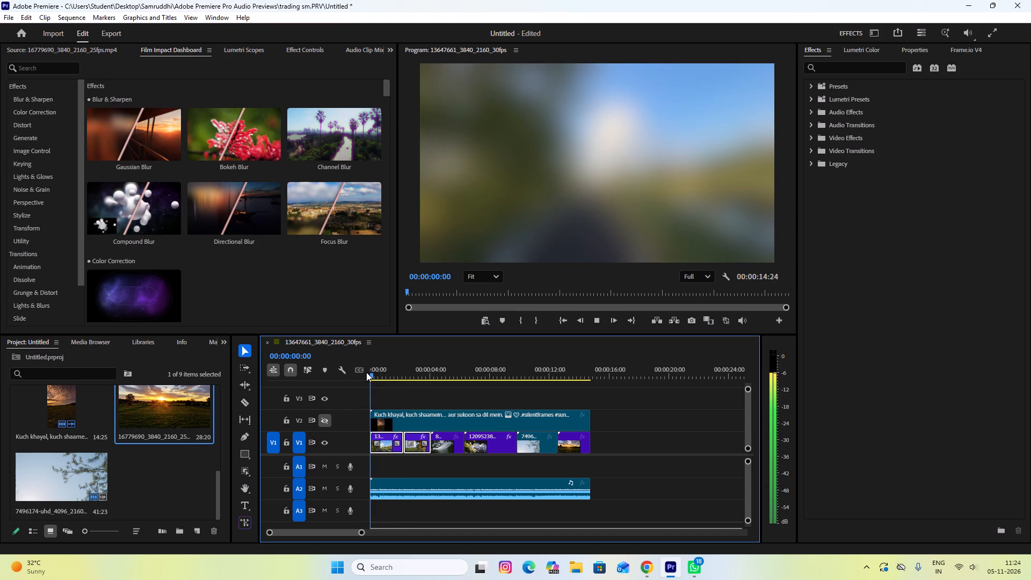
{"action": "key", "text": "space"}
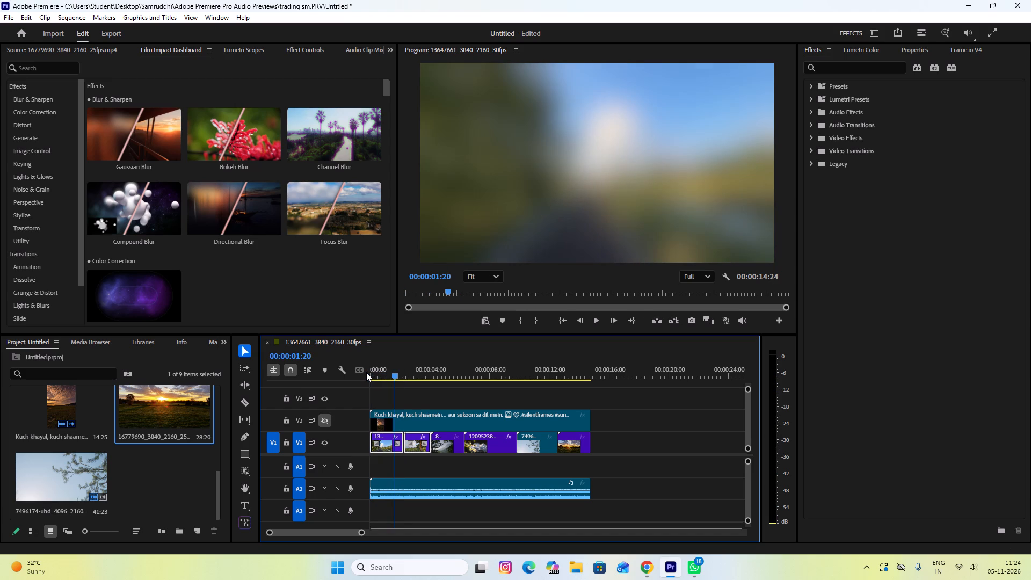
Undo the Gaussian Blurs and earlier edits back through placing the sunset clip, hiding the reference track and deleting the leftover 7496174 clip.
{"action": "key", "text": "ctrl+z"}
{"action": "key", "text": "ctrl+z"}
{"action": "key", "text": "ctrl+z"}
{"action": "key", "text": "ctrl+z"}
{"action": "key", "text": "ctrl+z"}
{"action": "key", "text": "ctrl+z"}
{"action": "key", "text": "ctrl+z"}
{"action": "key", "text": "ctrl+z"}
{"action": "key", "text": "ctrl+z"}
{"action": "key", "text": "ctrl+z"}
{"action": "key", "text": "ctrl+z"}
{"action": "key", "text": "ctrl+z"}
{"action": "key", "text": "ctrl+z"}
{"action": "key", "text": "ctrl+z"}
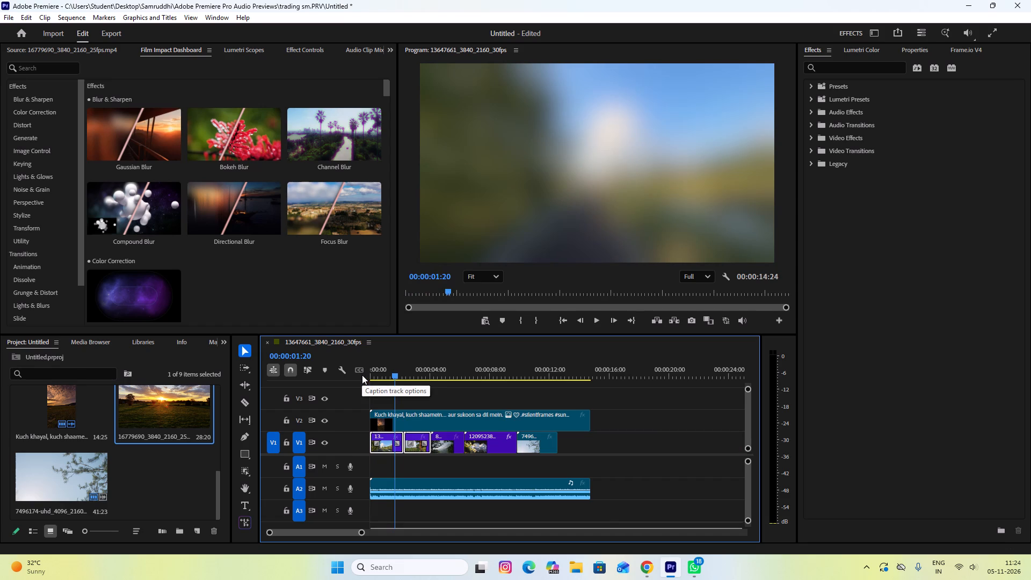
{"action": "key", "text": "ctrl+z"}
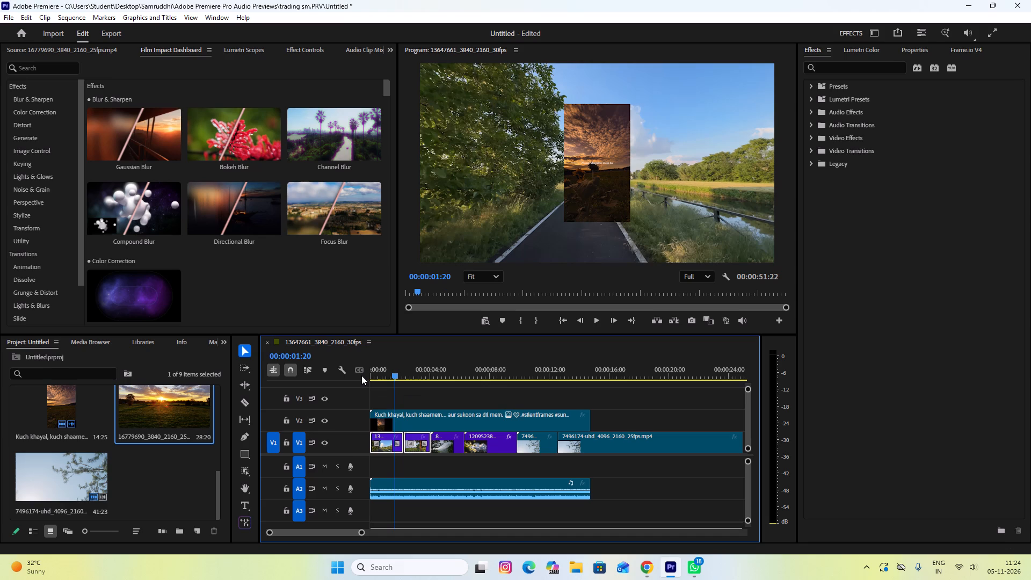
Redo the undone edits: leftover 7496174 clip deleted, sunset clip placed and trimmed to the reference's end, and reference track V2 hidden.
{"action": "key", "text": "ctrl+shift+z"}
{"action": "key", "text": "ctrl+shift+z"}
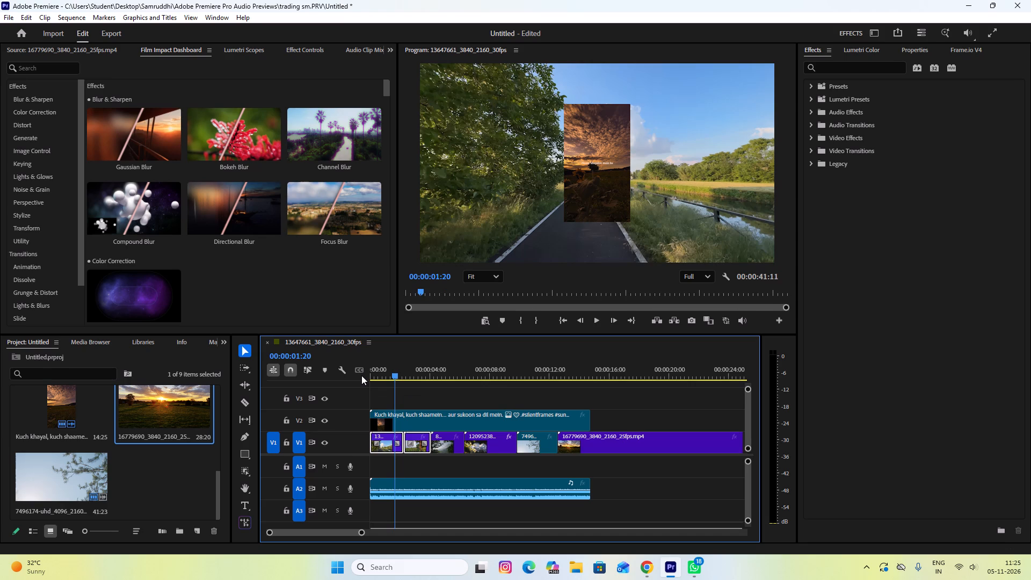
{"action": "key", "text": "ctrl+shift+z"}
{"action": "key", "text": "ctrl+shift+z"}
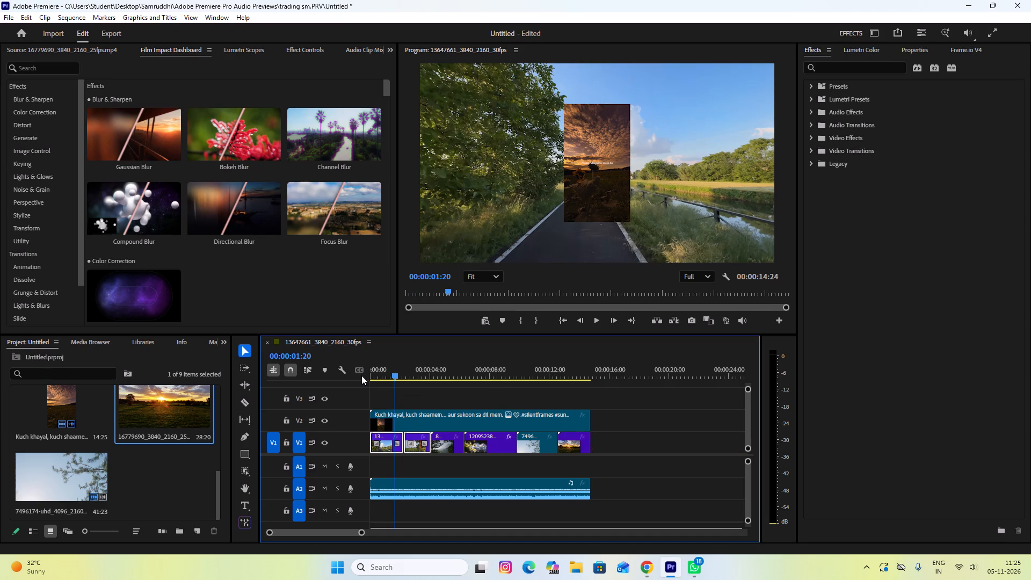
{"action": "key", "text": "ctrl+shift+z"}
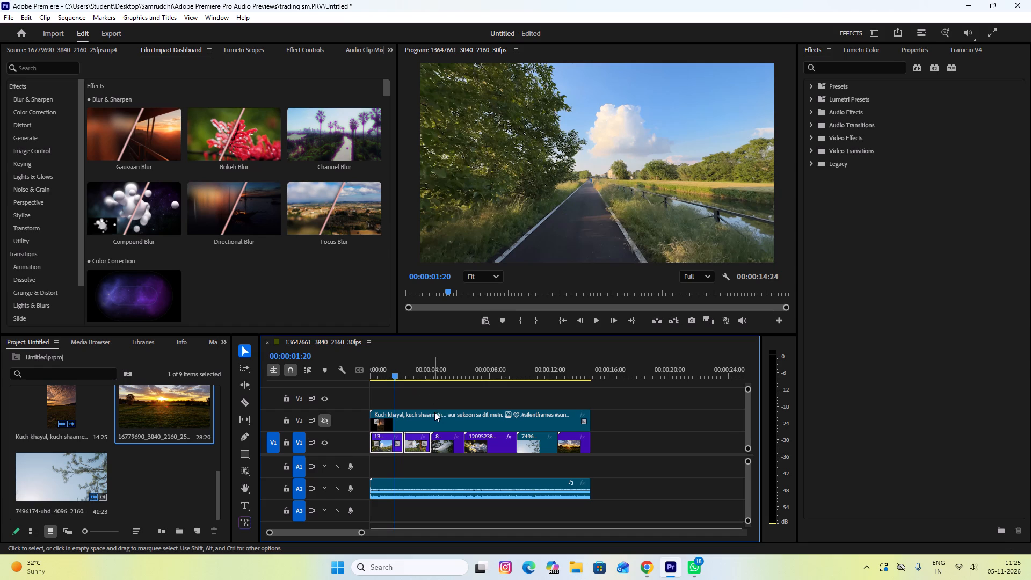
Browse the Film Impact effect and transition categories, from Stylize and Animation through Slide and Smart Tools to Lights & Blurs.
{"action": "scroll", "coordinate": [430, 415], "scroll_direction": "up", "scroll_amount": 1}
{"action": "left_click_drag", "start_coordinate": [396, 375], "coordinate": [397, 377]}
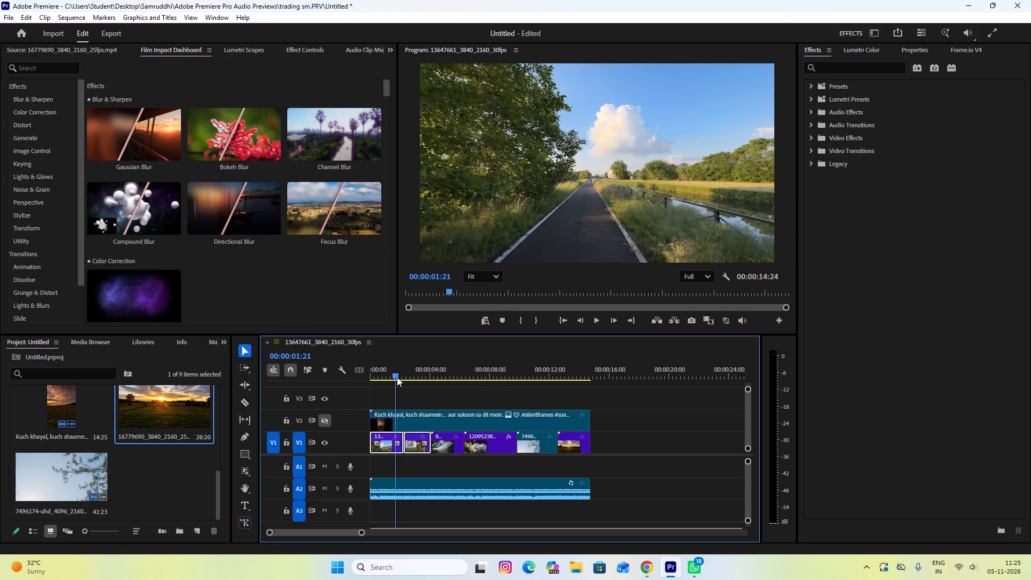
{"action": "left_click_drag", "start_coordinate": [397, 377], "coordinate": [404, 383]}
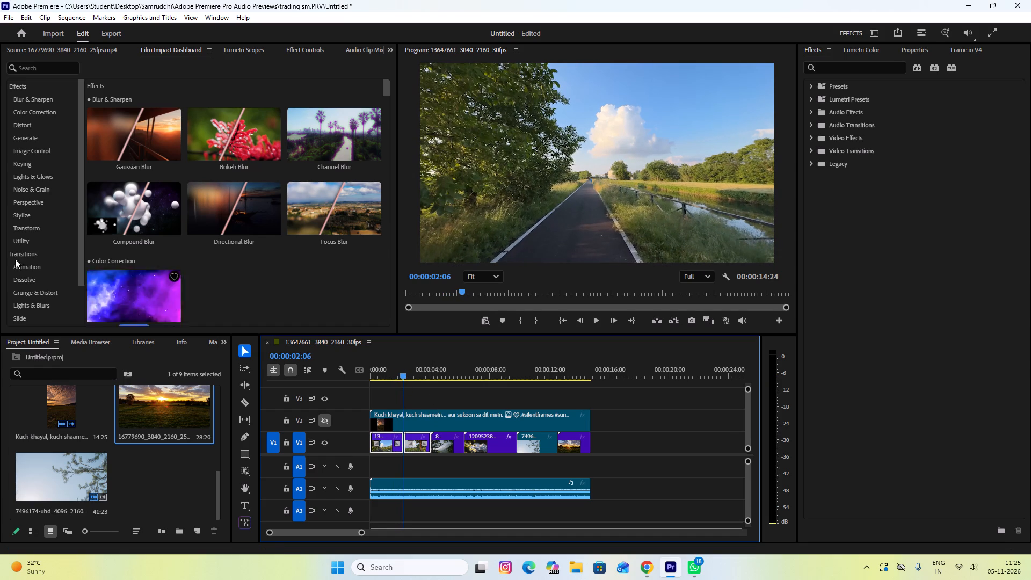
{"action": "left_click", "coordinate": [30, 193]}
{"action": "left_click", "coordinate": [32, 211]}
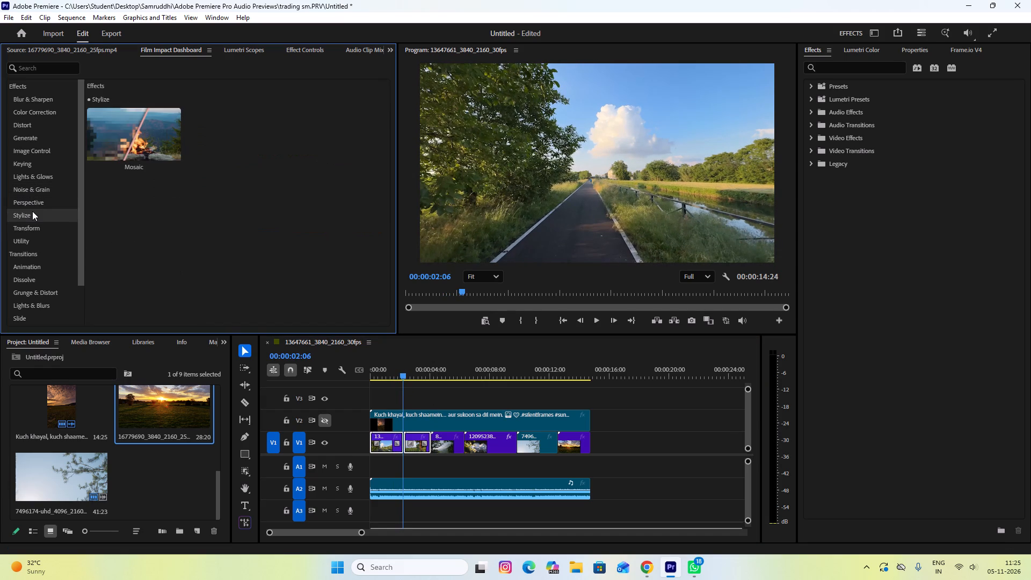
{"action": "left_click", "coordinate": [31, 222]}
{"action": "left_click", "coordinate": [30, 245]}
{"action": "left_click", "coordinate": [24, 262]}
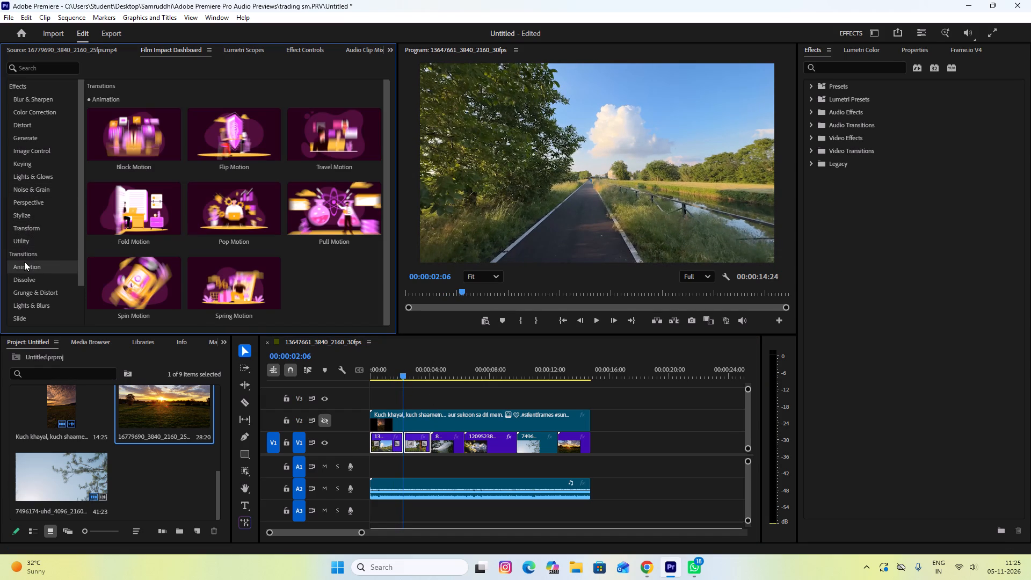
{"action": "scroll", "coordinate": [27, 272], "scroll_direction": "down", "scroll_amount": 1}
{"action": "left_click", "coordinate": [27, 272]}
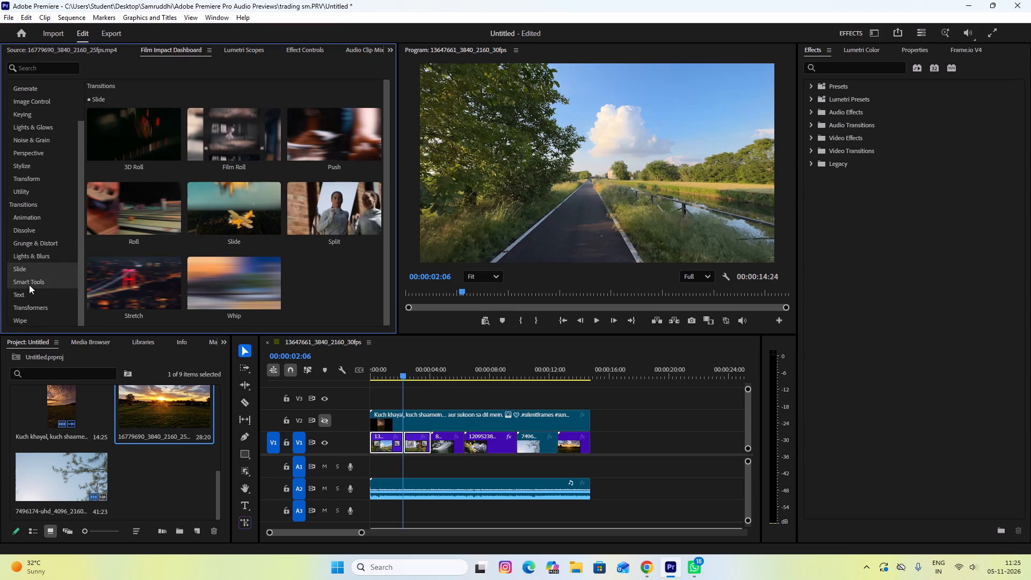
{"action": "left_click", "coordinate": [29, 285]}
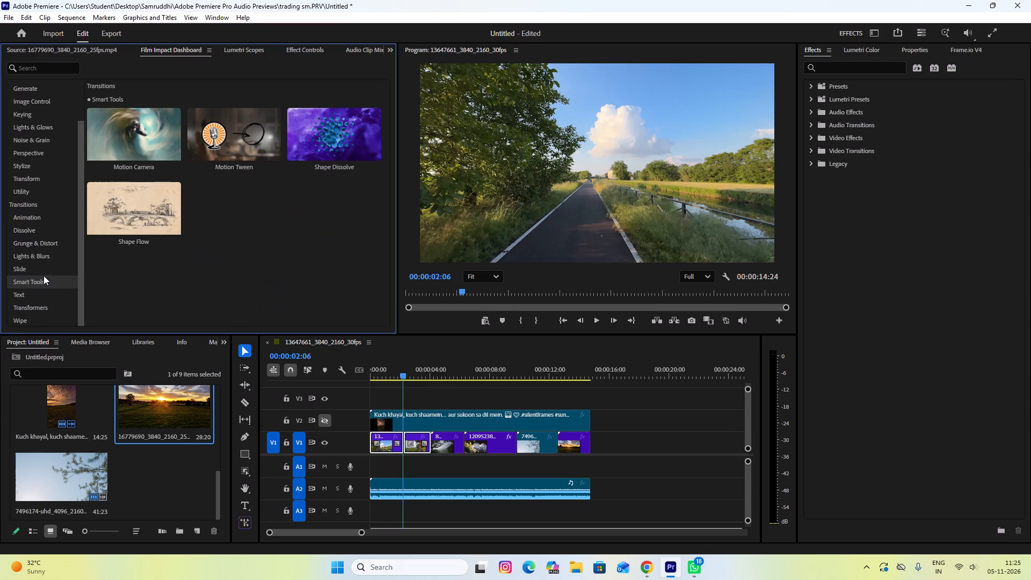
{"action": "scroll", "coordinate": [43, 277], "scroll_direction": "down", "scroll_amount": 1}
{"action": "left_click", "coordinate": [45, 267]}
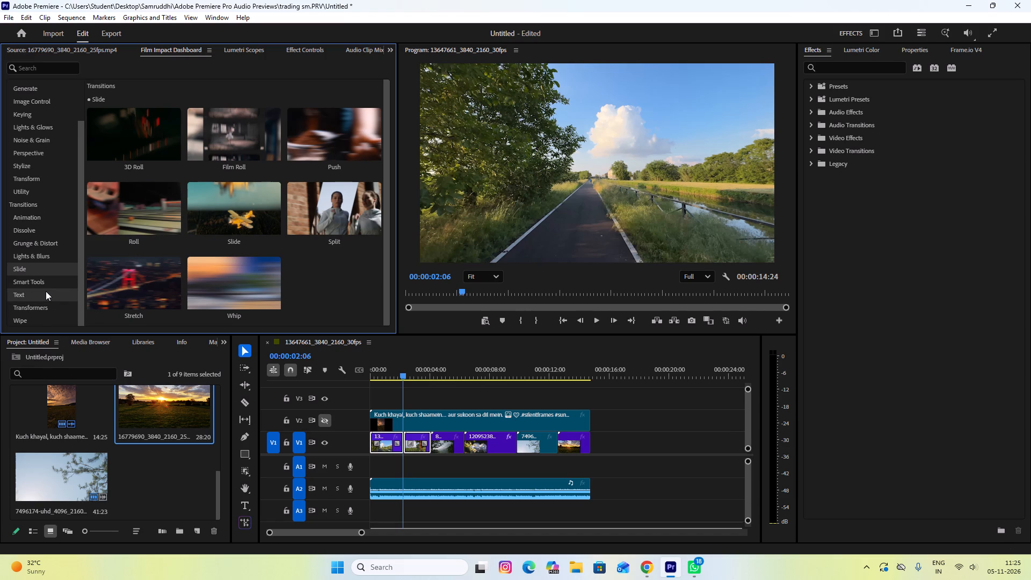
{"action": "left_click", "coordinate": [52, 238]}
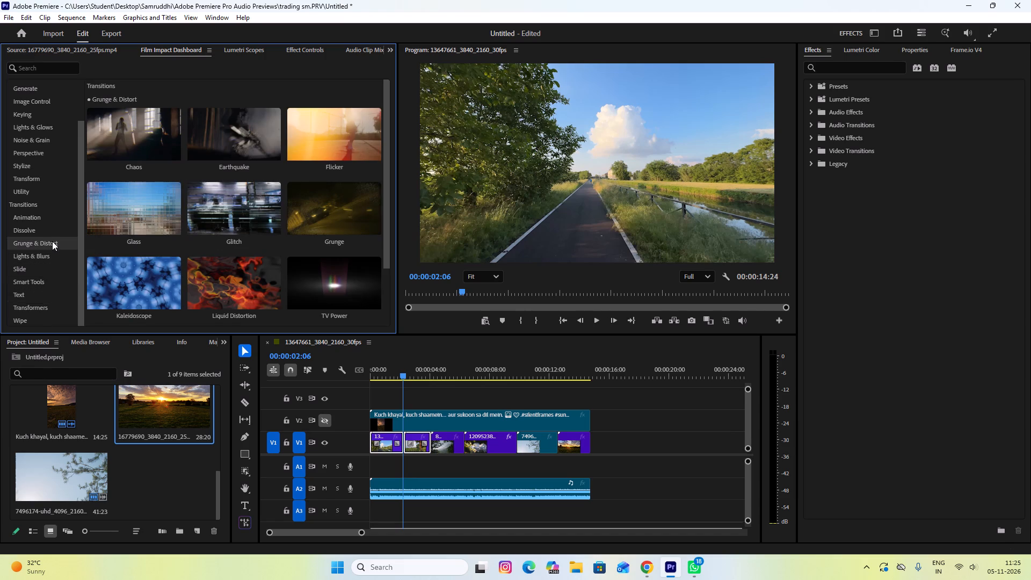
{"action": "left_click", "coordinate": [53, 253]}
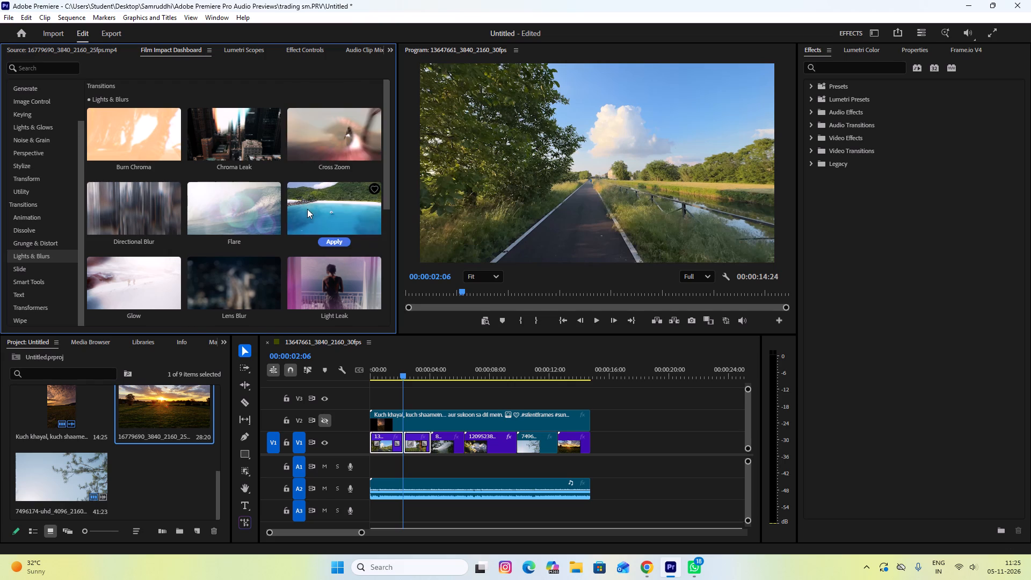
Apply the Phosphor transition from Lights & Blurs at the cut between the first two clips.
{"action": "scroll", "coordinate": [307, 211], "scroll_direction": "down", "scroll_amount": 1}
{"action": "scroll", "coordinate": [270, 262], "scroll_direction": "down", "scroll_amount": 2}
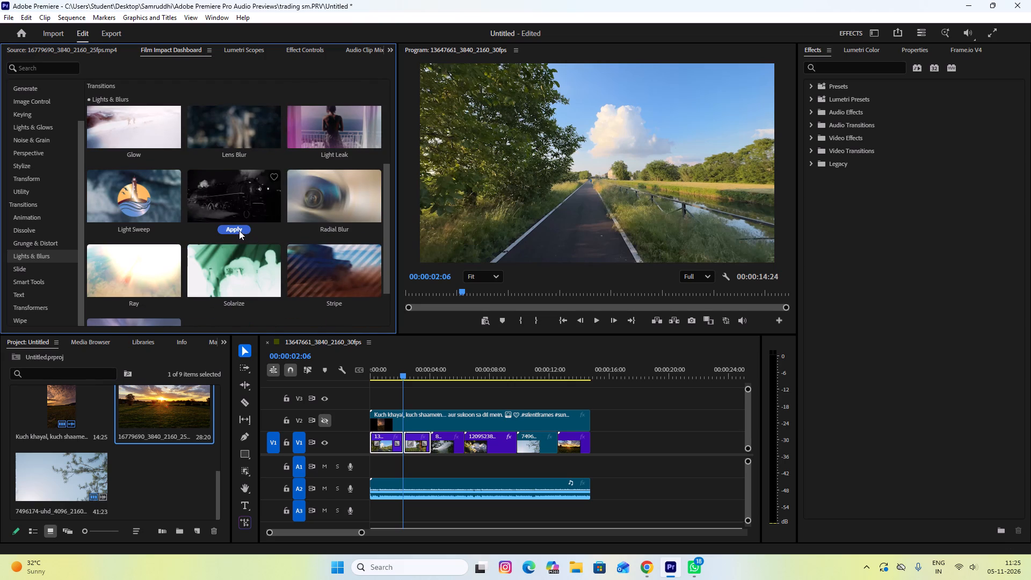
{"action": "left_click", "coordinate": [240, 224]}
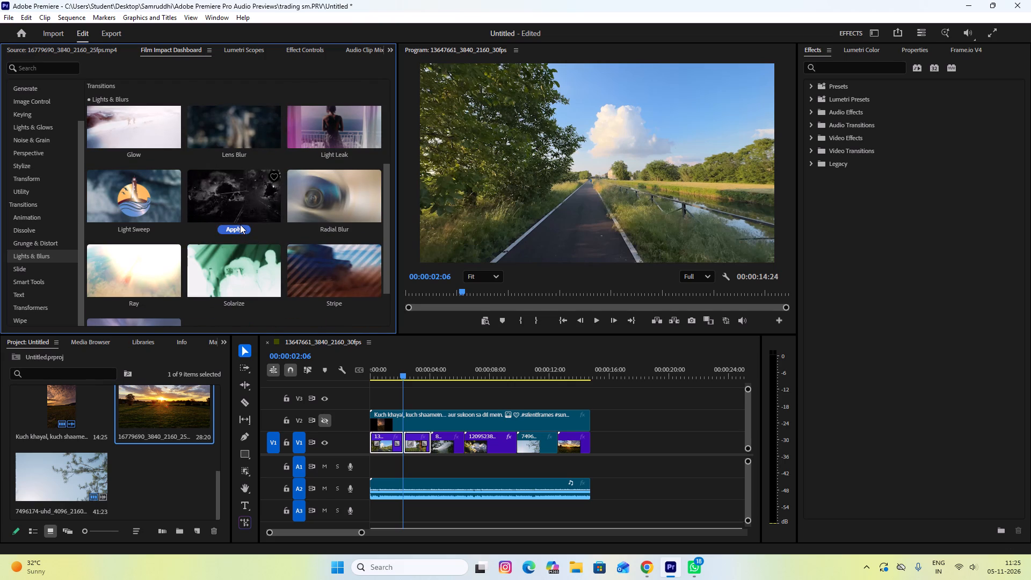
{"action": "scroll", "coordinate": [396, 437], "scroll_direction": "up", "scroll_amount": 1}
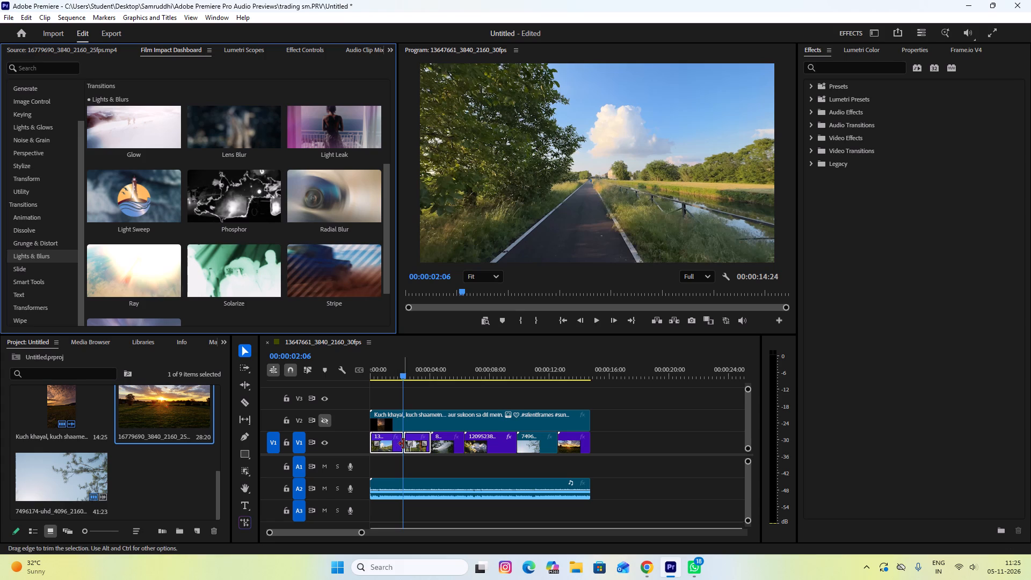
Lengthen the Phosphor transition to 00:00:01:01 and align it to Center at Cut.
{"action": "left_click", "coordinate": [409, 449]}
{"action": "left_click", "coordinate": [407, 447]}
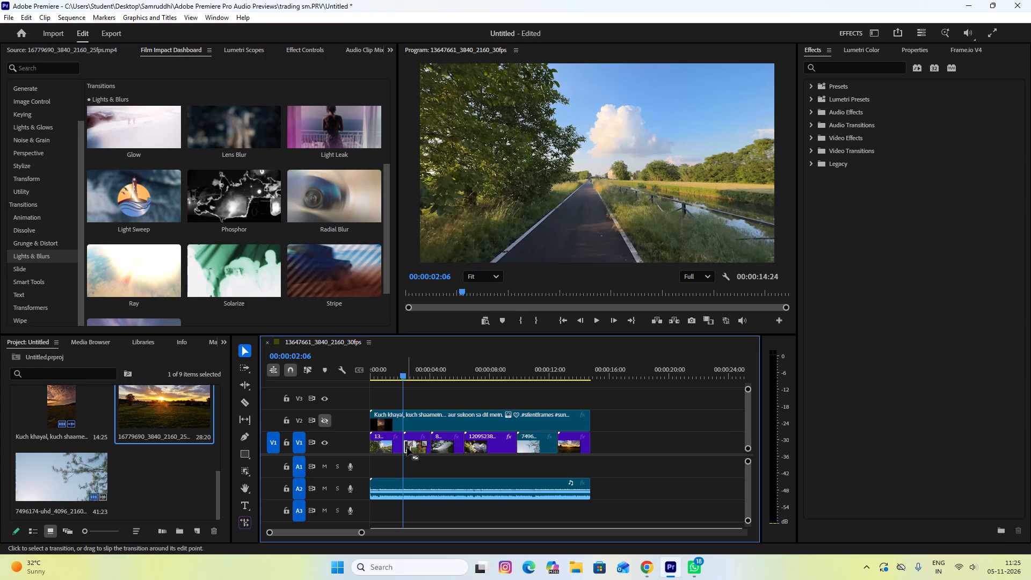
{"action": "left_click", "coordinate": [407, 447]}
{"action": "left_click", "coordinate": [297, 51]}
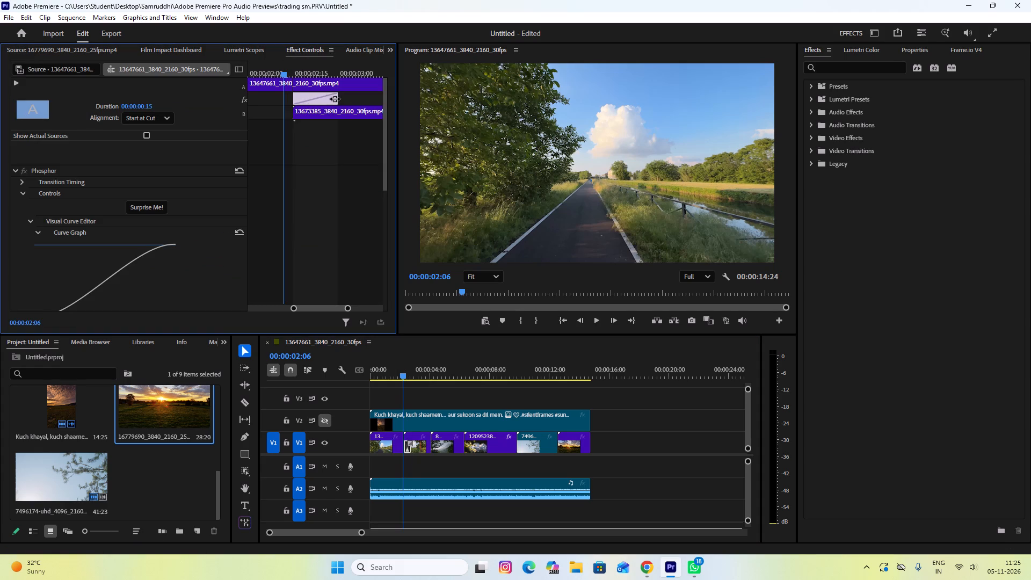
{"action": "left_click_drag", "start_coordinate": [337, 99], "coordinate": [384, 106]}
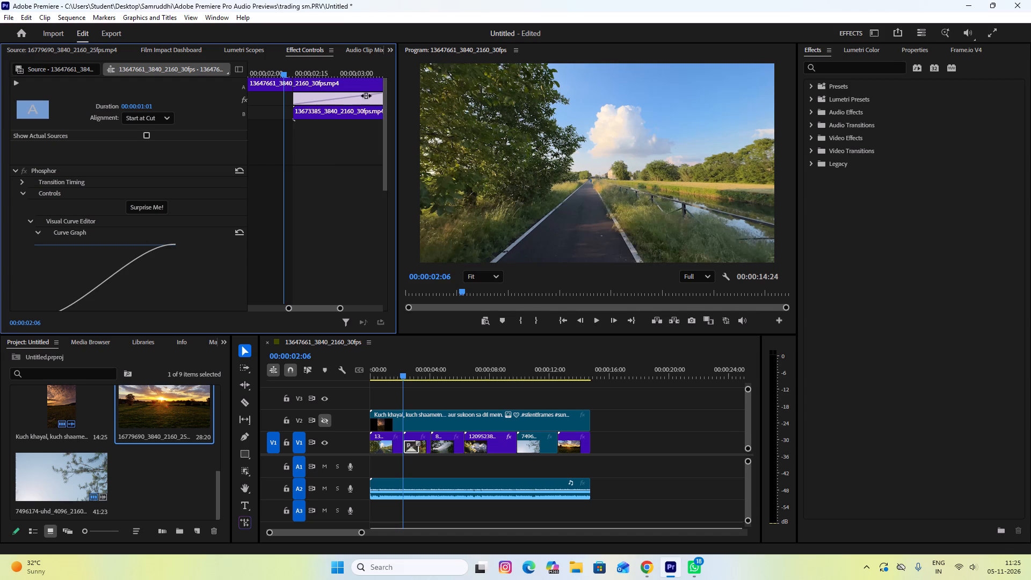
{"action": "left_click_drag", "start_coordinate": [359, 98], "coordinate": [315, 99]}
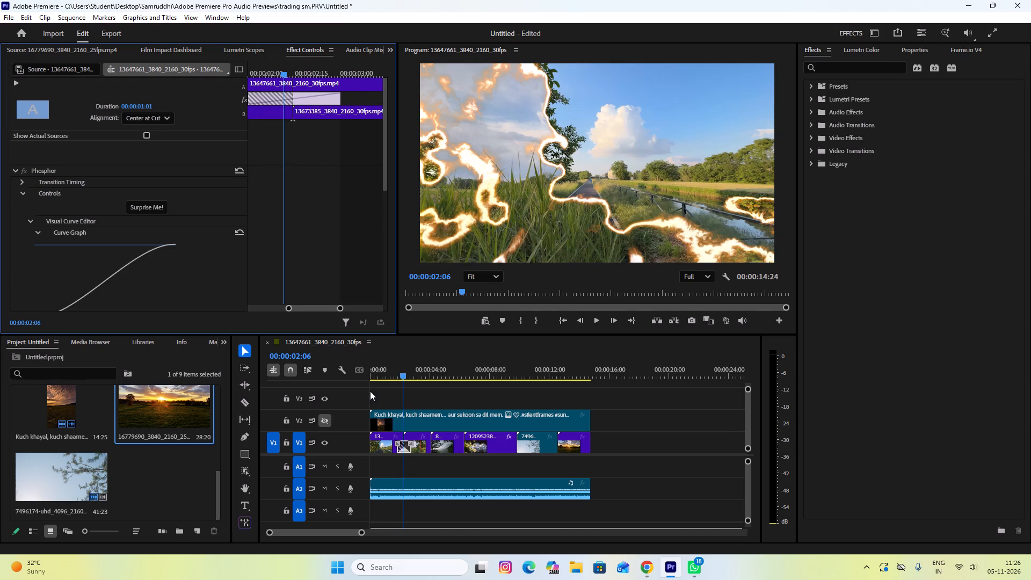
Play the sequence from 00:00:00:00 to review the Phosphor transition.
{"action": "left_click_drag", "start_coordinate": [398, 371], "coordinate": [336, 369]}
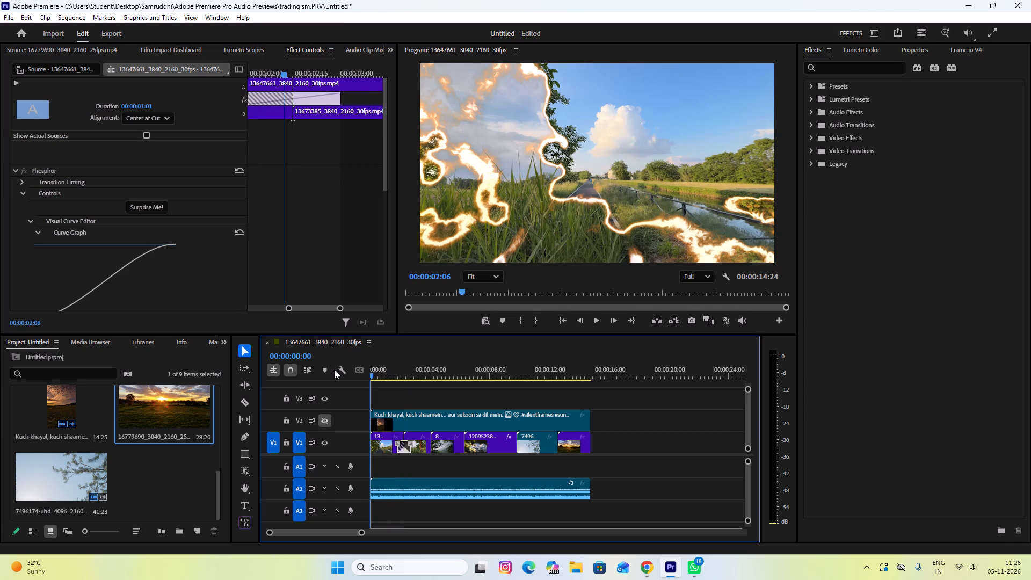
{"action": "key", "text": "space"}
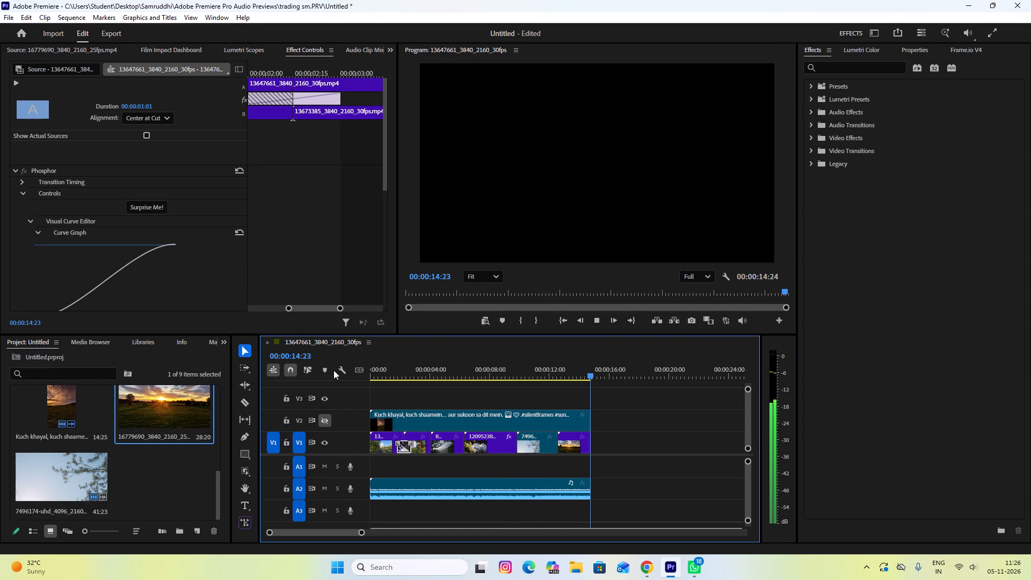
{"action": "key", "text": "space"}
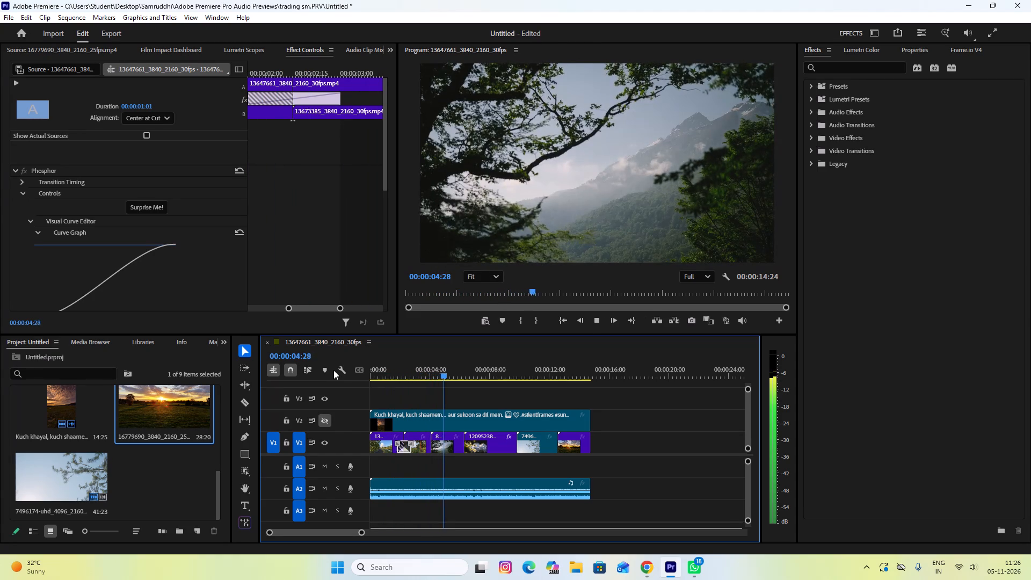
{"action": "key", "text": "space"}
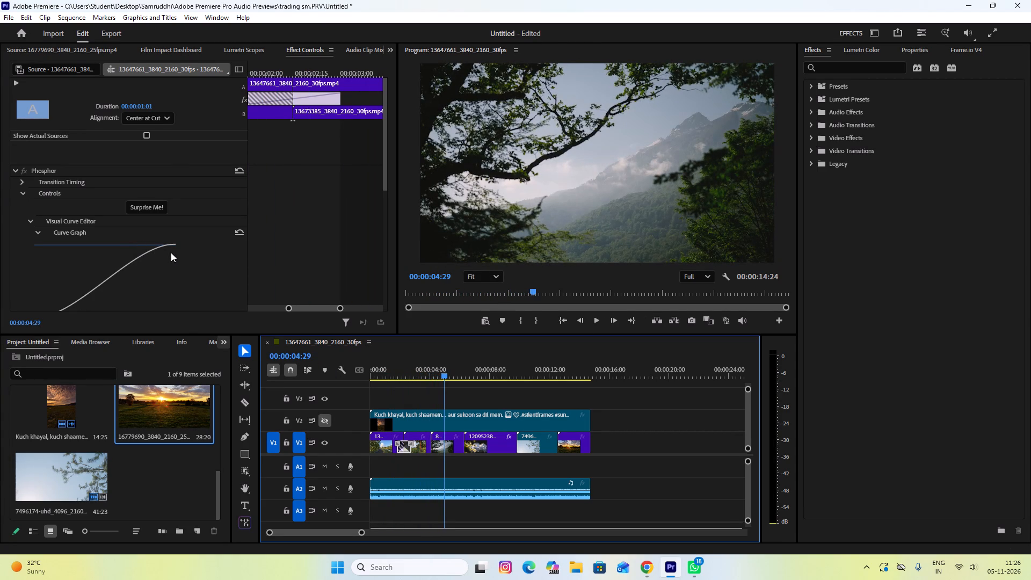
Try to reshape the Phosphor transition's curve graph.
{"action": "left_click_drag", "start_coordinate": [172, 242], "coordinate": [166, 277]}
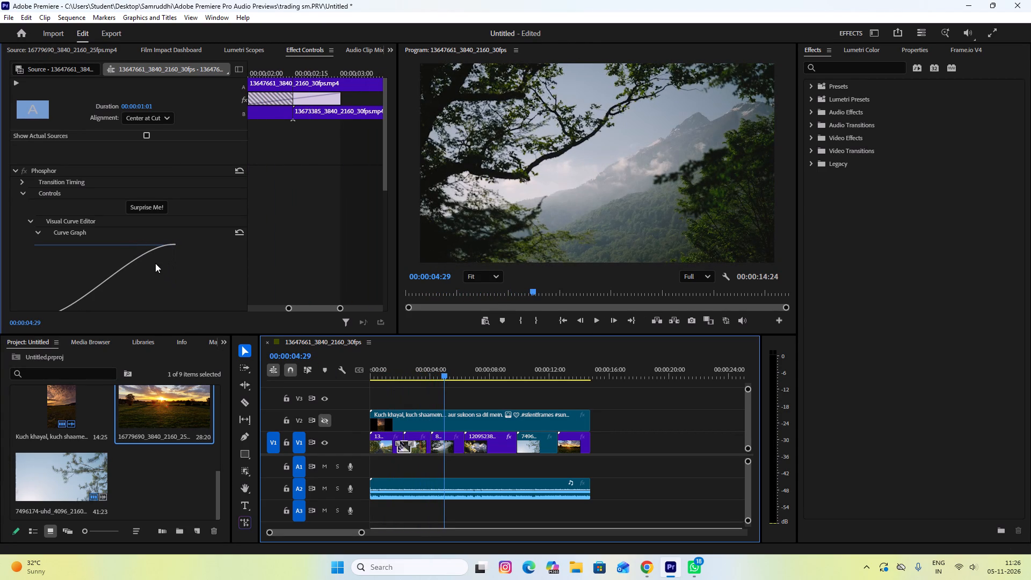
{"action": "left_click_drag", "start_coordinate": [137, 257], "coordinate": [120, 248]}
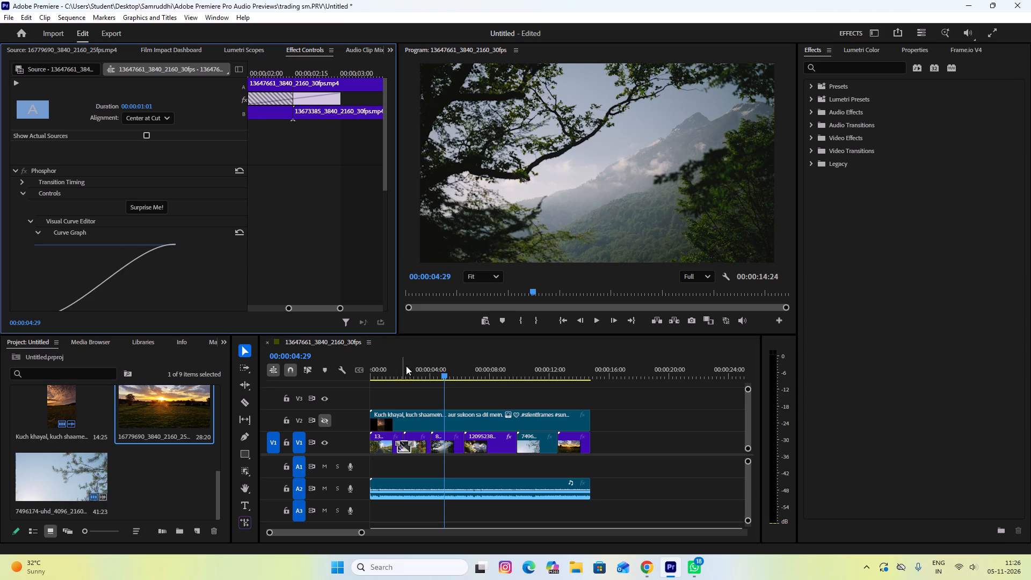
Replay the sequence from the start through the Phosphor transition between the first two clips.
{"action": "left_click_drag", "start_coordinate": [442, 373], "coordinate": [300, 404]}
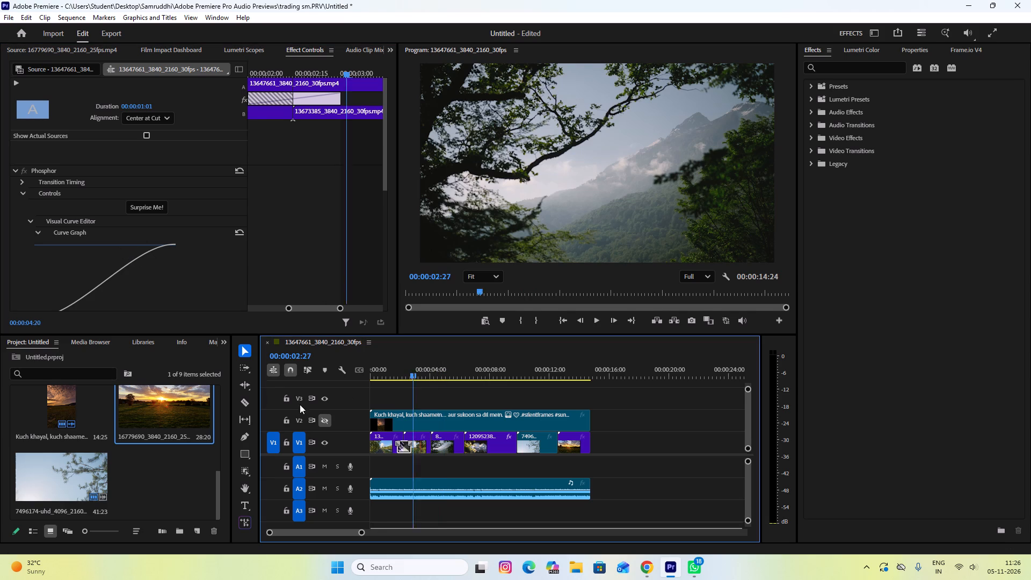
{"action": "left_click_drag", "start_coordinate": [300, 404], "coordinate": [191, 446]}
{"action": "key", "text": "space"}
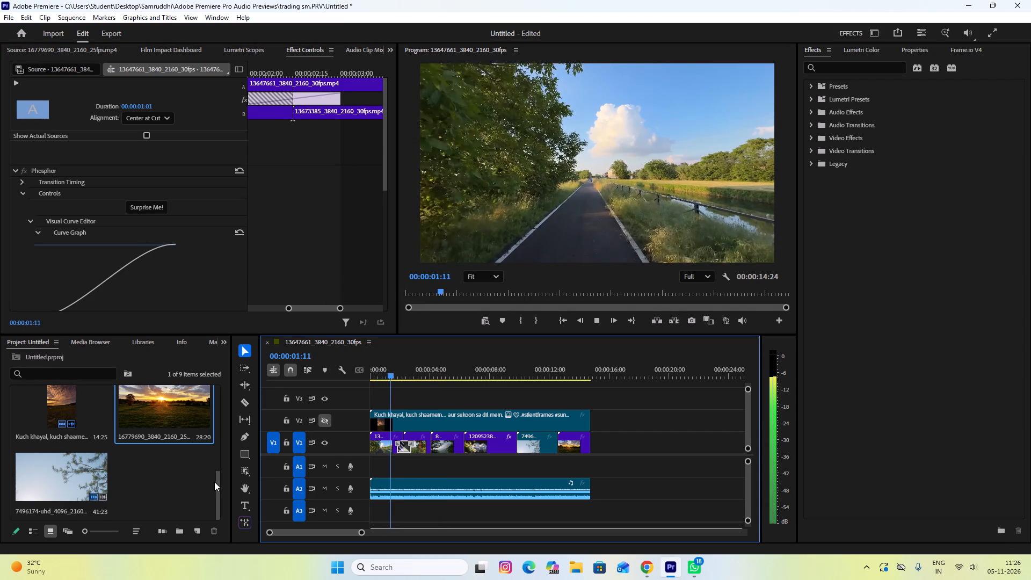
{"action": "key", "text": "space"}
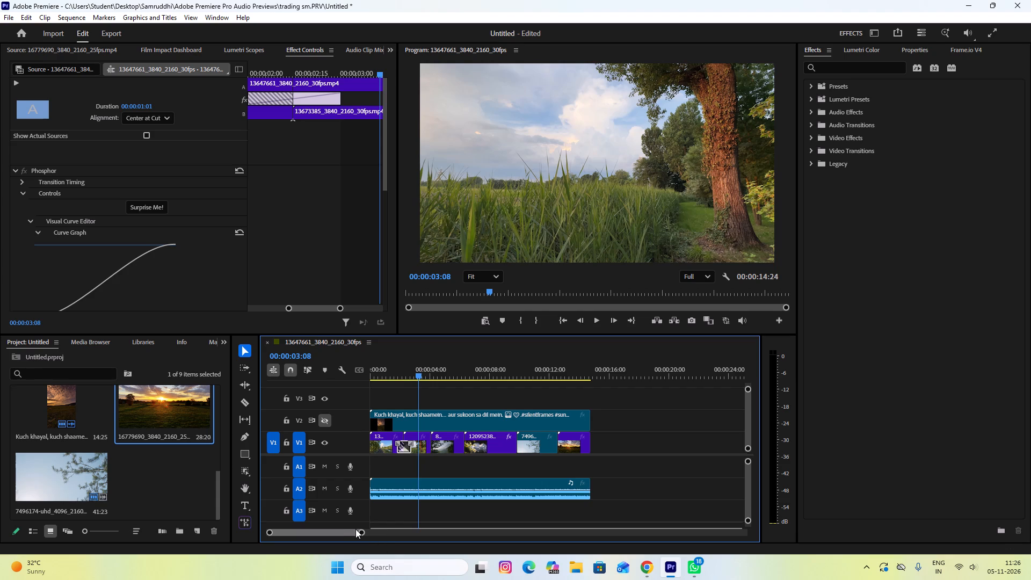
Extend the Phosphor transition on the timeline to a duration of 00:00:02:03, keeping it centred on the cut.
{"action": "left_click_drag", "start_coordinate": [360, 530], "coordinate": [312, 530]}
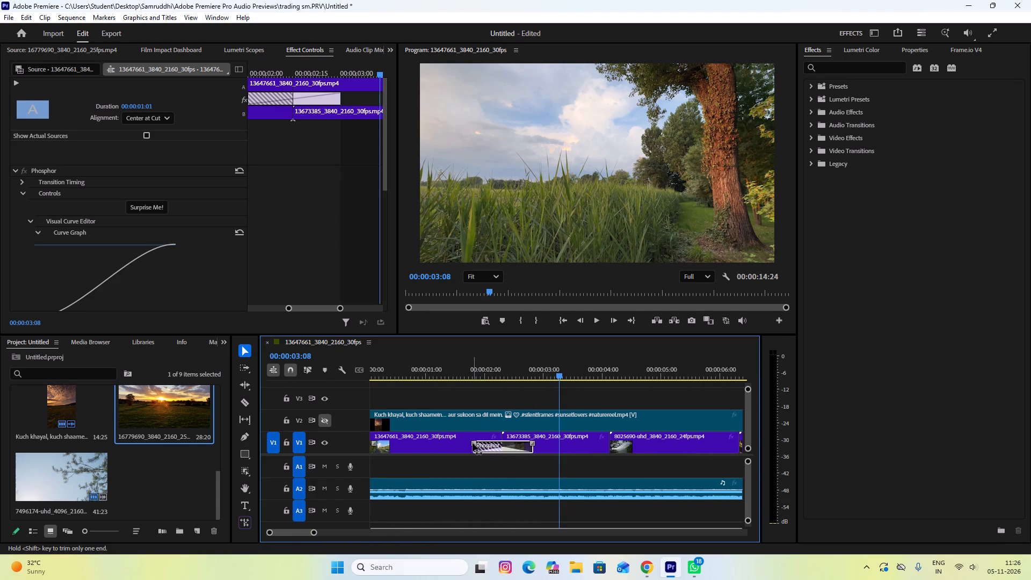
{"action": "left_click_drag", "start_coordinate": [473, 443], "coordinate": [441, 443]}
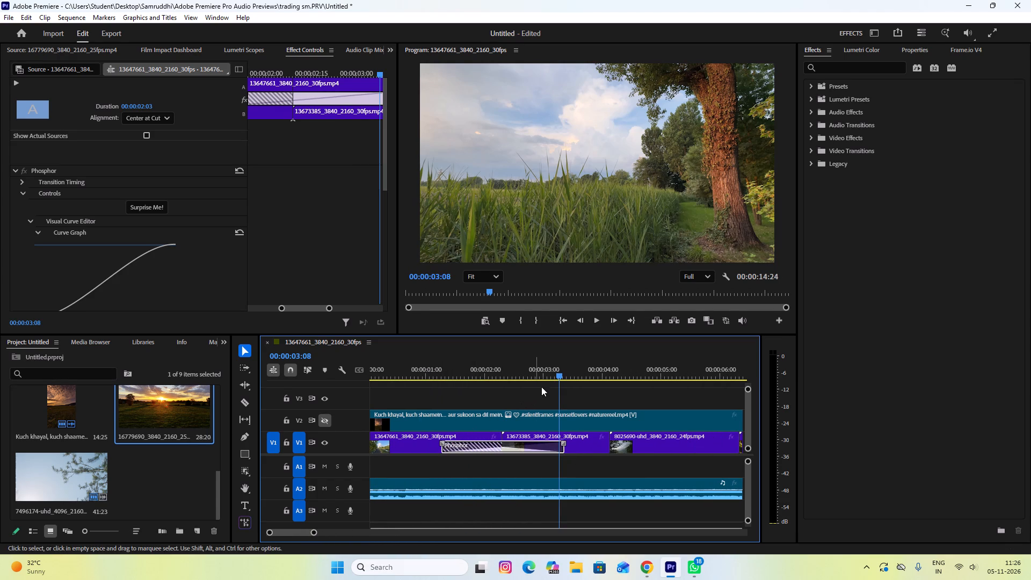
Play from 00:00:00:00 to check the lengthened Phosphor transition.
{"action": "left_click_drag", "start_coordinate": [558, 376], "coordinate": [325, 390]}
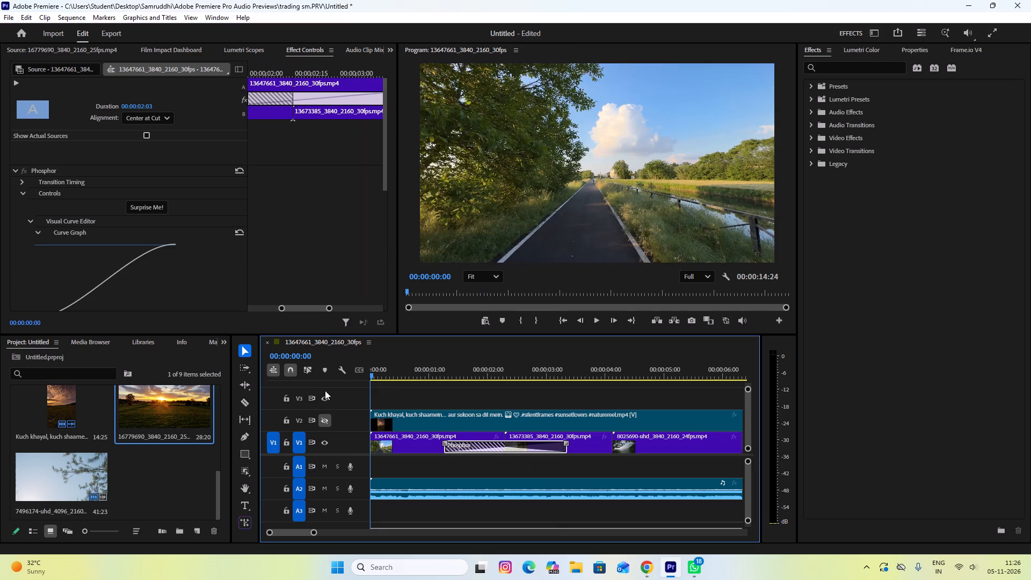
{"action": "left_click_drag", "start_coordinate": [325, 390], "coordinate": [323, 390]}
{"action": "key", "text": "space"}
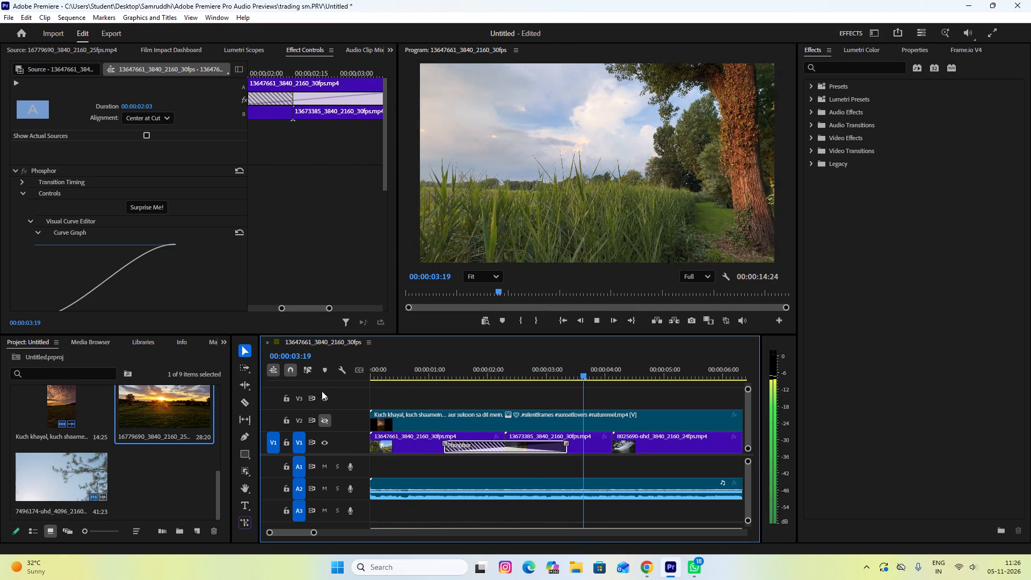
{"action": "key", "text": "space"}
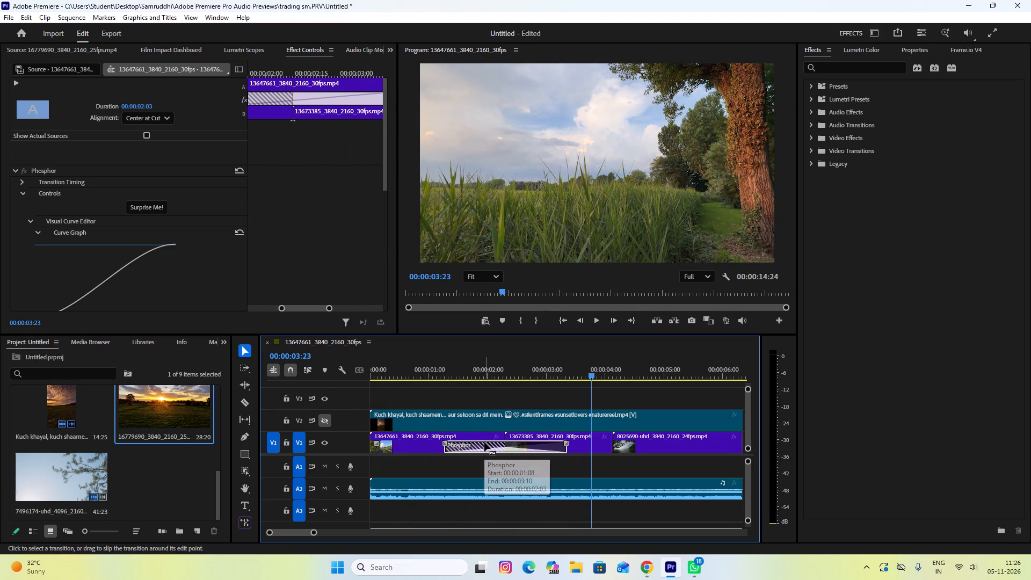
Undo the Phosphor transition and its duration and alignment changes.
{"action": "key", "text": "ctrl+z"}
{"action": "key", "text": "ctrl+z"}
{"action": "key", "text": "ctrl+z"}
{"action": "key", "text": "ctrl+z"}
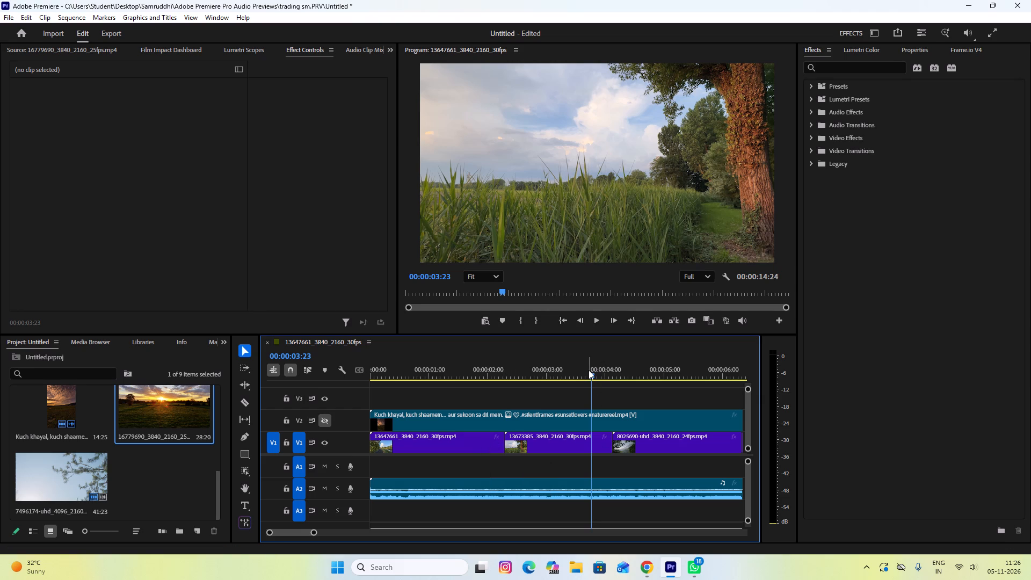
Apply the Lens Blur transition from Lights & Blurs at the cut between the first two V1 clips.
{"action": "left_click_drag", "start_coordinate": [591, 371], "coordinate": [506, 373]}
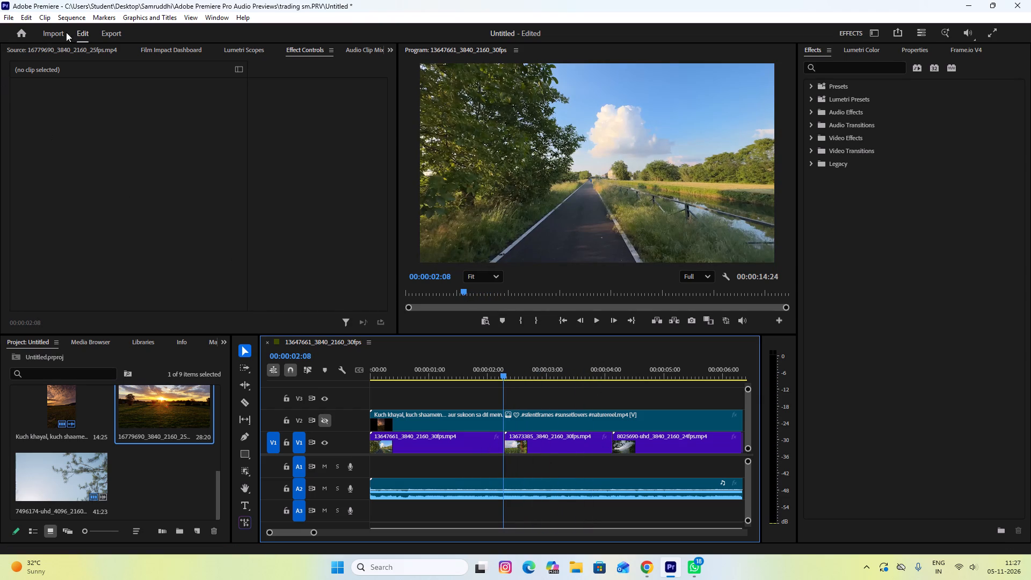
{"action": "left_click", "coordinate": [150, 45]}
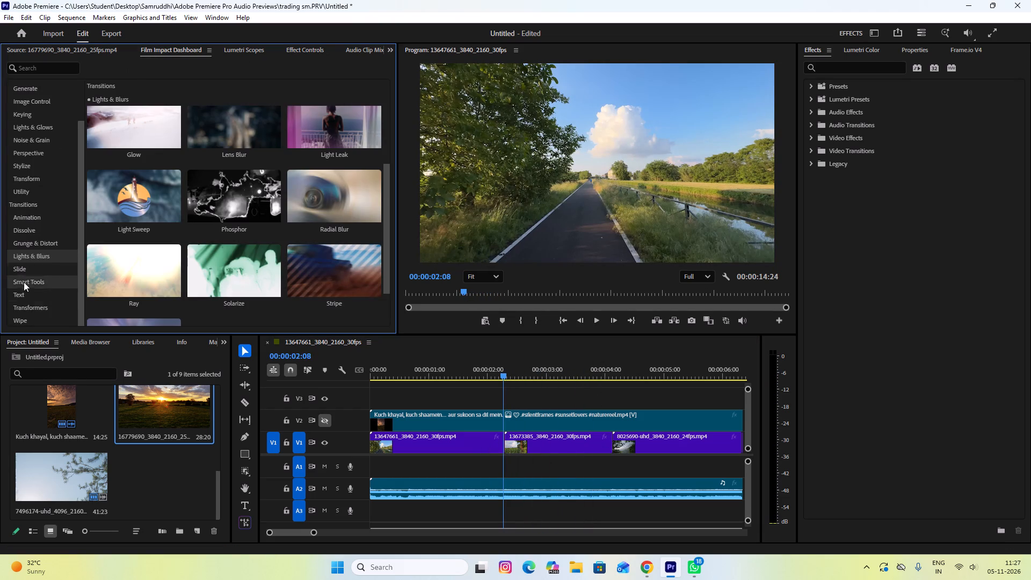
{"action": "scroll", "coordinate": [26, 303], "scroll_direction": "down", "scroll_amount": 1}
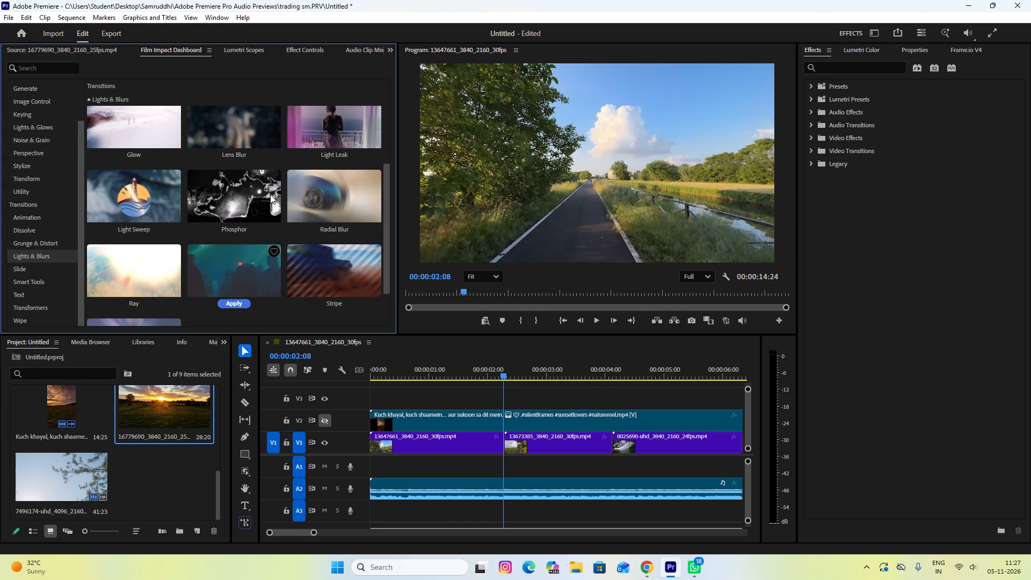
{"action": "left_click", "coordinate": [239, 155]}
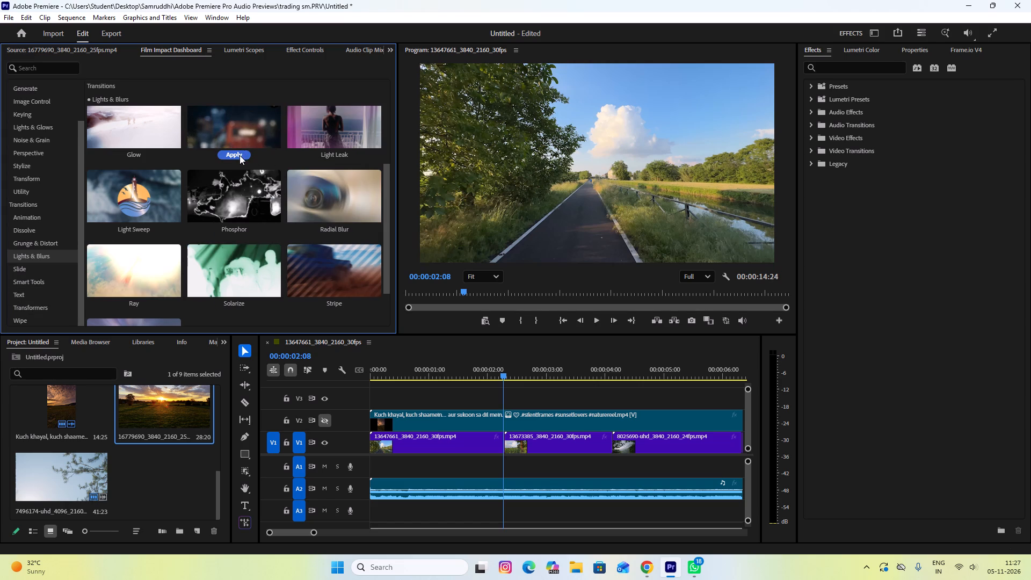
{"action": "left_click", "coordinate": [262, 222]}
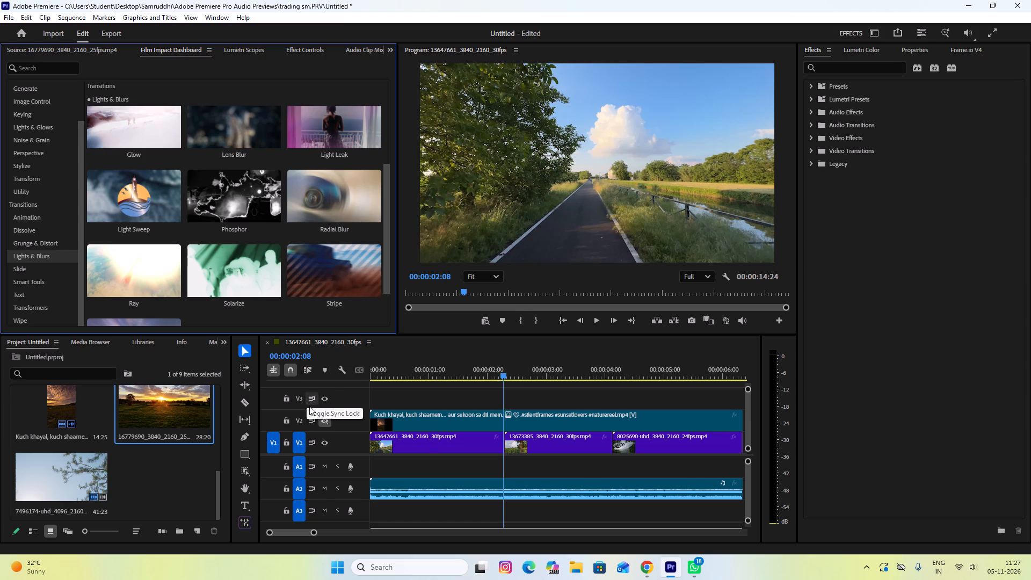
{"action": "left_click", "coordinate": [423, 447]}
{"action": "left_click", "coordinate": [546, 442]}
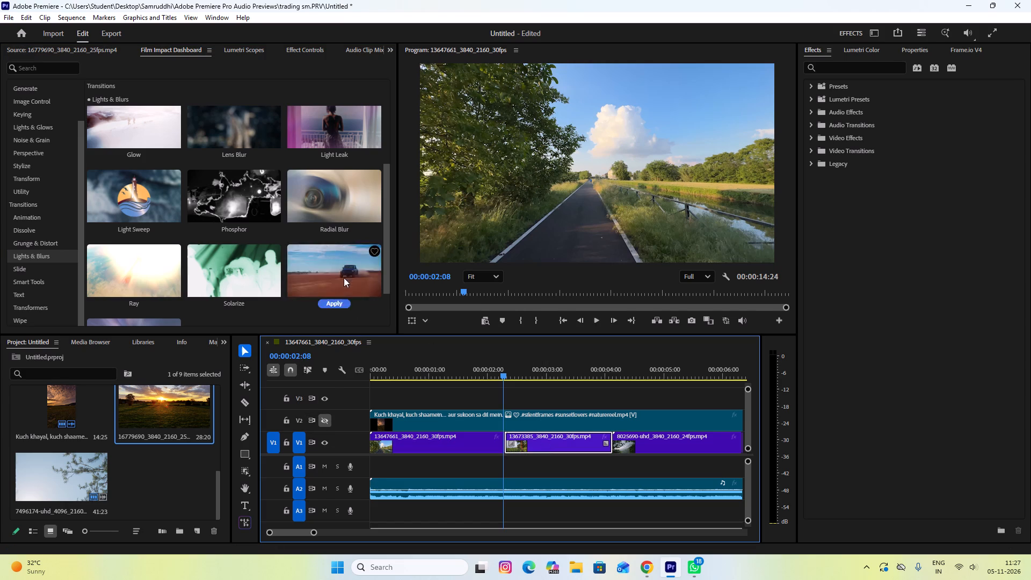
{"action": "left_click", "coordinate": [412, 442], "text": "shift"}
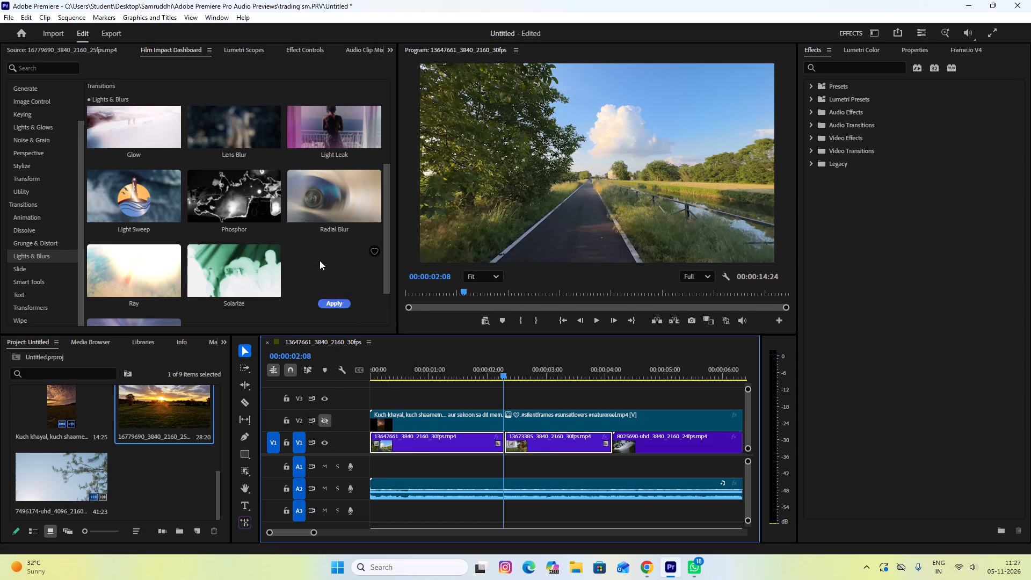
{"action": "left_click", "coordinate": [241, 153]}
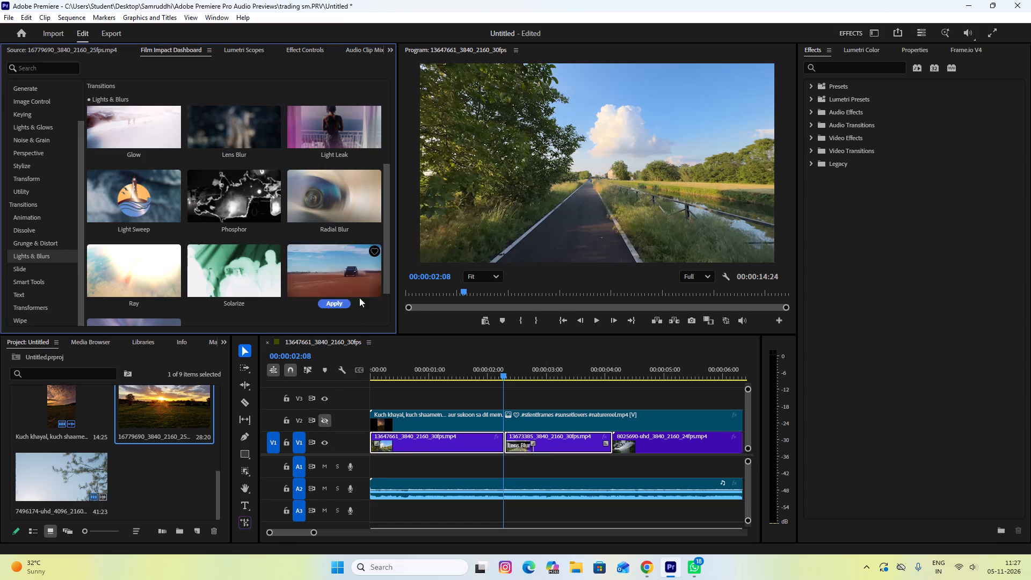
Extend the Lens Blur transition on the timeline to a duration of 00:00:01:06.
{"action": "left_click", "coordinate": [515, 446]}
{"action": "left_click_drag", "start_coordinate": [515, 446], "coordinate": [512, 446]}
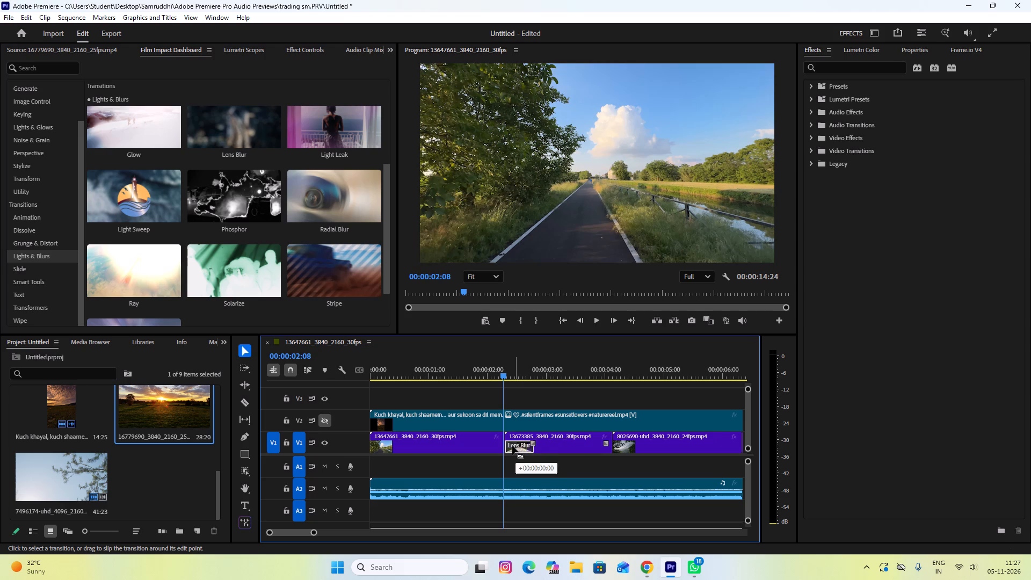
{"action": "left_click_drag", "start_coordinate": [512, 446], "coordinate": [496, 446]}
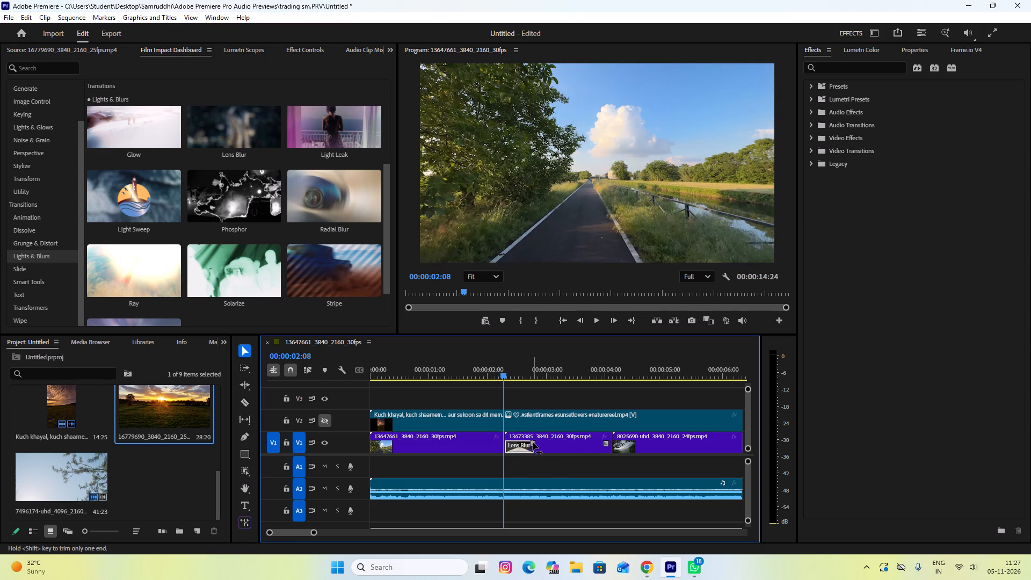
{"action": "left_click_drag", "start_coordinate": [533, 445], "coordinate": [575, 451]}
Shift the Lens Blur transition earlier so that its alignment is Center at Cut.
{"action": "left_click_drag", "start_coordinate": [551, 447], "coordinate": [512, 452]}
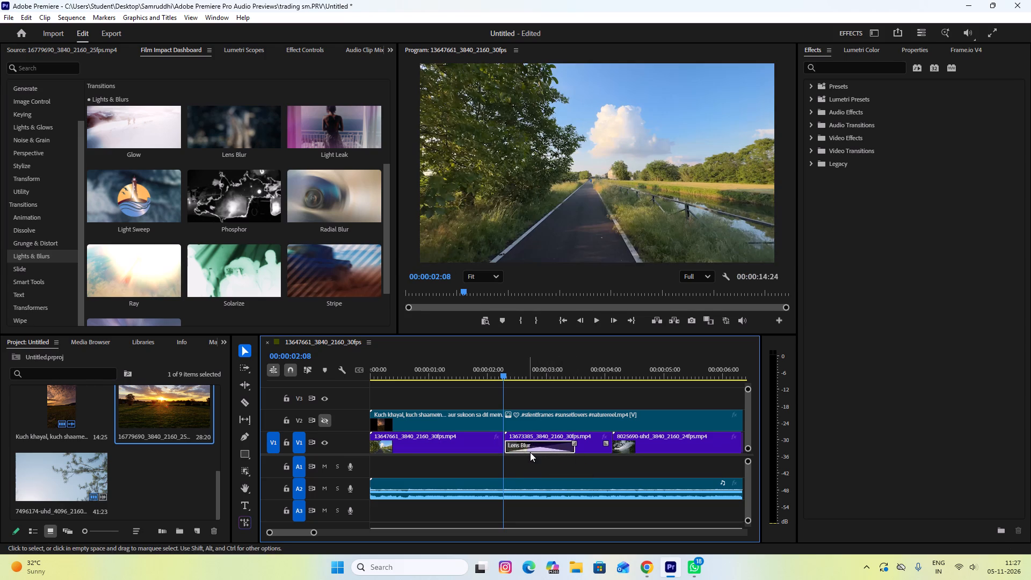
{"action": "left_click", "coordinate": [530, 452]}
{"action": "left_click", "coordinate": [530, 447]}
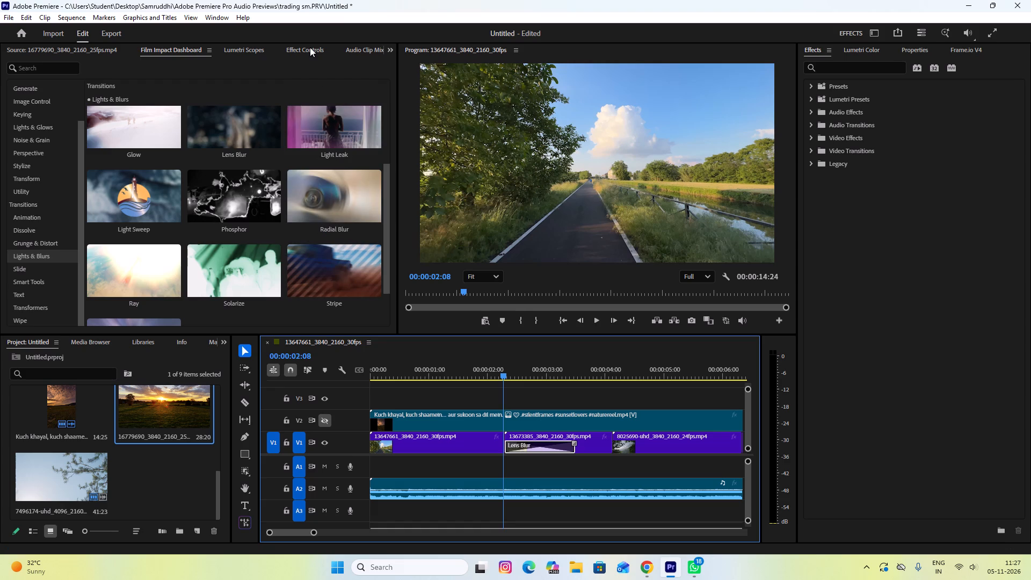
{"action": "left_click", "coordinate": [310, 47]}
{"action": "left_click_drag", "start_coordinate": [319, 97], "coordinate": [307, 96]}
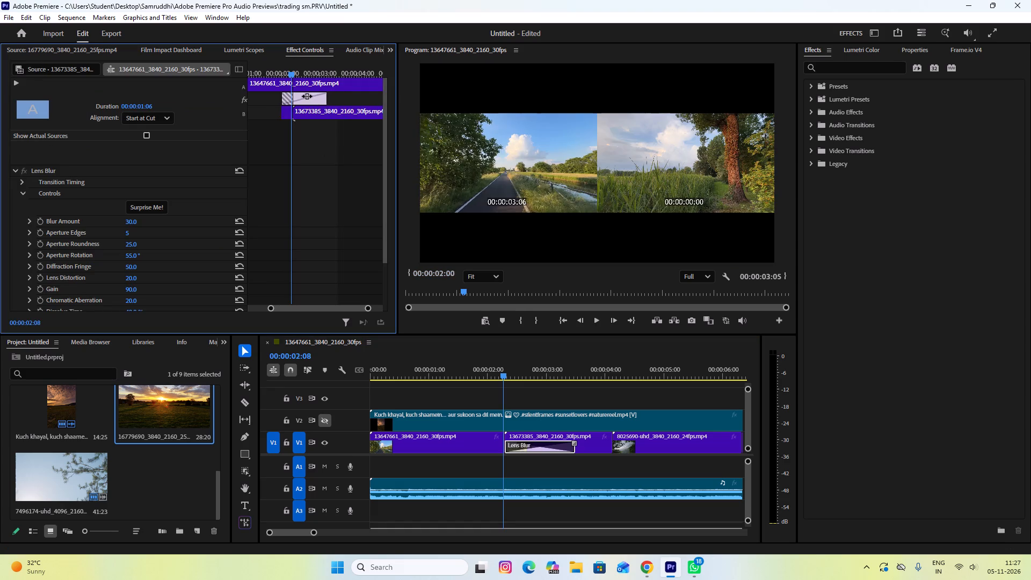
{"action": "left_click_drag", "start_coordinate": [307, 96], "coordinate": [297, 97]}
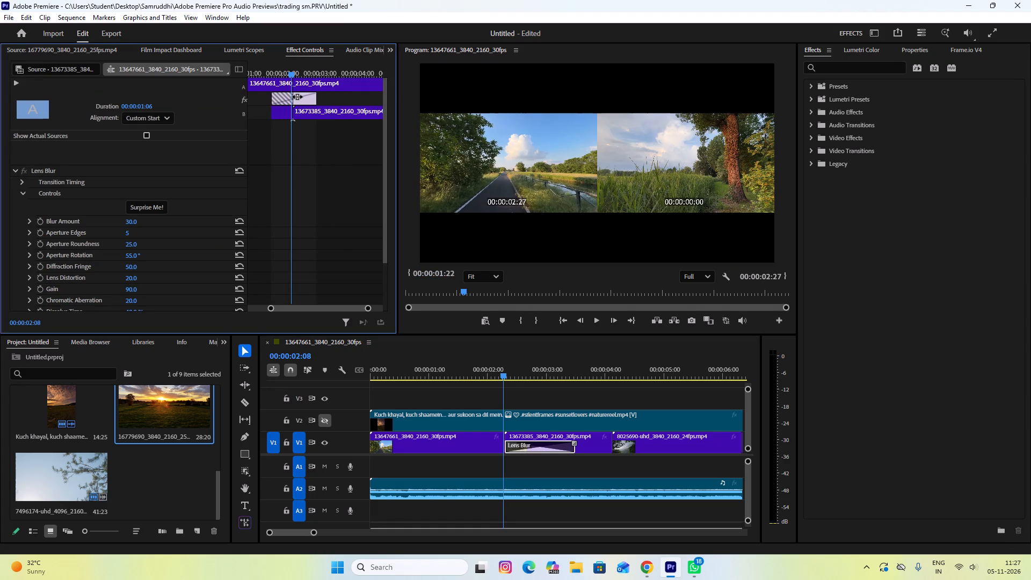
{"action": "left_click", "coordinate": [297, 97]}
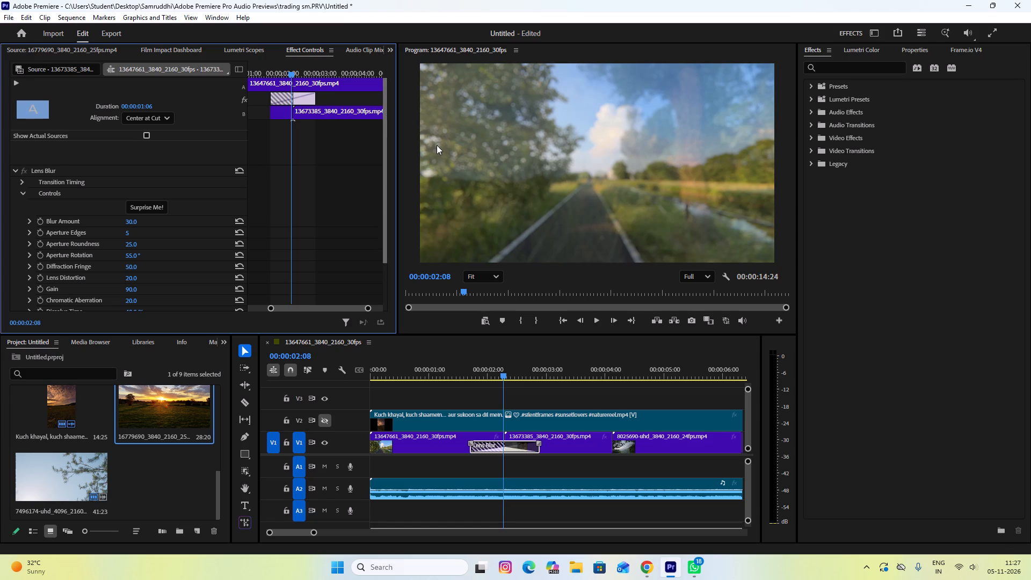
Play the sequence repeatedly from 00:00:00:00 to check the Lens Blur transition between the first two clips.
{"action": "left_click_drag", "start_coordinate": [505, 373], "coordinate": [325, 361]}
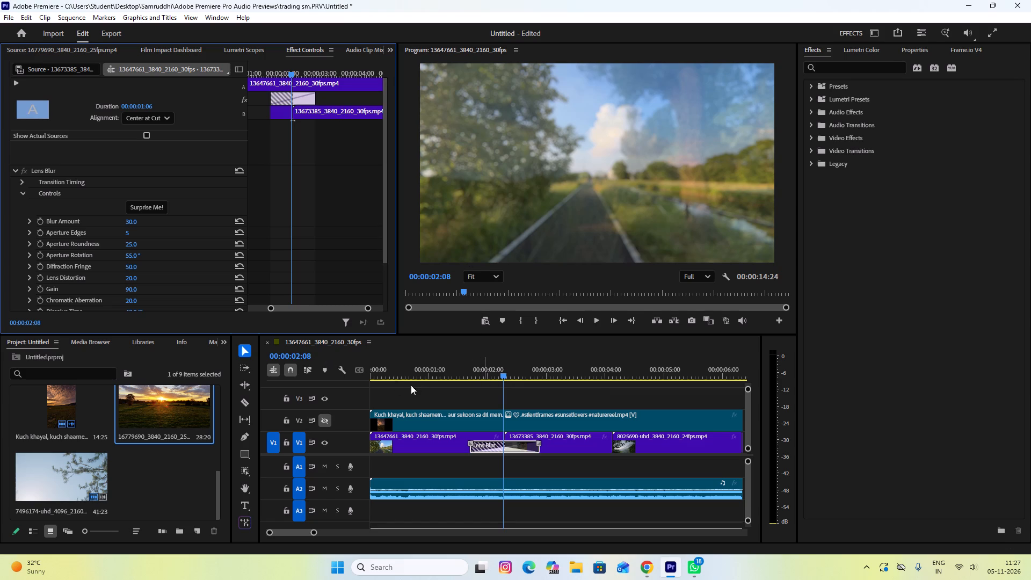
{"action": "left_click", "coordinate": [502, 372]}
{"action": "left_click_drag", "start_coordinate": [496, 373], "coordinate": [256, 365]}
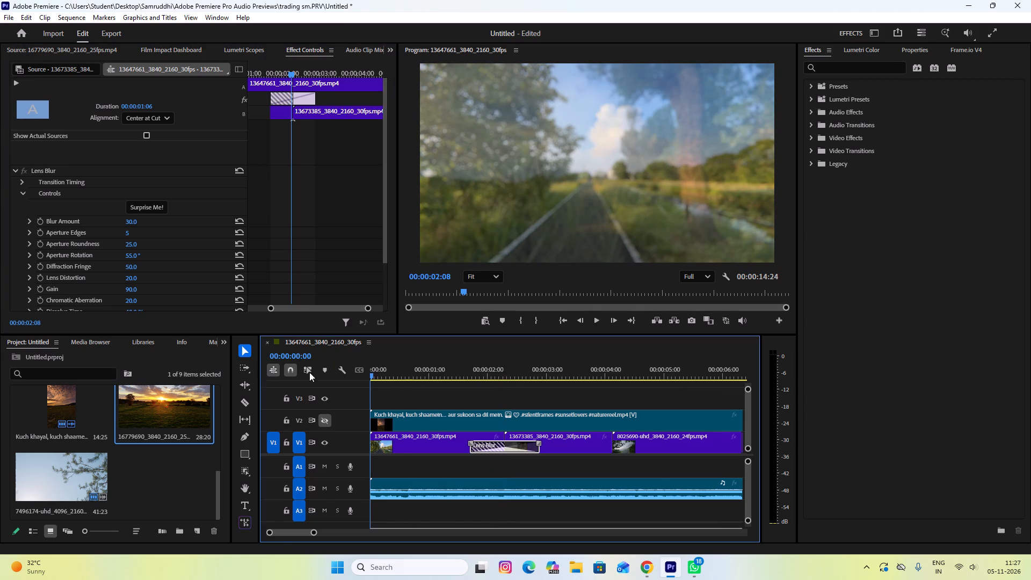
{"action": "key", "text": "space"}
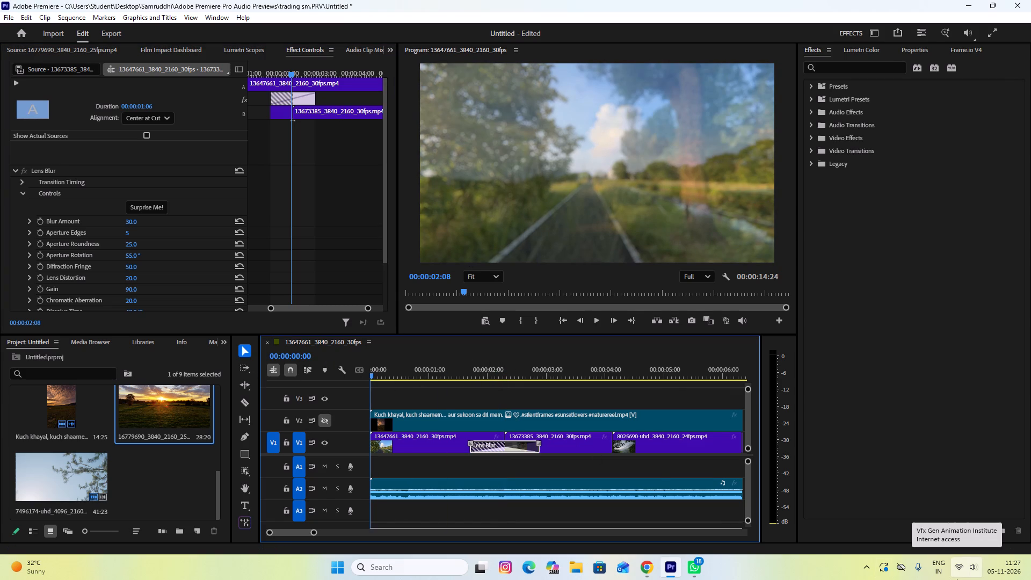
{"action": "key", "text": "space"}
{"action": "key", "text": "space"}
{"action": "key", "text": "space"}
{"action": "key", "text": "space"}
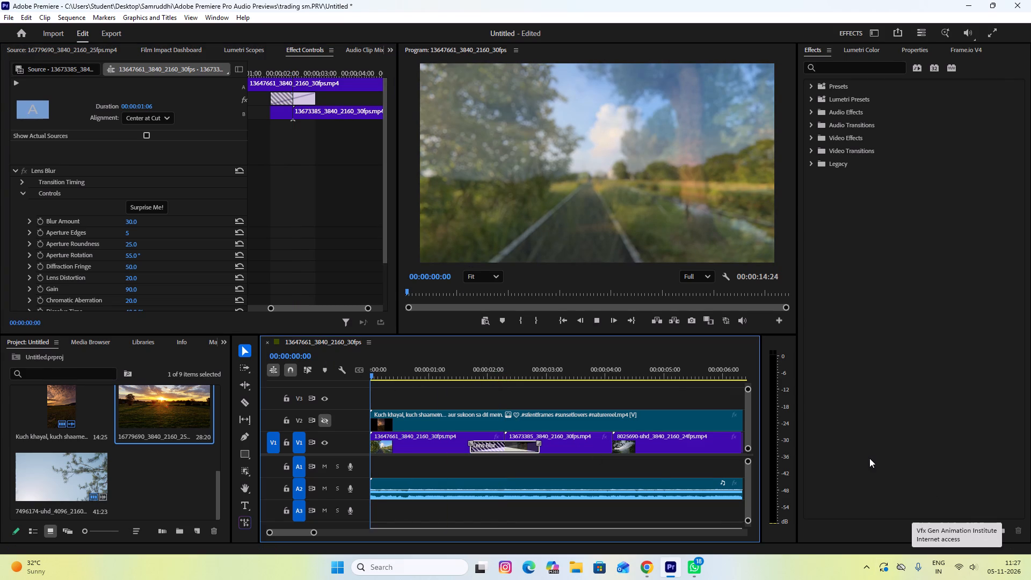
{"action": "key", "text": "space"}
{"action": "key", "text": "space"}
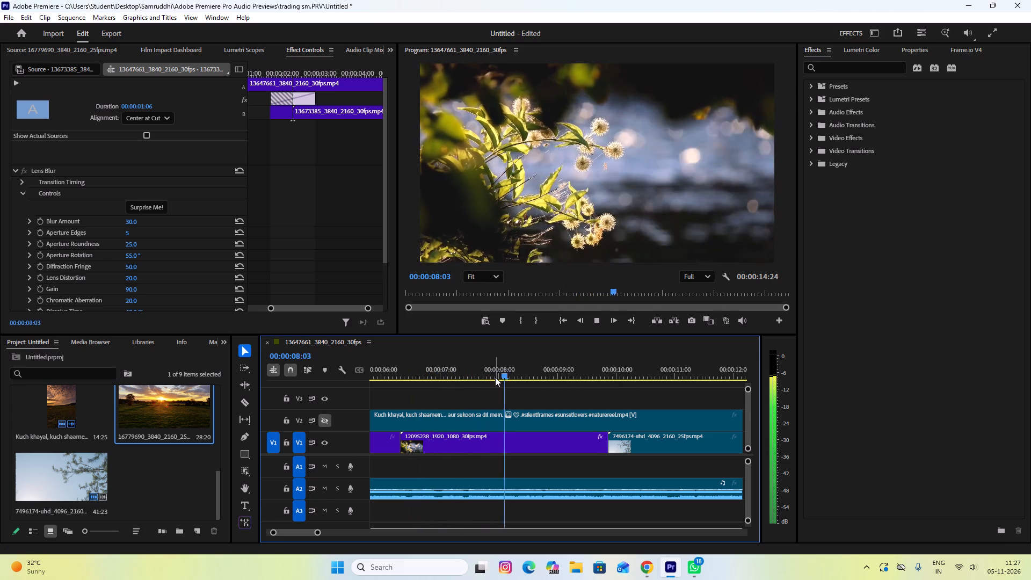
{"action": "left_click_drag", "start_coordinate": [495, 377], "coordinate": [0, 439]}
{"action": "key", "text": "space"}
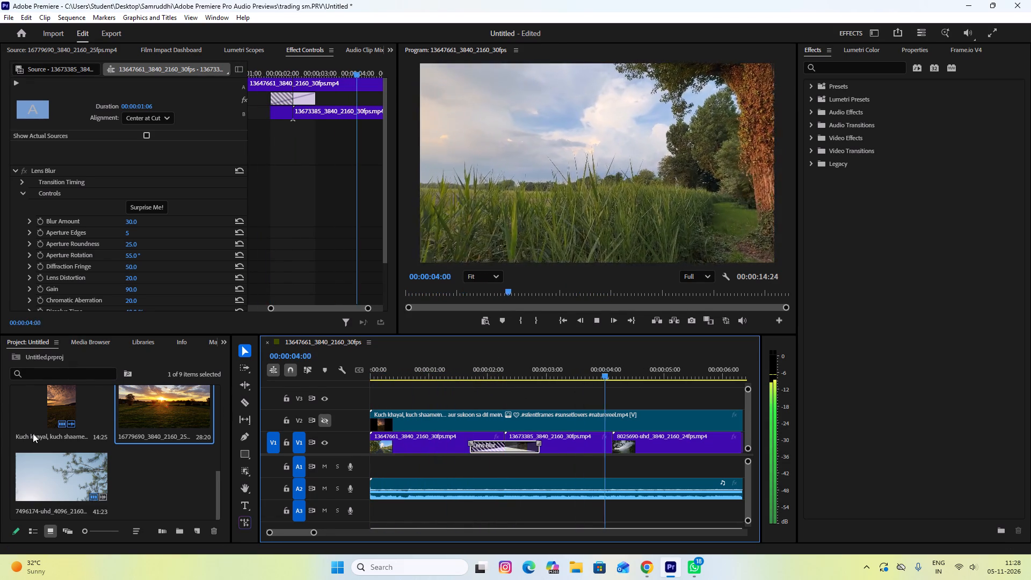
{"action": "left_click_drag", "start_coordinate": [676, 378], "coordinate": [0, 311]}
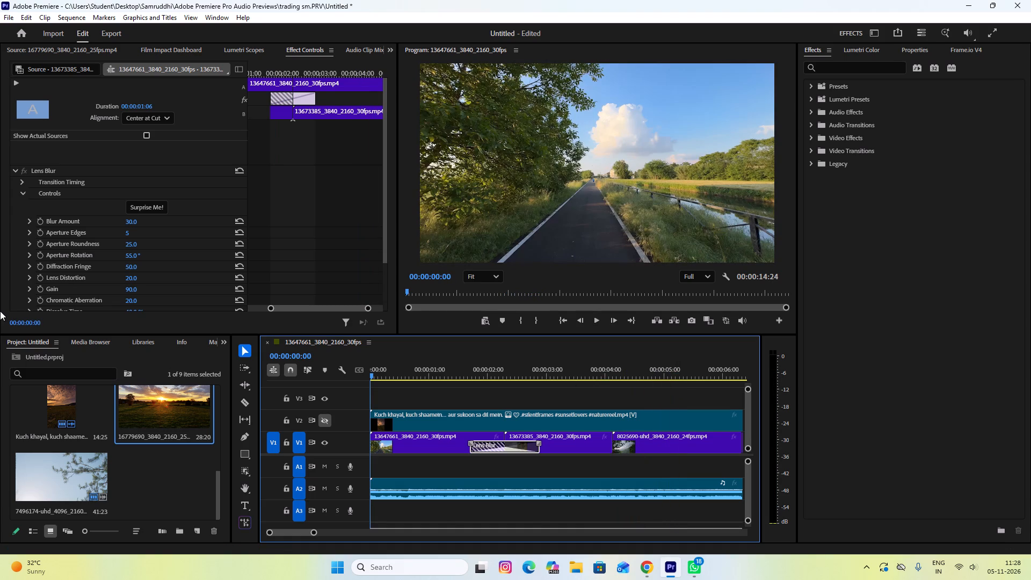
{"action": "key", "text": "space"}
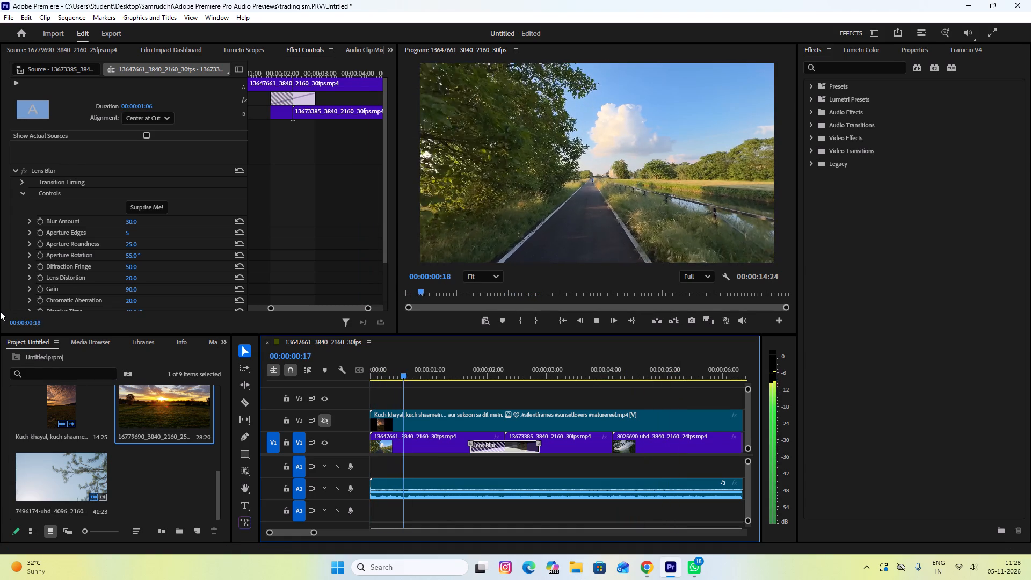
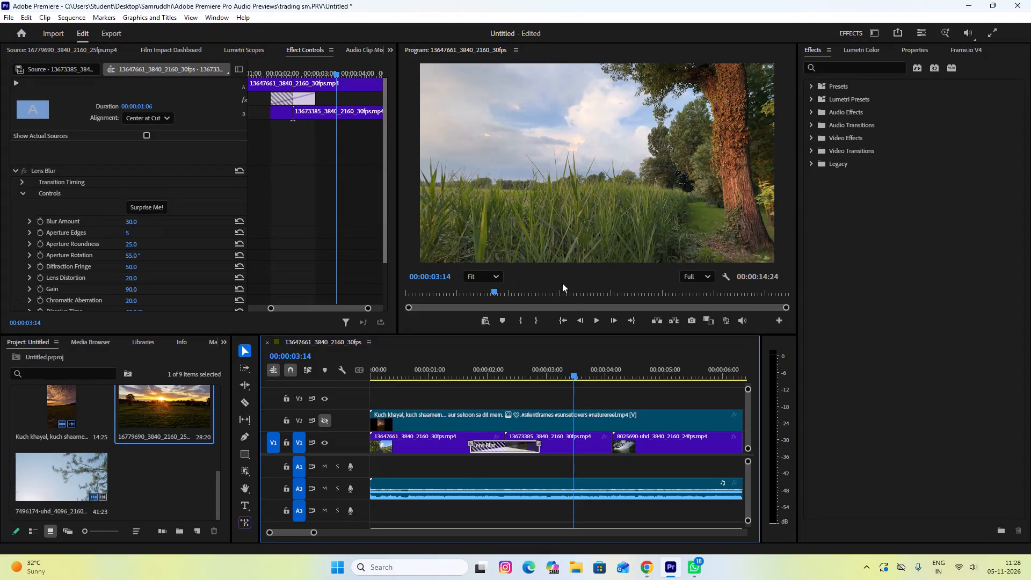
Render the sequence's effects from In to Out, stopping the playback near the Lens Blur transition.
{"action": "left_click", "coordinate": [79, 19]}
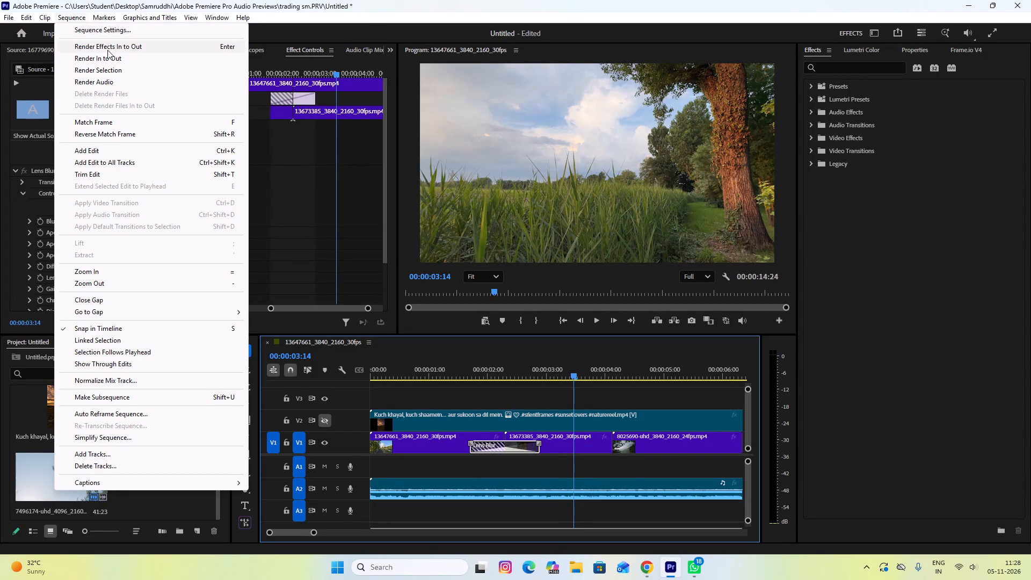
{"action": "left_click", "coordinate": [108, 49]}
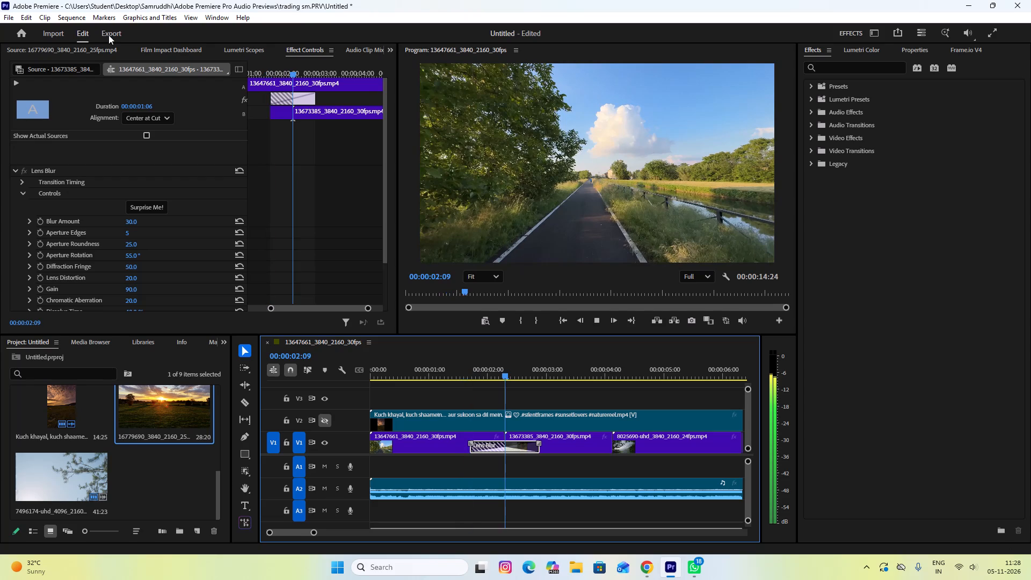
{"action": "key", "text": "space"}
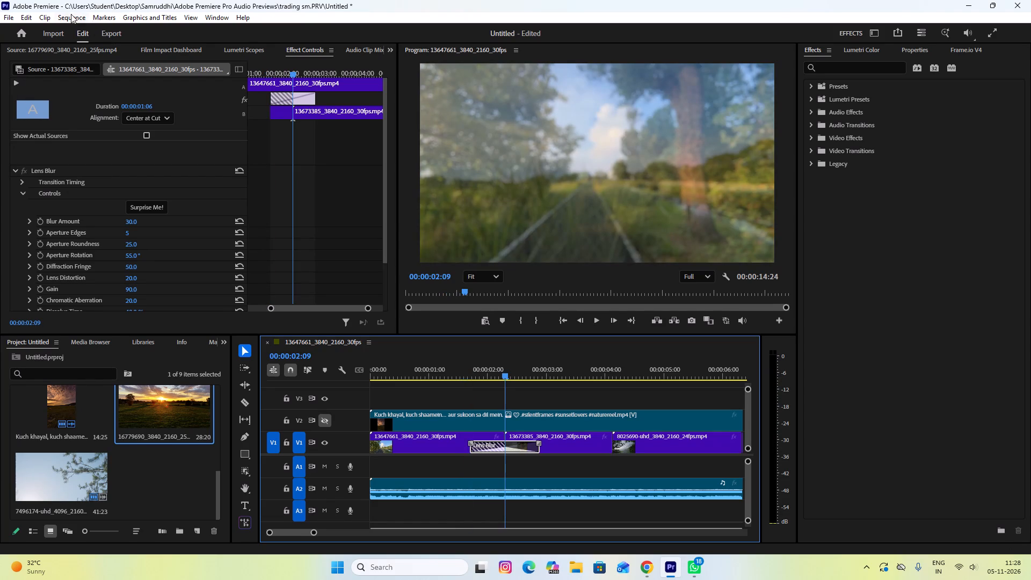
Render the full sequence from In to Out, including the Lens Blur transition between the first two V1 clips.
{"action": "left_click", "coordinate": [71, 14]}
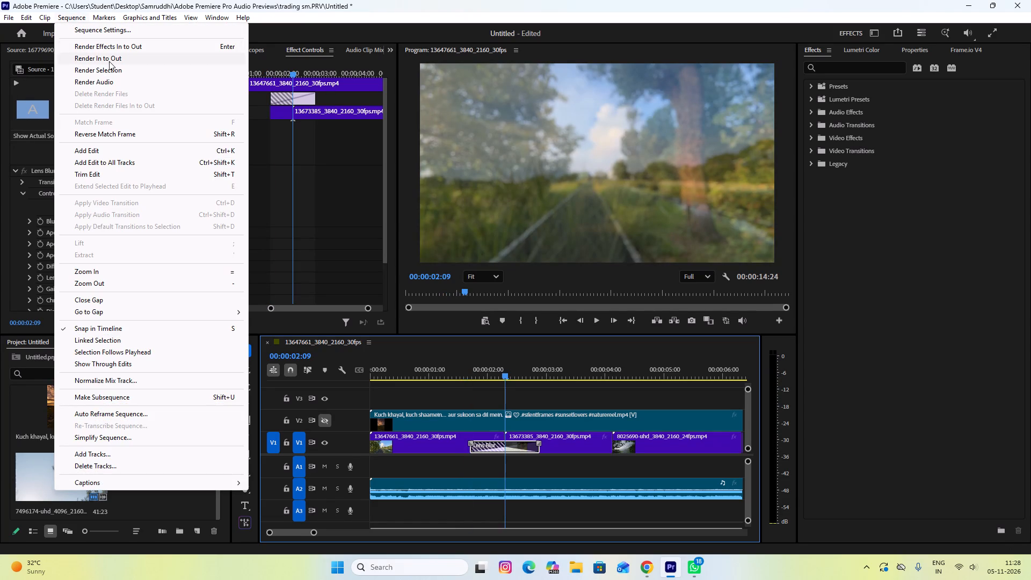
{"action": "left_click", "coordinate": [109, 61]}
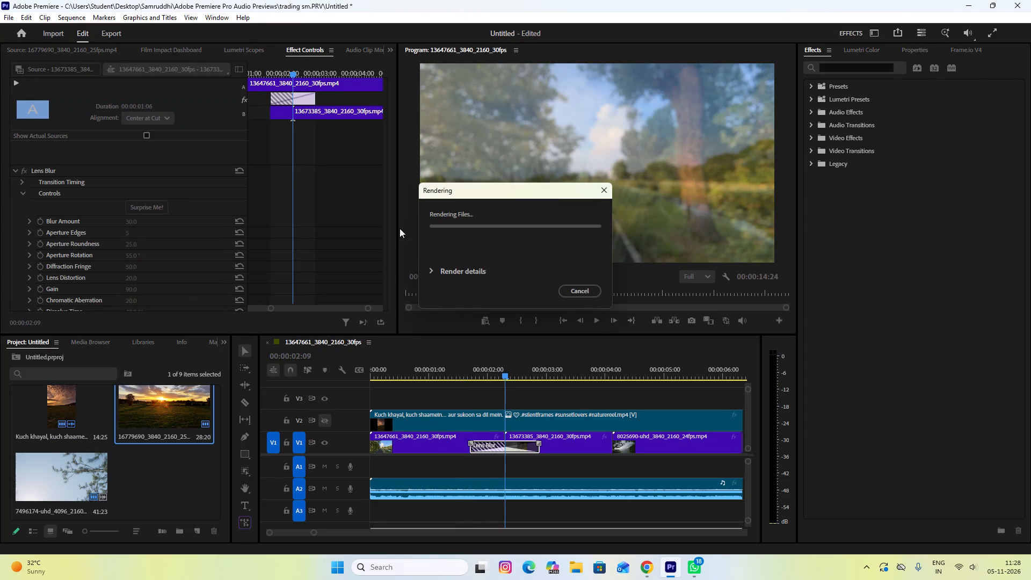
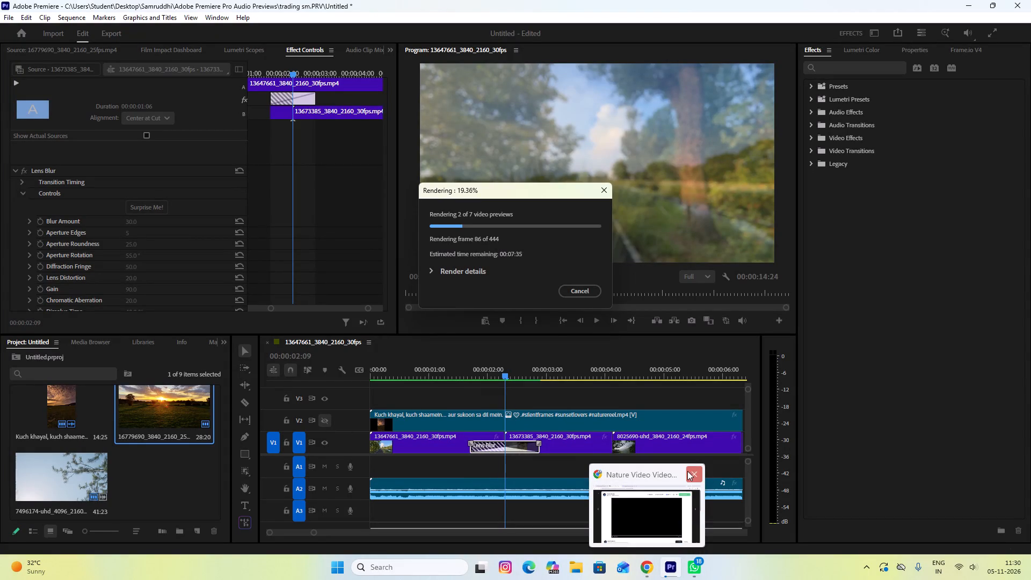
Close the Chrome and WhatsApp windows while the sequence render is running.
{"action": "left_click", "coordinate": [690, 471]}
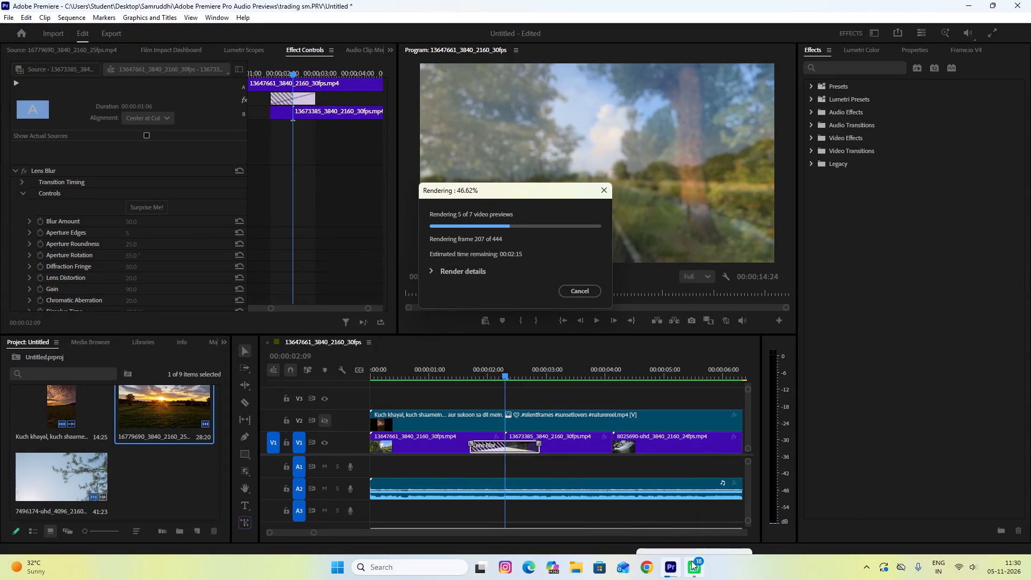
{"action": "left_click", "coordinate": [745, 476]}
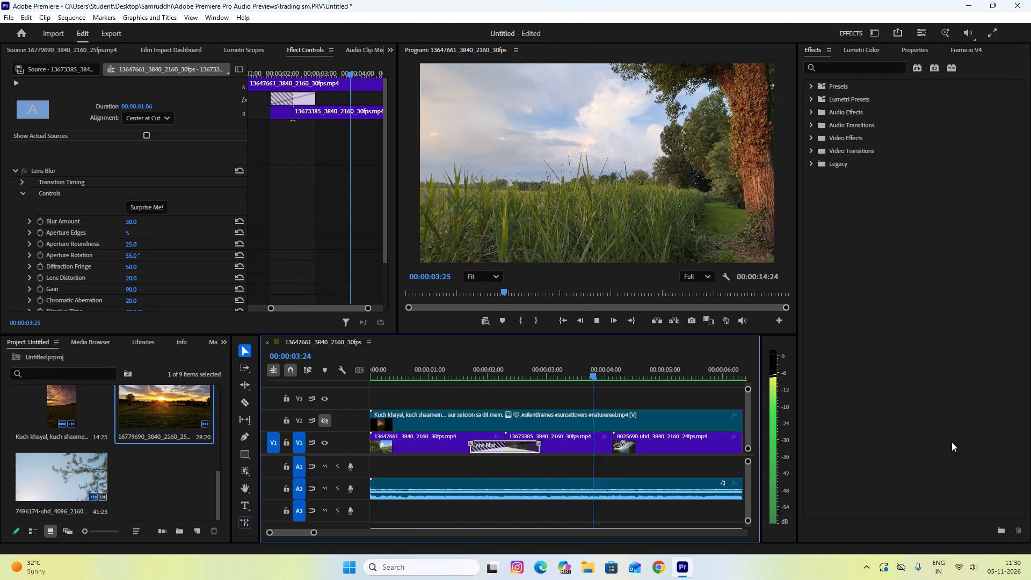
Apply the Lens Blur transition at the 00:00:04:04 cut between the second and third V1 clips.
{"action": "left_click_drag", "start_coordinate": [660, 376], "coordinate": [627, 379]}
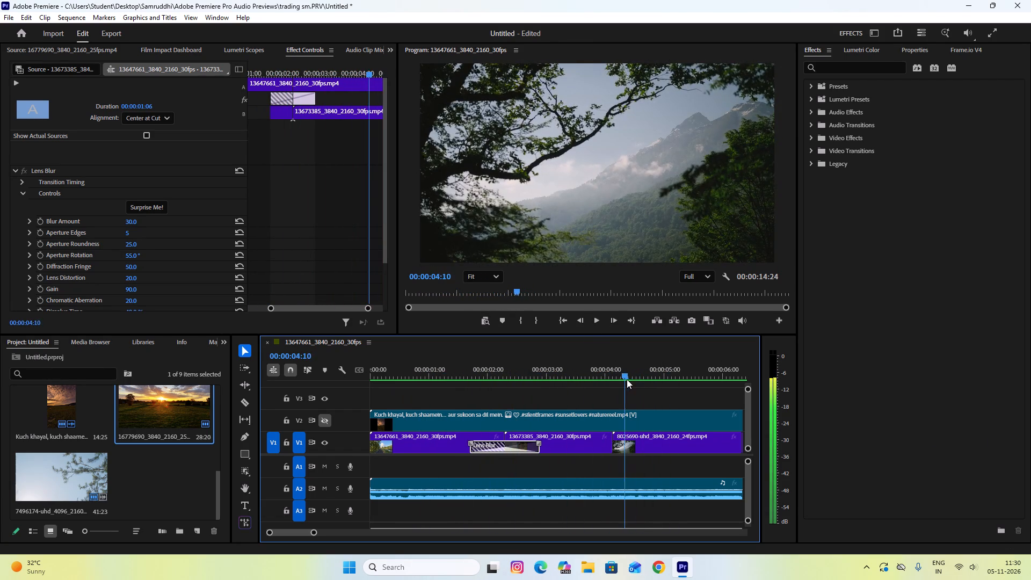
{"action": "left_click_drag", "start_coordinate": [627, 379], "coordinate": [615, 380]}
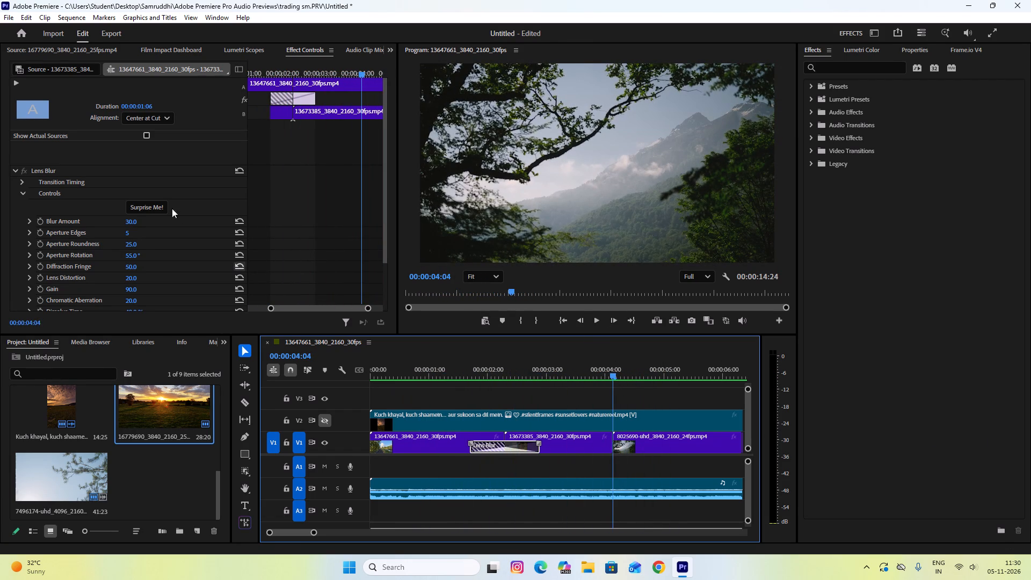
{"action": "left_click", "coordinate": [187, 50]}
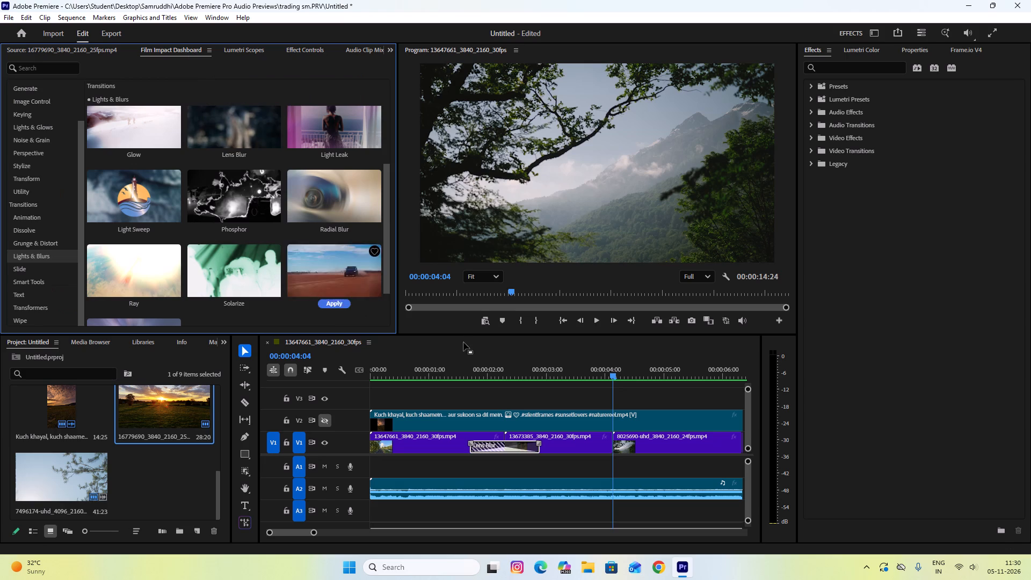
{"action": "left_click", "coordinate": [578, 442]}
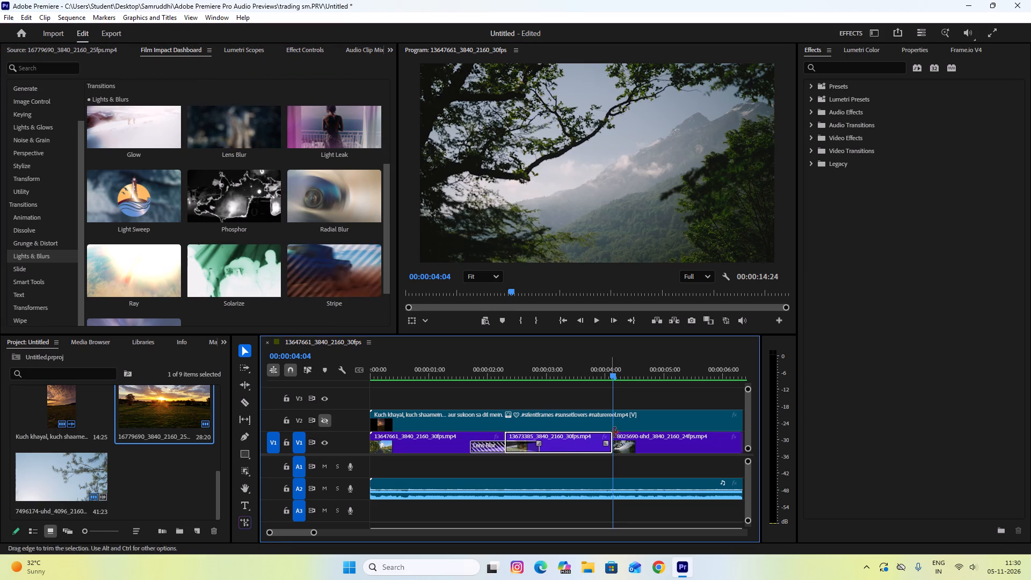
{"action": "left_click", "coordinate": [649, 443], "text": "shift"}
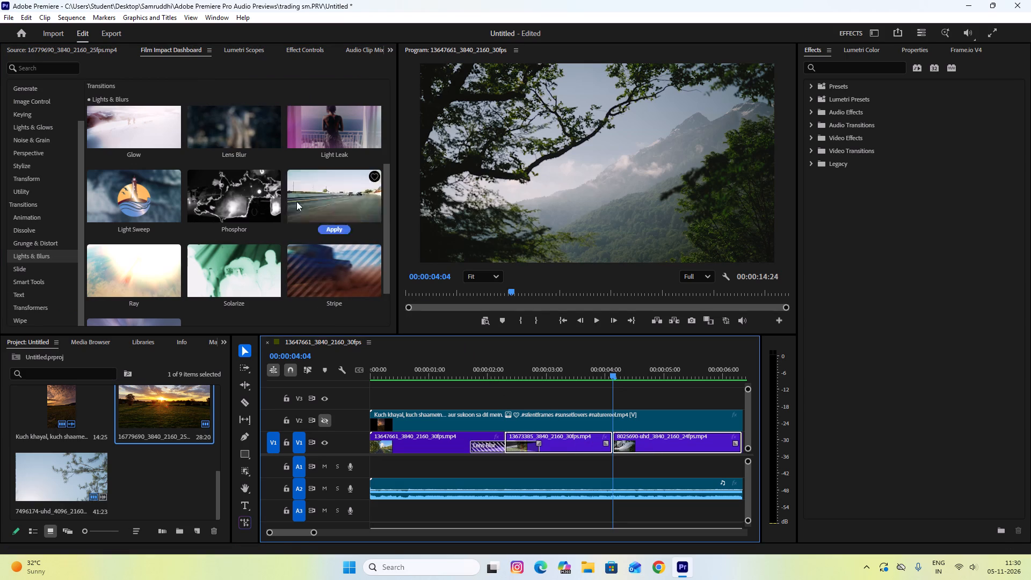
{"action": "left_click", "coordinate": [238, 156]}
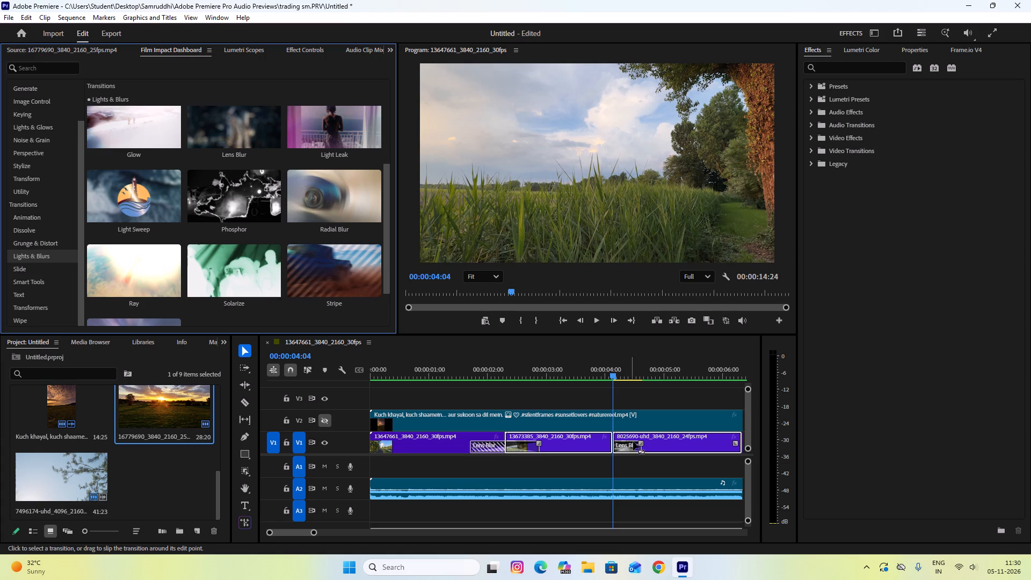
Lengthen the new Lens Blur transition to 00:00:01:05 and align it Center at Cut between the second and third V1 clips.
{"action": "left_click", "coordinate": [640, 441]}
{"action": "left_click", "coordinate": [637, 443]}
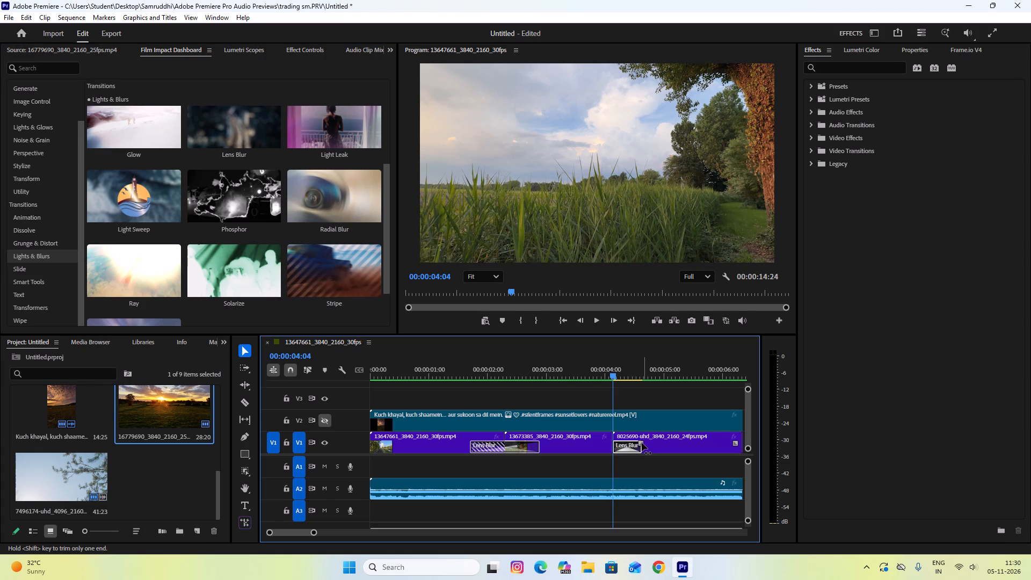
{"action": "left_click_drag", "start_coordinate": [641, 443], "coordinate": [674, 439]}
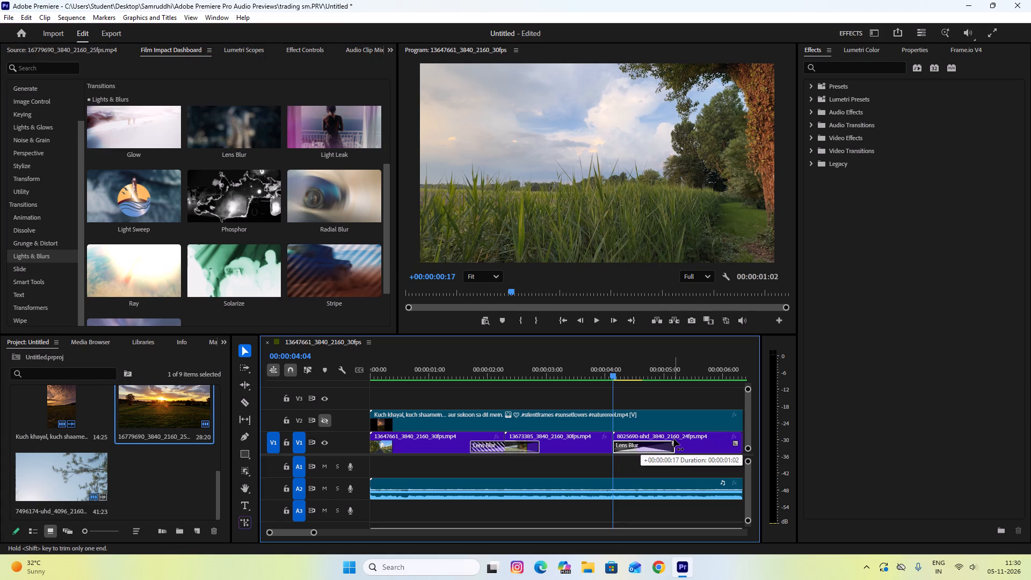
{"action": "left_click_drag", "start_coordinate": [674, 439], "coordinate": [679, 438]}
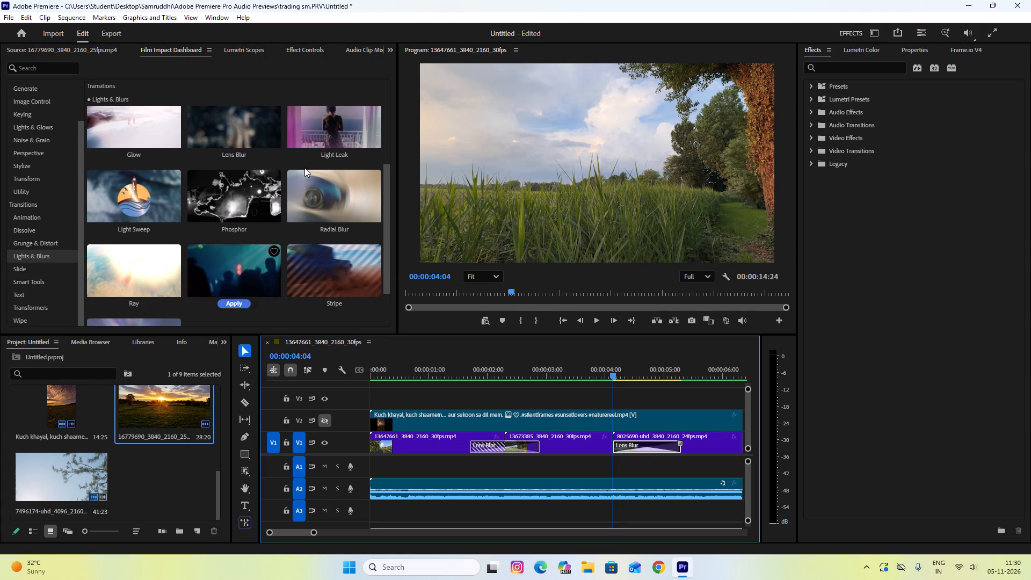
{"action": "left_click", "coordinate": [304, 45]}
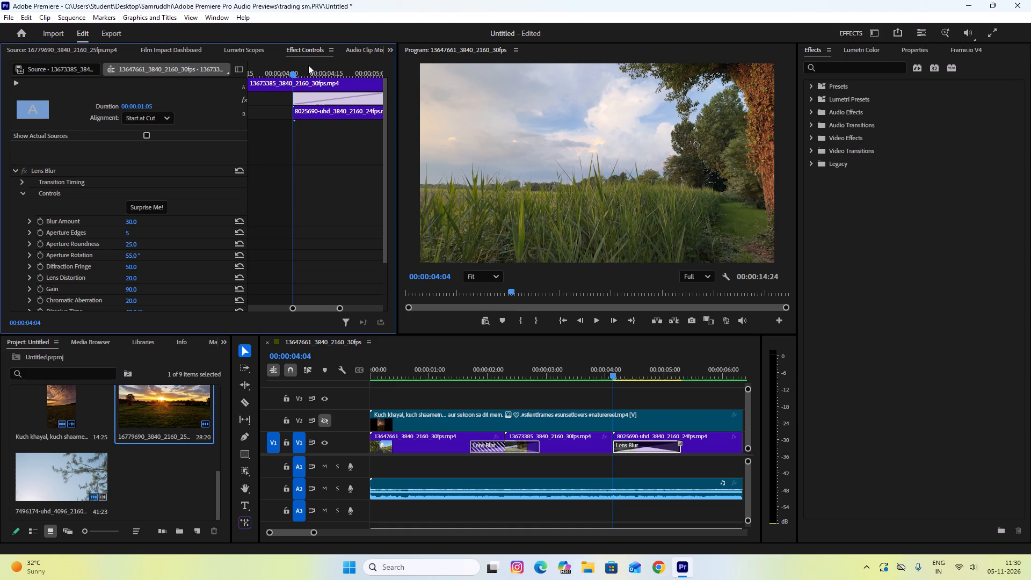
{"action": "left_click_drag", "start_coordinate": [323, 99], "coordinate": [280, 99]}
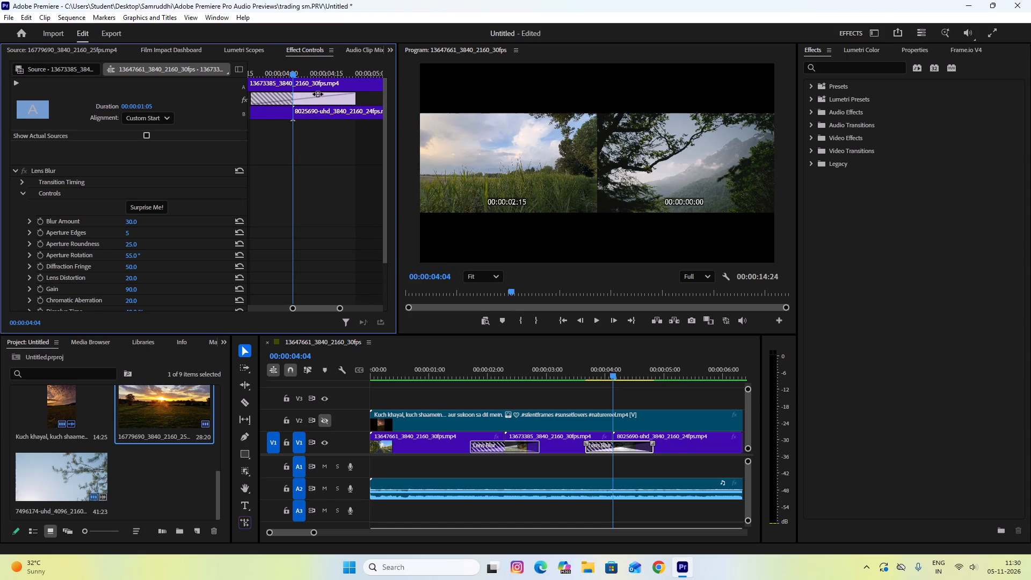
{"action": "left_click", "coordinate": [318, 96]}
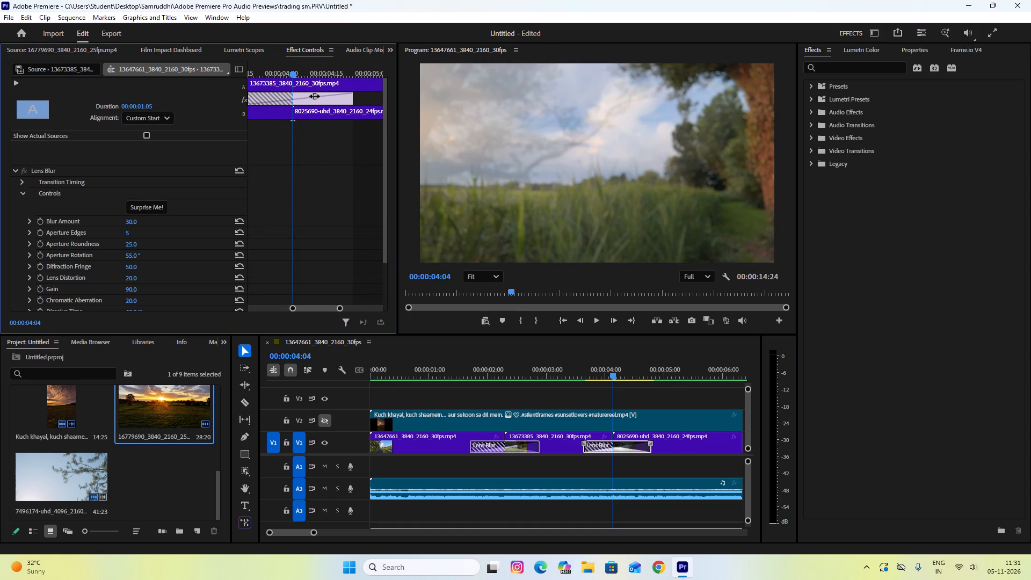
{"action": "left_click_drag", "start_coordinate": [315, 96], "coordinate": [308, 96]}
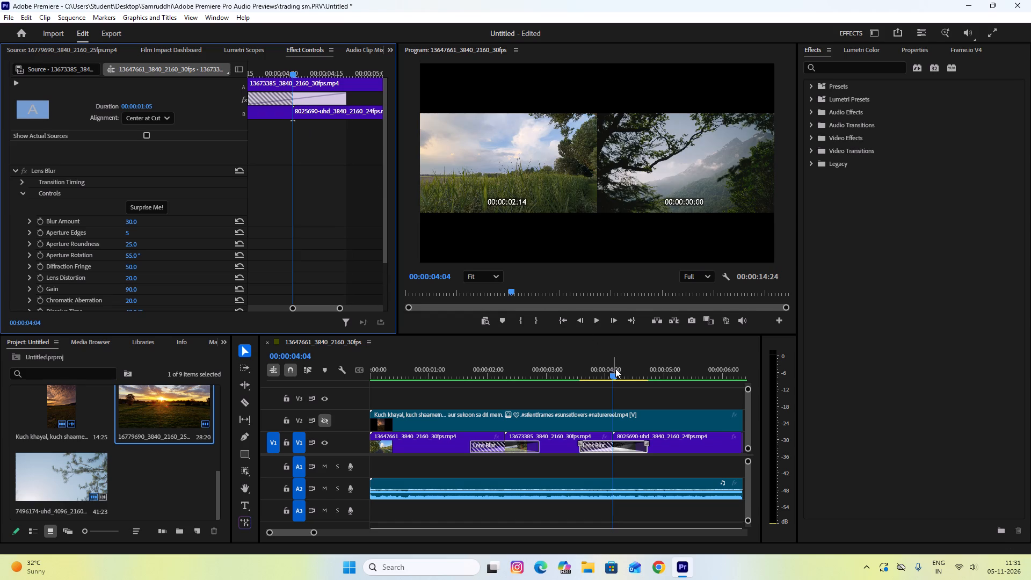
Preview the Lens Blur between the second and third V1 clips, and render the sequence from In to Out.
{"action": "left_click_drag", "start_coordinate": [613, 374], "coordinate": [554, 406]}
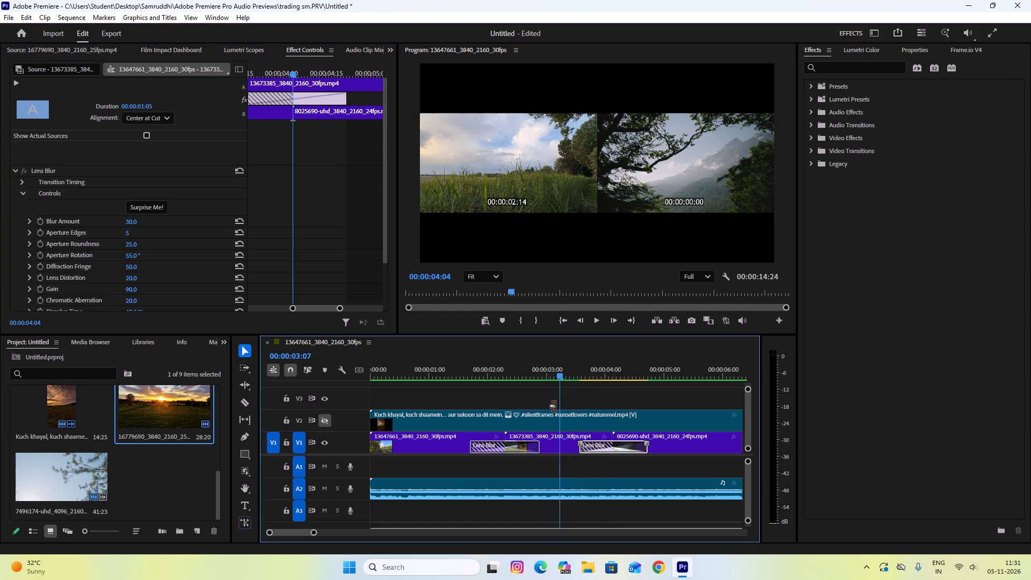
{"action": "key", "text": "space"}
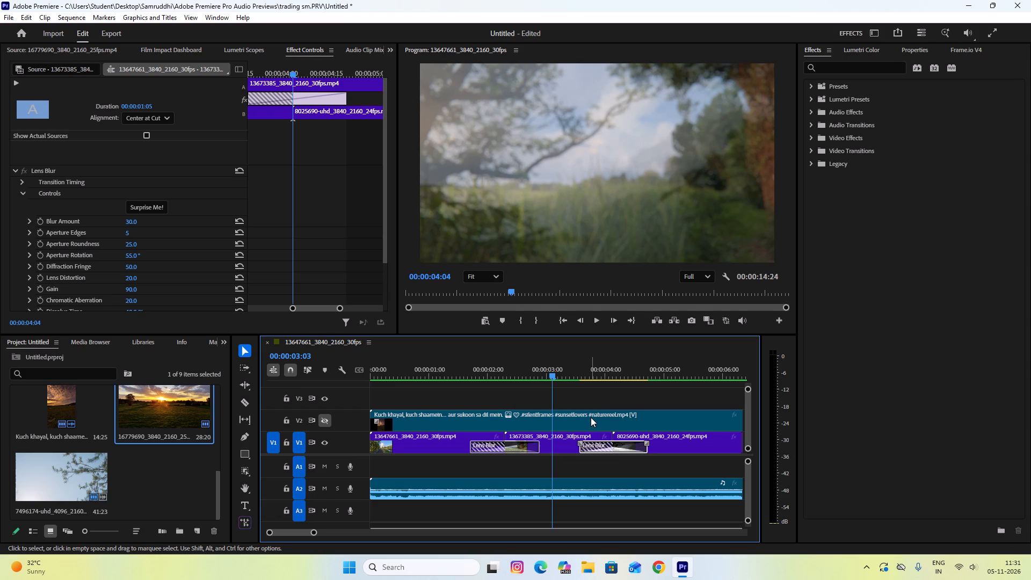
{"action": "left_click", "coordinate": [614, 446]}
{"action": "left_click", "coordinate": [606, 446]}
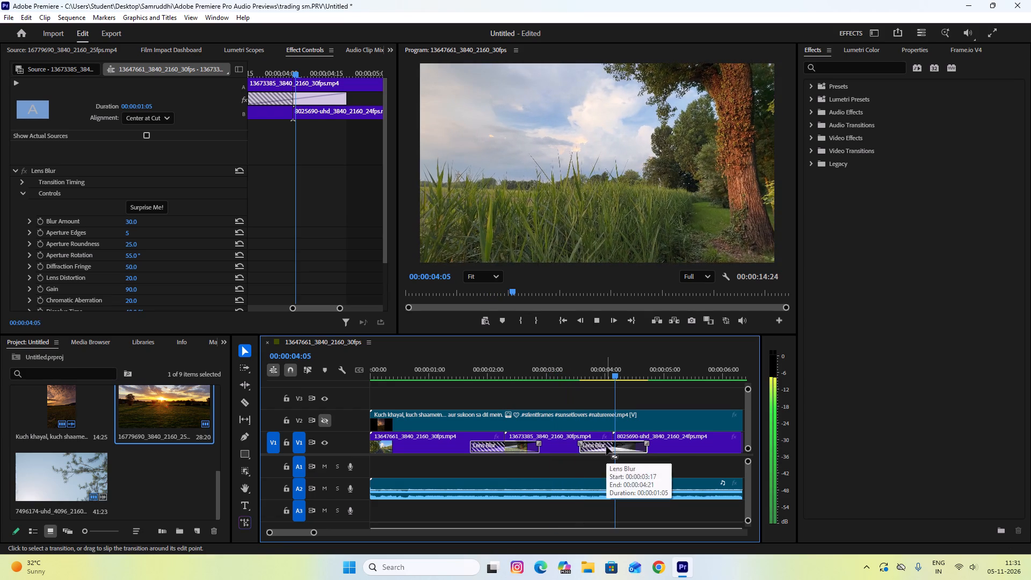
{"action": "key", "text": "space"}
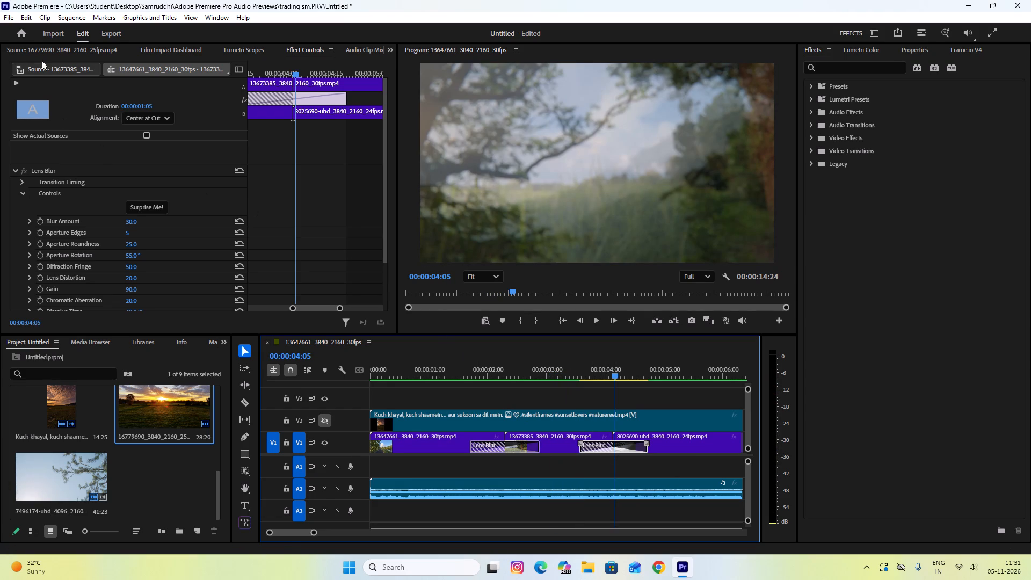
{"action": "left_click", "coordinate": [24, 15]}
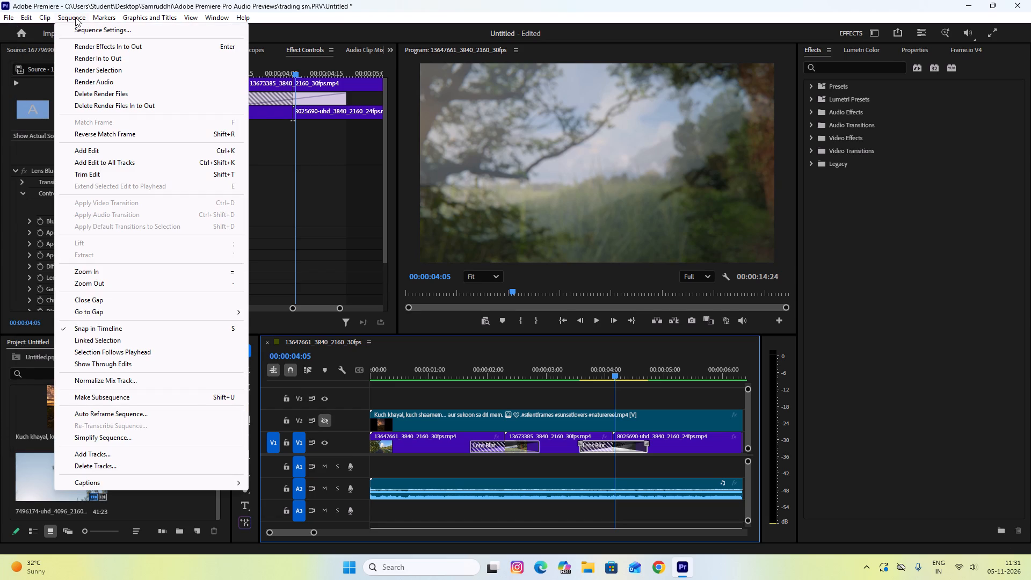
{"action": "left_click", "coordinate": [88, 61]}
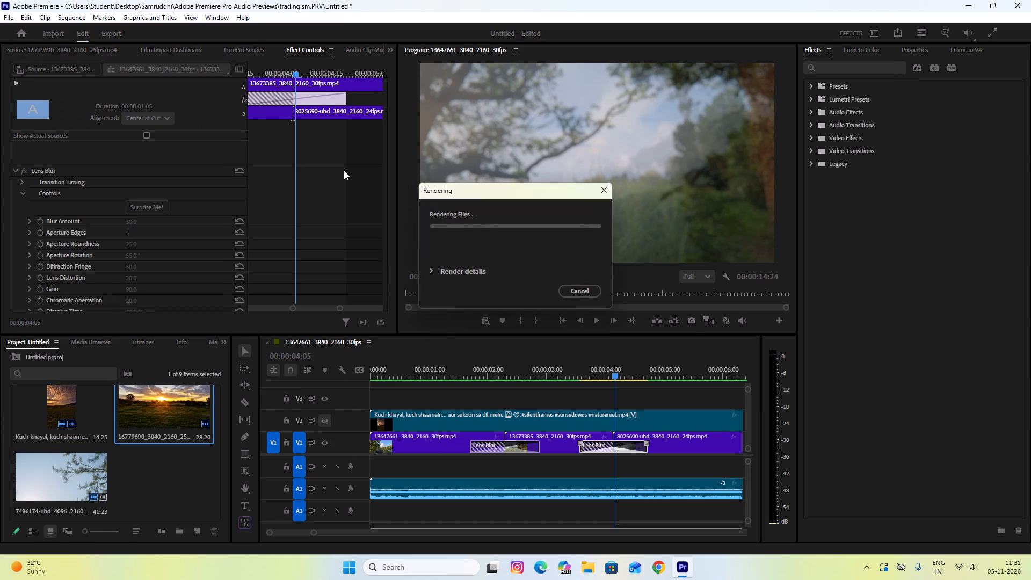
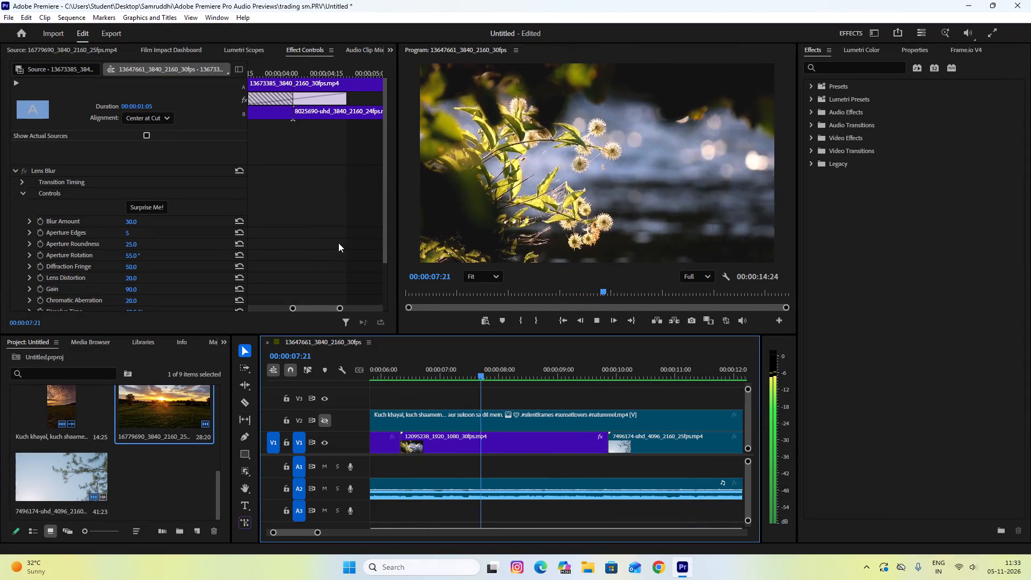
Apply the Glow transition from Lights & Blurs at the 00:00:06:10 cut between the third and fourth V1 clips.
{"action": "key", "text": "space"}
{"action": "left_click_drag", "start_coordinate": [488, 374], "coordinate": [403, 379]}
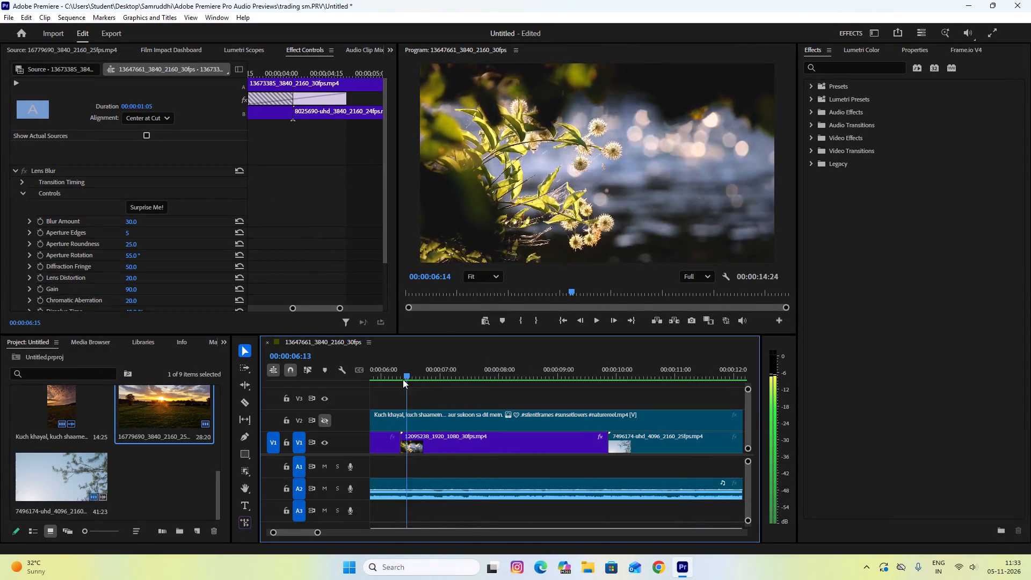
{"action": "left_click_drag", "start_coordinate": [403, 379], "coordinate": [399, 382]}
{"action": "left_click", "coordinate": [377, 445]}
{"action": "left_click", "coordinate": [476, 443]}
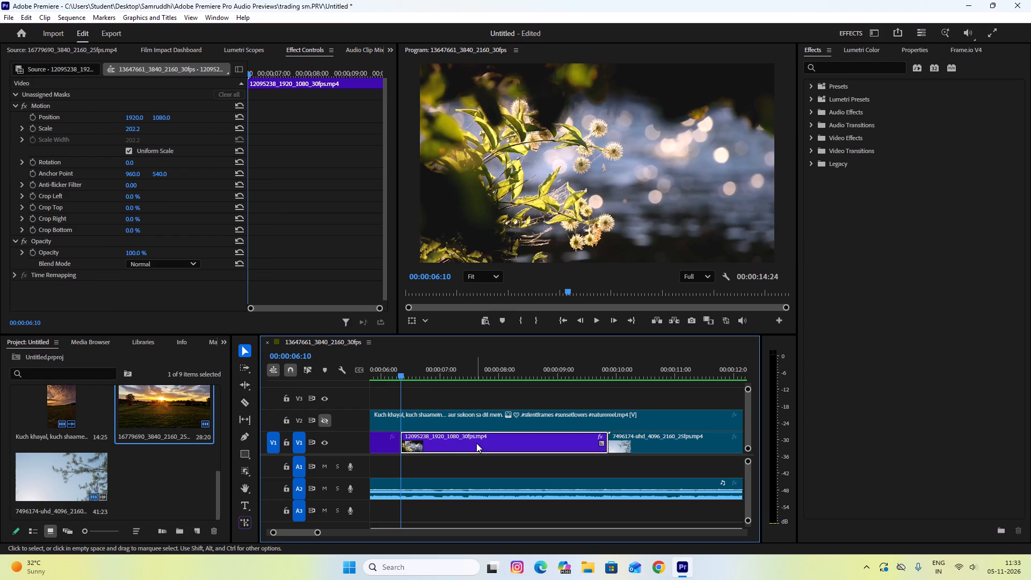
{"action": "left_click", "coordinate": [388, 451], "text": "shift"}
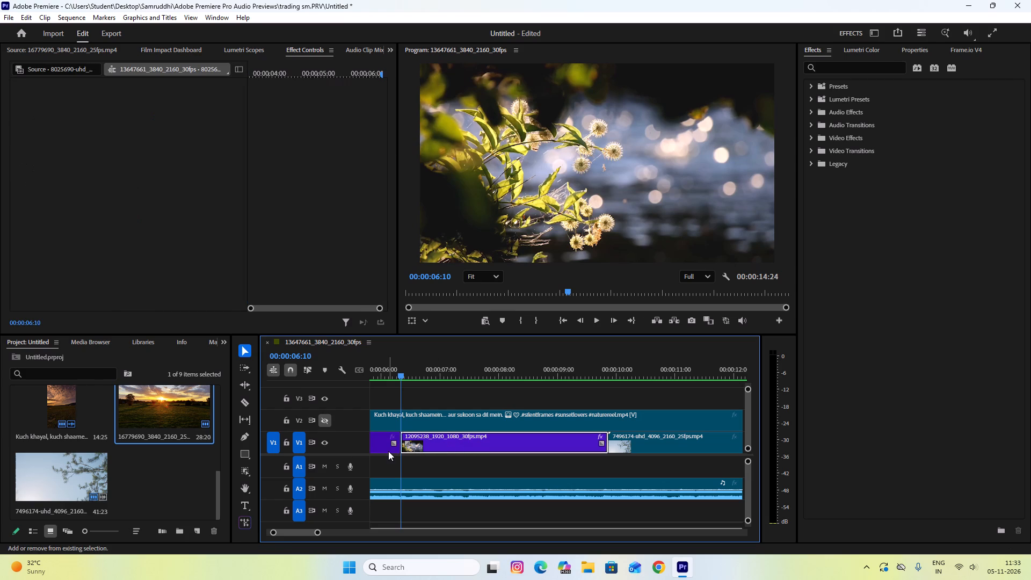
{"action": "left_click", "coordinate": [158, 52]}
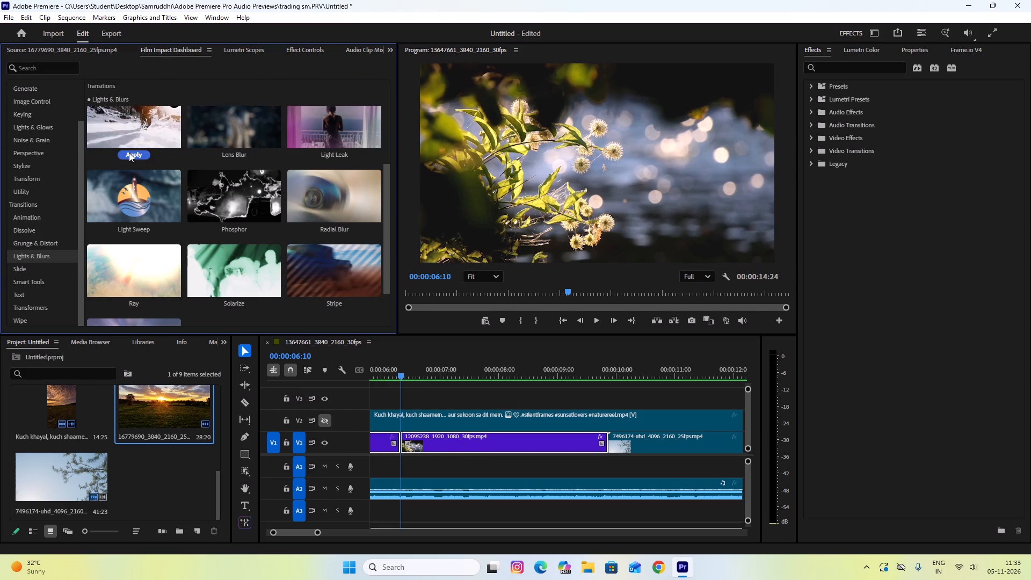
{"action": "left_click", "coordinate": [129, 153]}
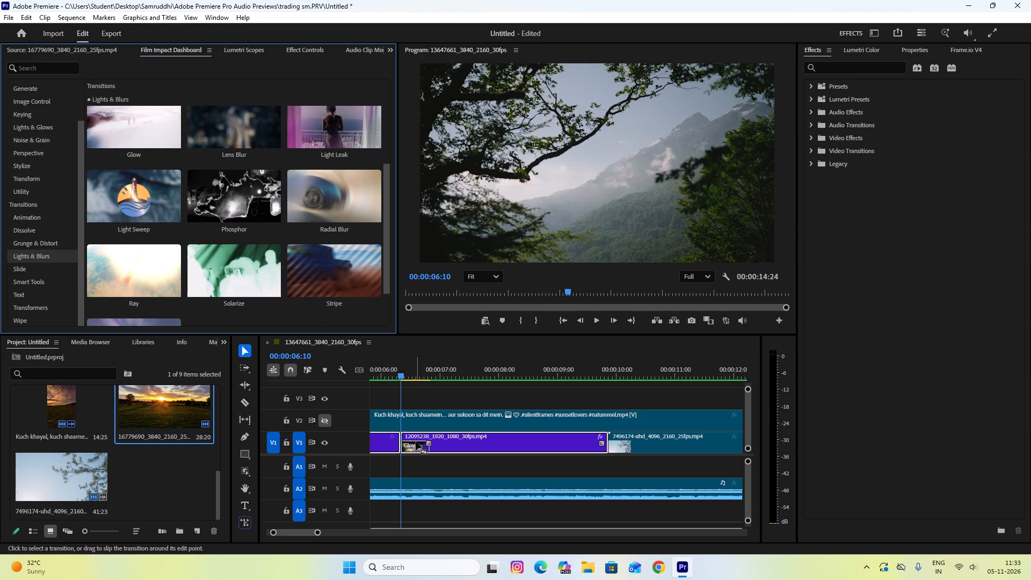
Lengthen the Glow transition to 00:00:01:13 and align it Center at Cut between the third and fourth V1 clips.
{"action": "left_click_drag", "start_coordinate": [427, 443], "coordinate": [467, 443]}
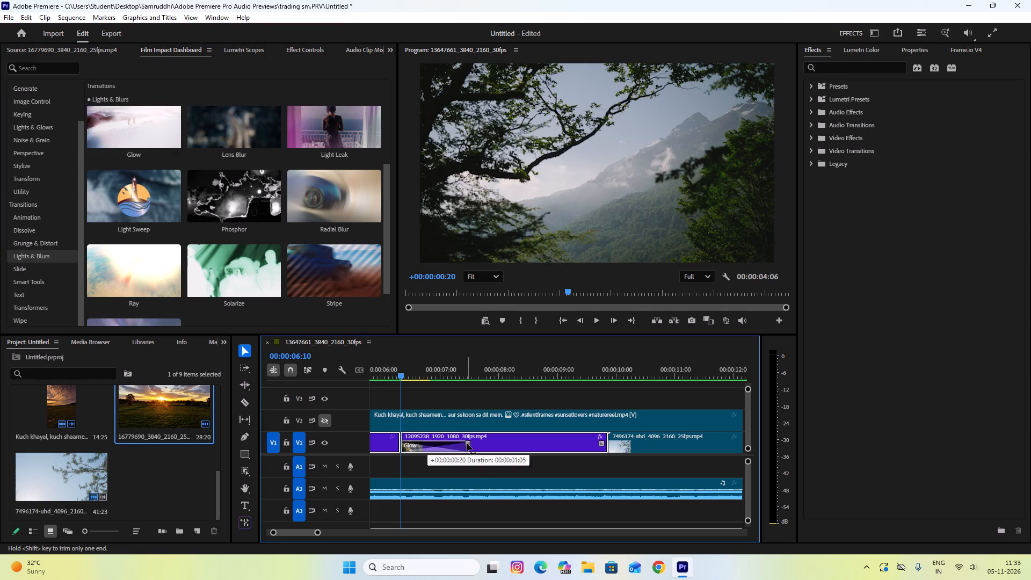
{"action": "left_click_drag", "start_coordinate": [467, 443], "coordinate": [482, 439]}
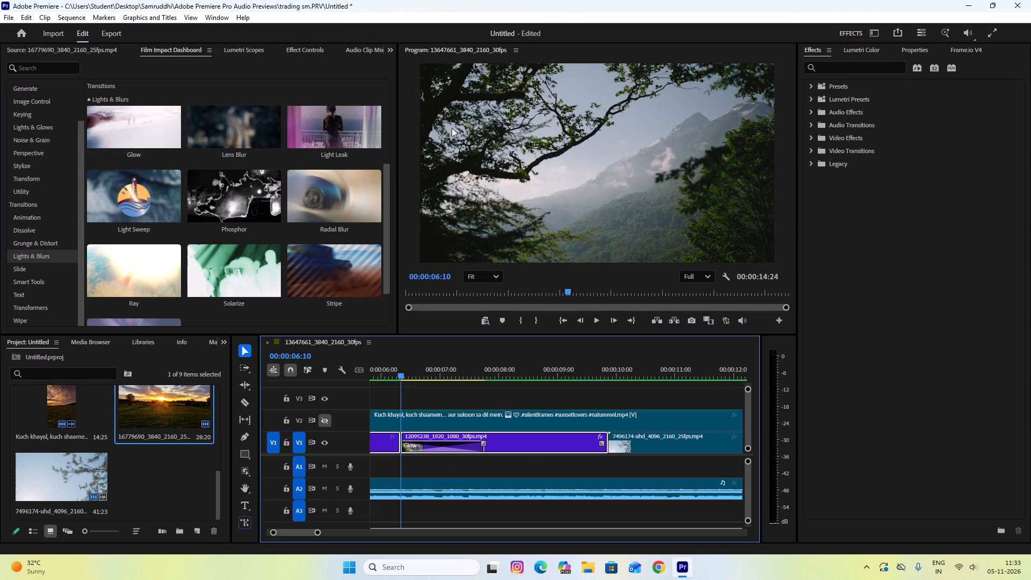
{"action": "left_click", "coordinate": [309, 45]}
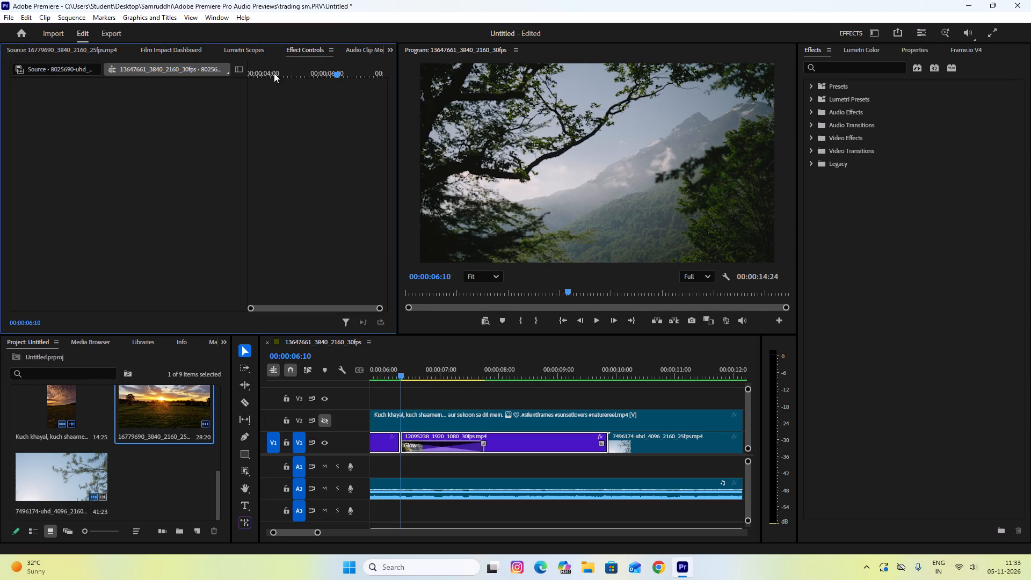
{"action": "left_click", "coordinate": [464, 447]}
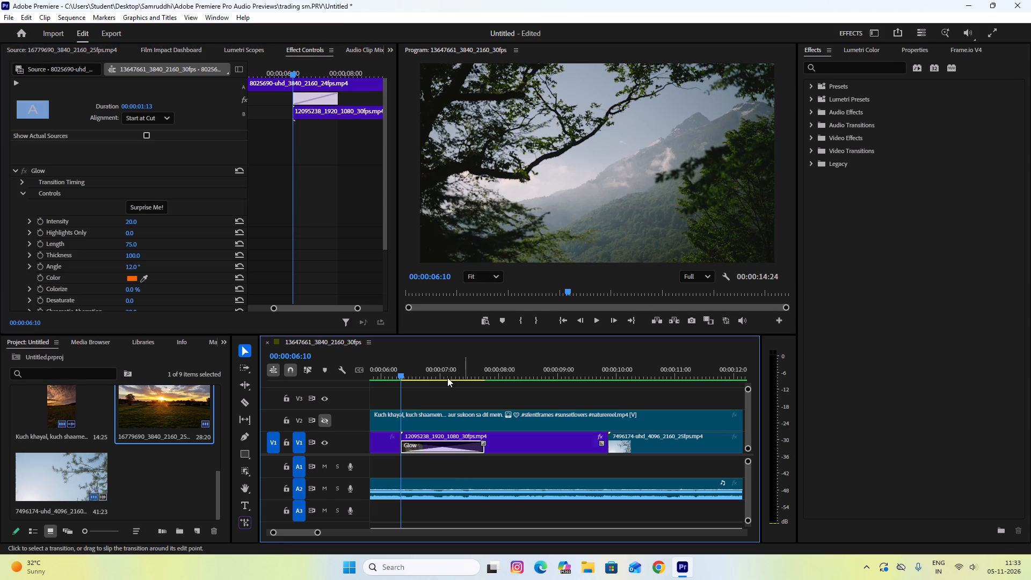
{"action": "left_click_drag", "start_coordinate": [316, 99], "coordinate": [295, 100]}
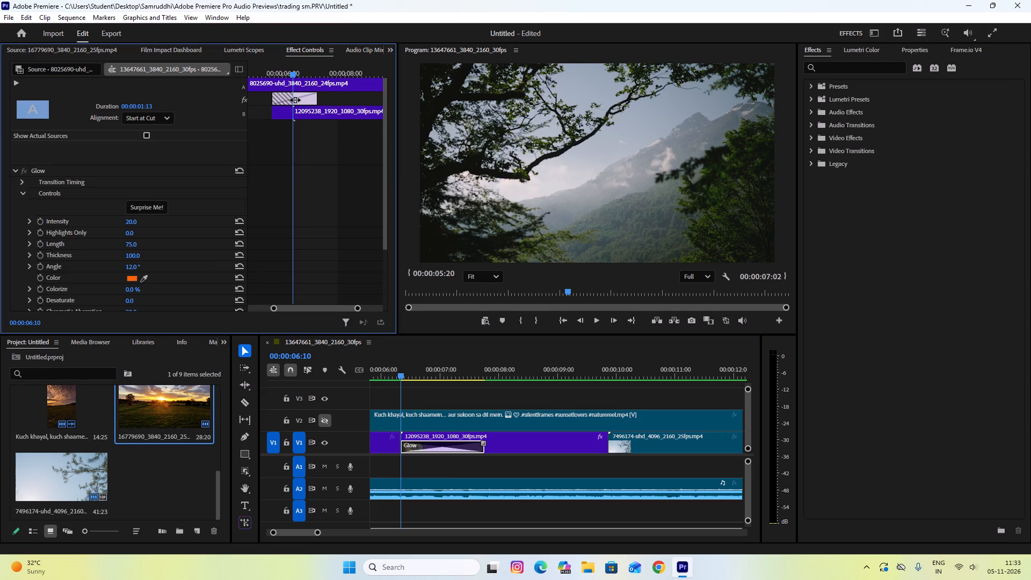
{"action": "left_click_drag", "start_coordinate": [295, 100], "coordinate": [295, 100]}
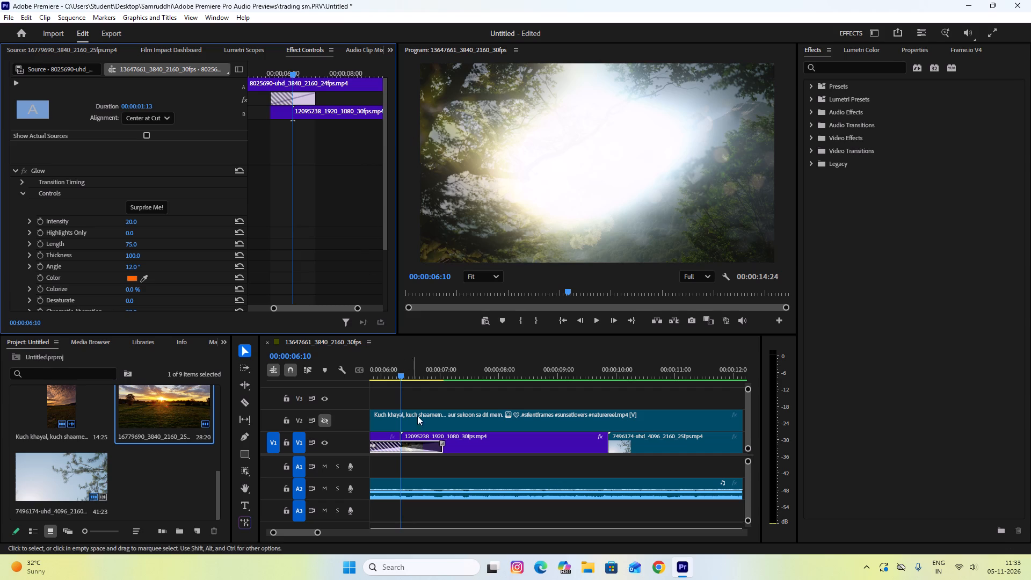
Render the sequence from In to Out.
{"action": "left_click", "coordinate": [74, 15]}
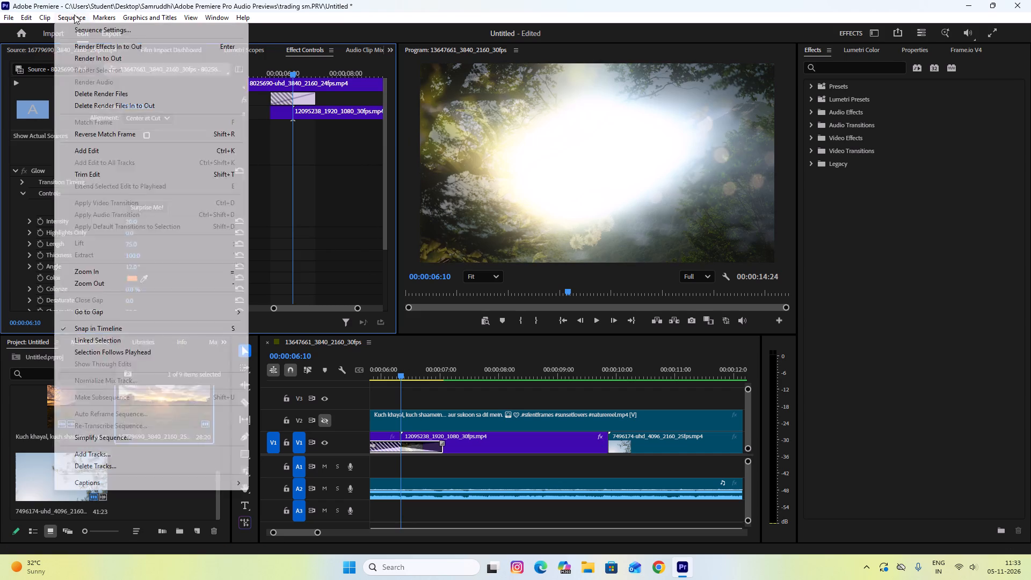
{"action": "left_click", "coordinate": [100, 59]}
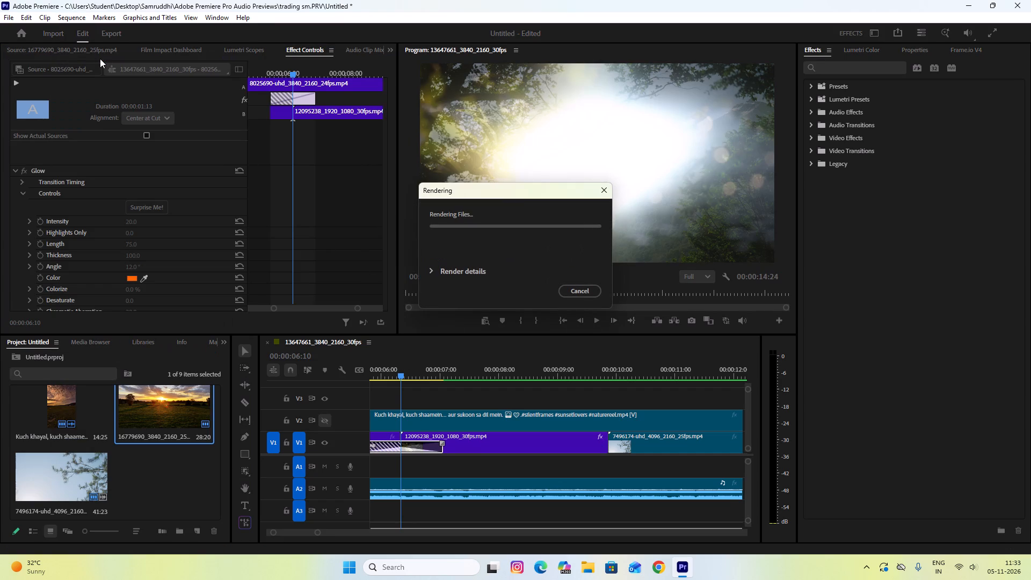
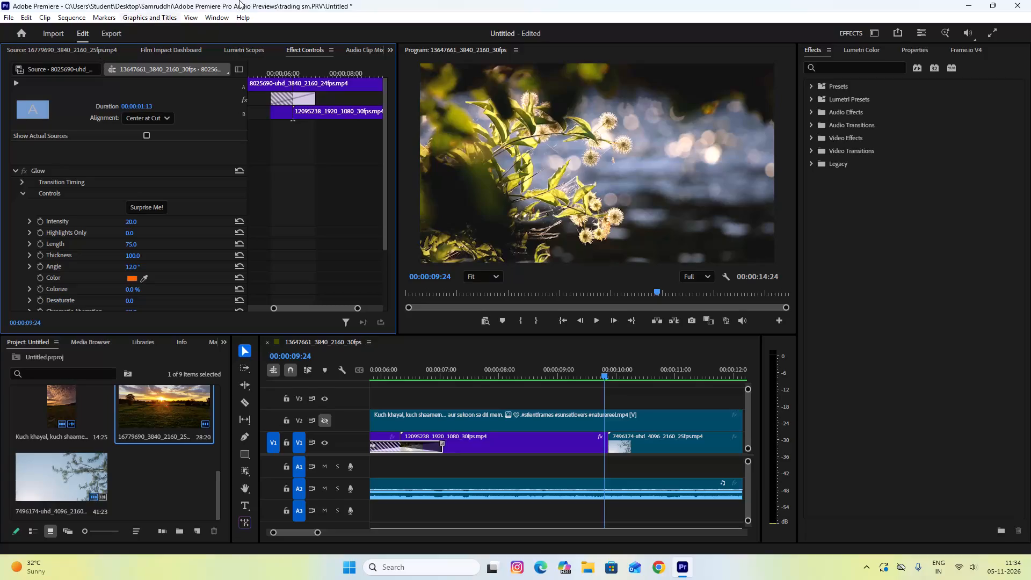
Apply the Zoom Blur transition from Lights & Blurs at the 00:00:09:26 cut between the fourth and fifth V1 clips.
{"action": "left_click", "coordinate": [605, 371]}
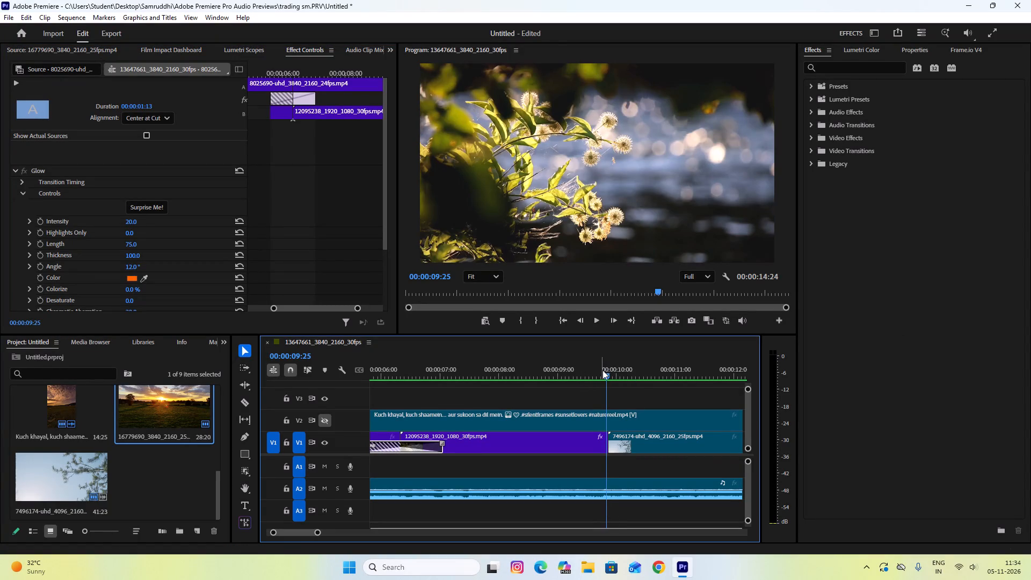
{"action": "left_click", "coordinate": [604, 374]}
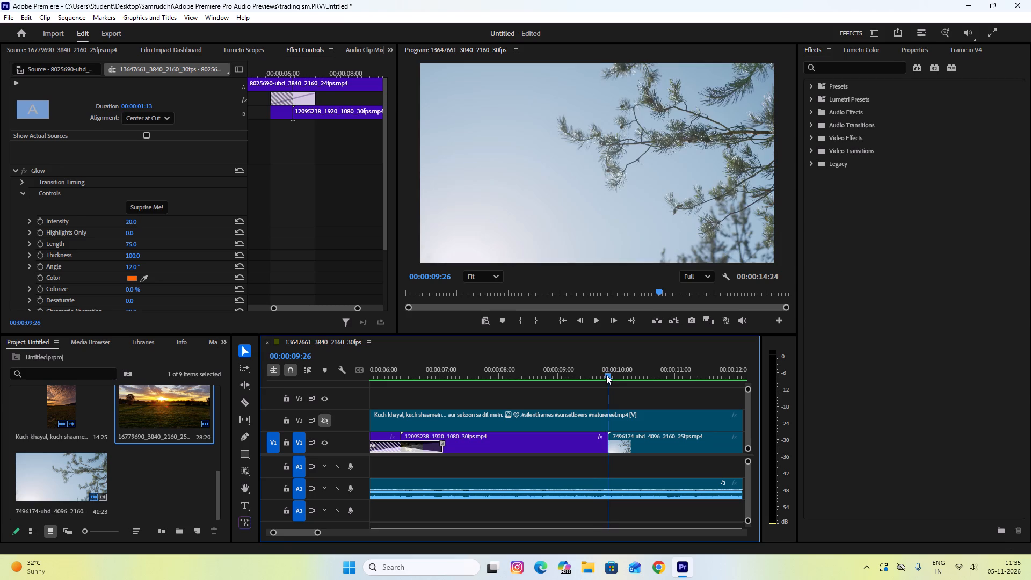
{"action": "left_click", "coordinate": [641, 442]}
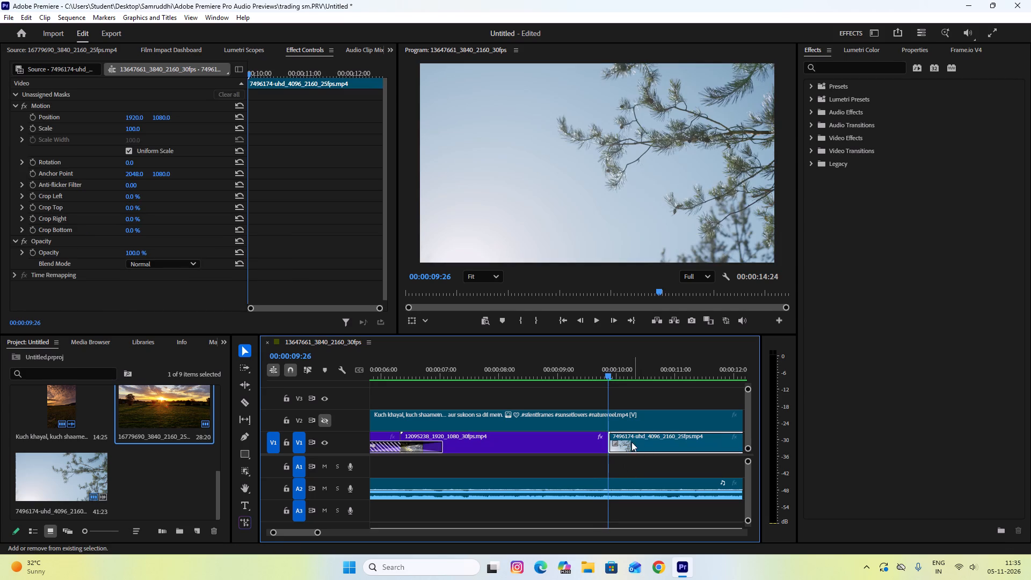
{"action": "left_click", "coordinate": [580, 444], "text": "shift"}
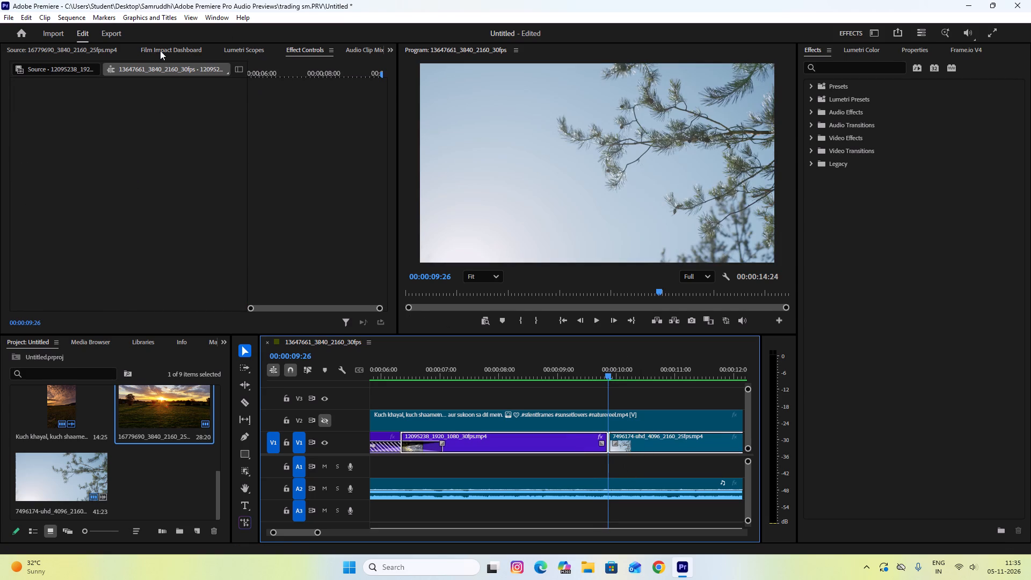
{"action": "left_click", "coordinate": [162, 49]}
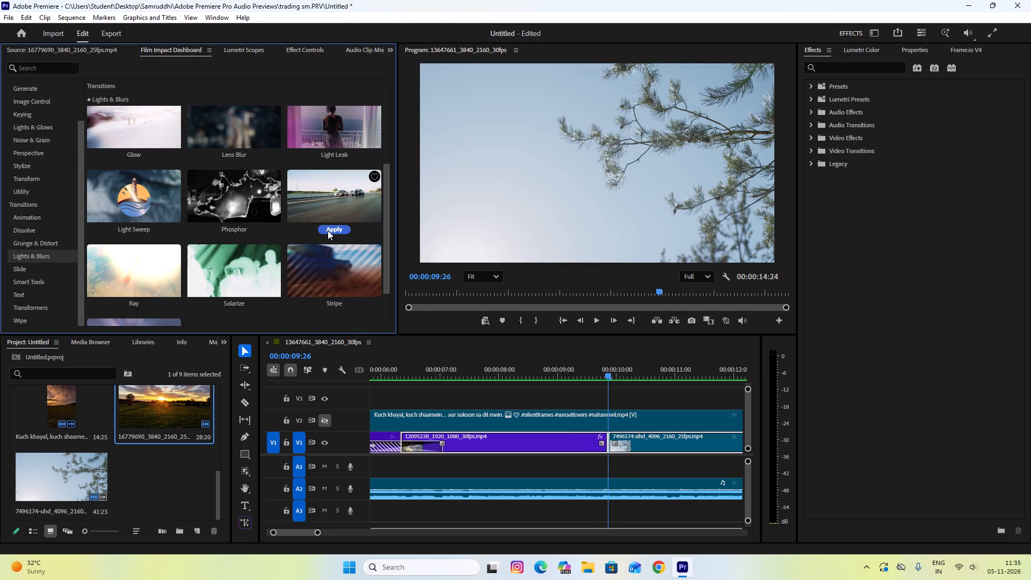
{"action": "scroll", "coordinate": [150, 230], "scroll_direction": "down", "scroll_amount": 3}
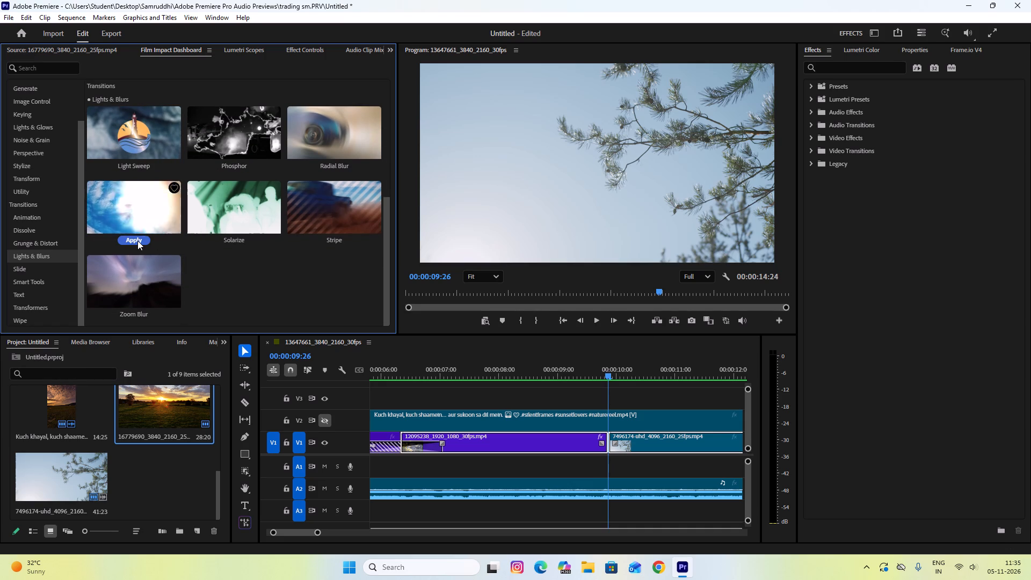
{"action": "left_click", "coordinate": [129, 316]}
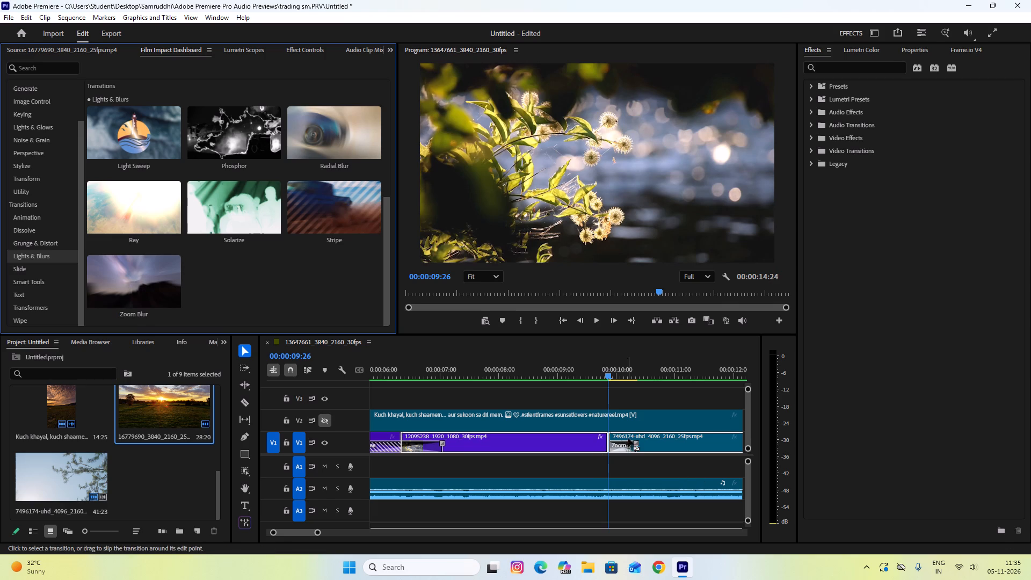
Lengthen the Zoom Blur transition to 00:00:01:14 and shift it earlier to straddle the cut with Custom Start alignment.
{"action": "left_click_drag", "start_coordinate": [637, 443], "coordinate": [687, 438]}
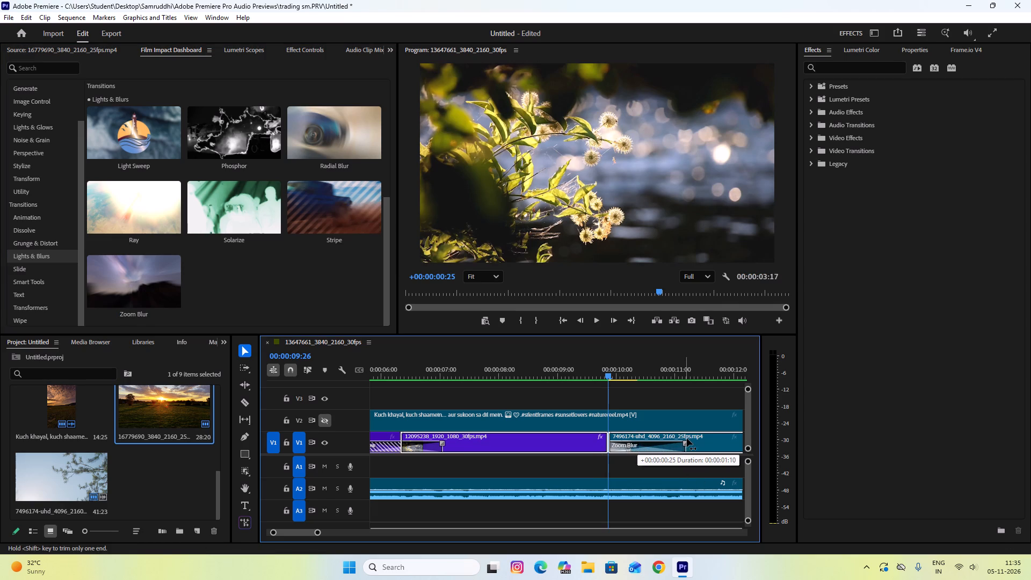
{"action": "left_click_drag", "start_coordinate": [687, 438], "coordinate": [695, 438]}
{"action": "left_click", "coordinate": [643, 448]}
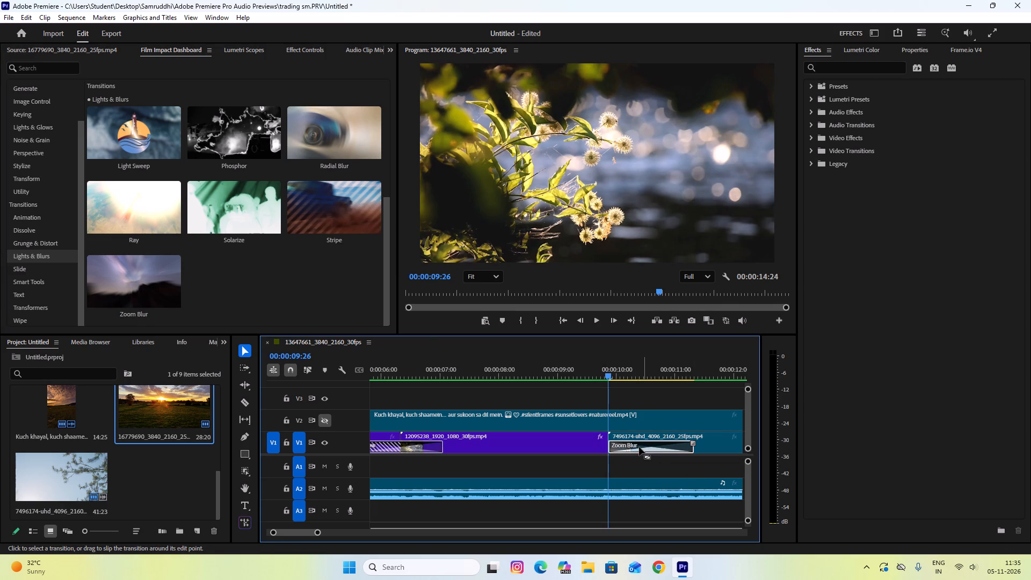
{"action": "left_click", "coordinate": [308, 48]}
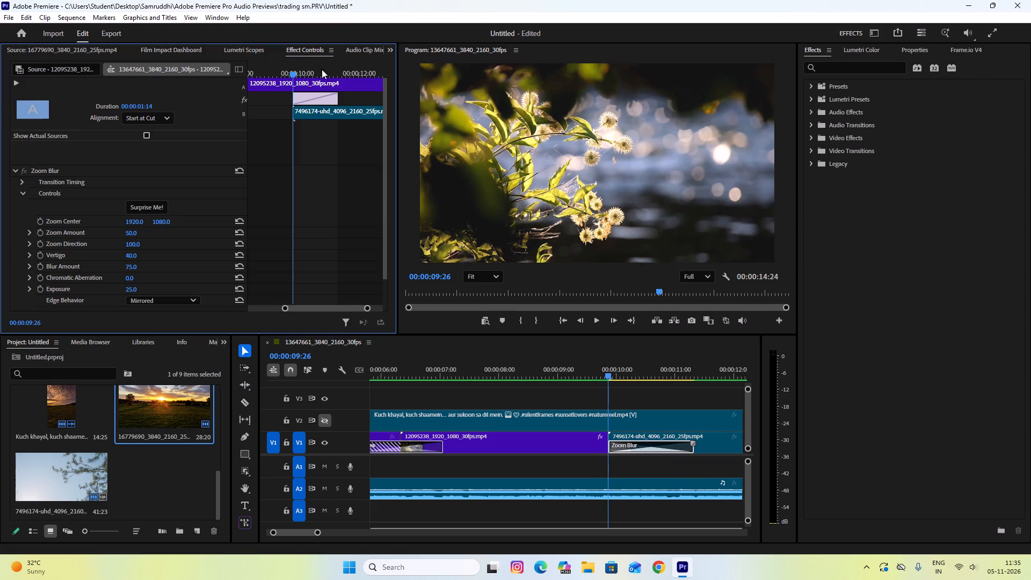
{"action": "left_click_drag", "start_coordinate": [316, 100], "coordinate": [296, 103]}
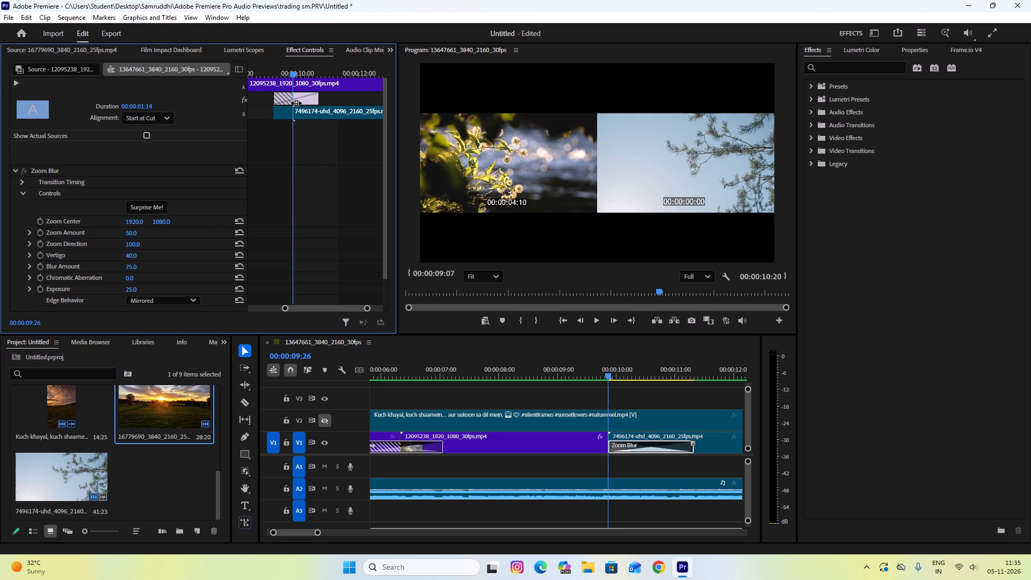
{"action": "left_click_drag", "start_coordinate": [296, 103], "coordinate": [295, 104]}
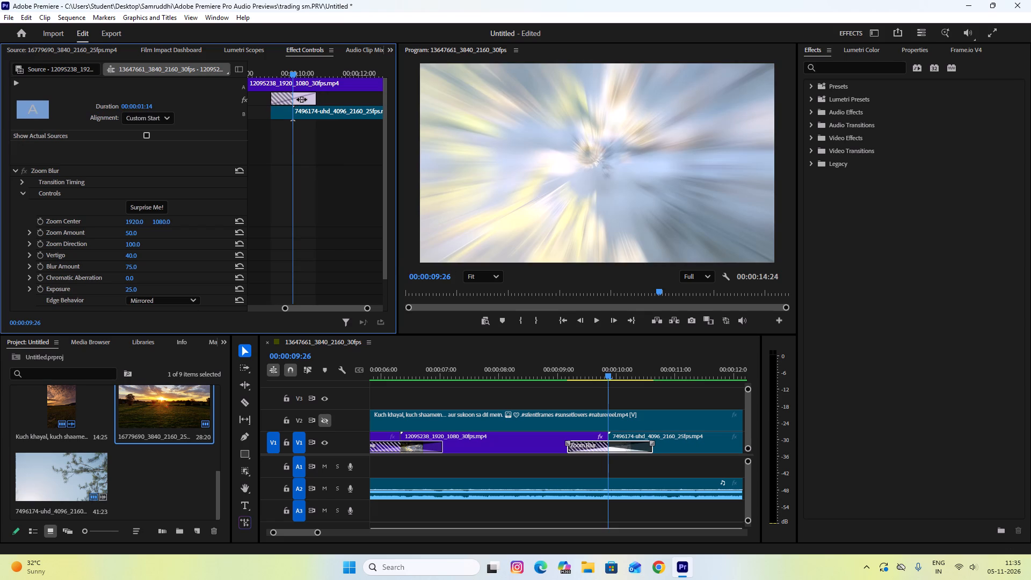
{"action": "left_click", "coordinate": [302, 99]}
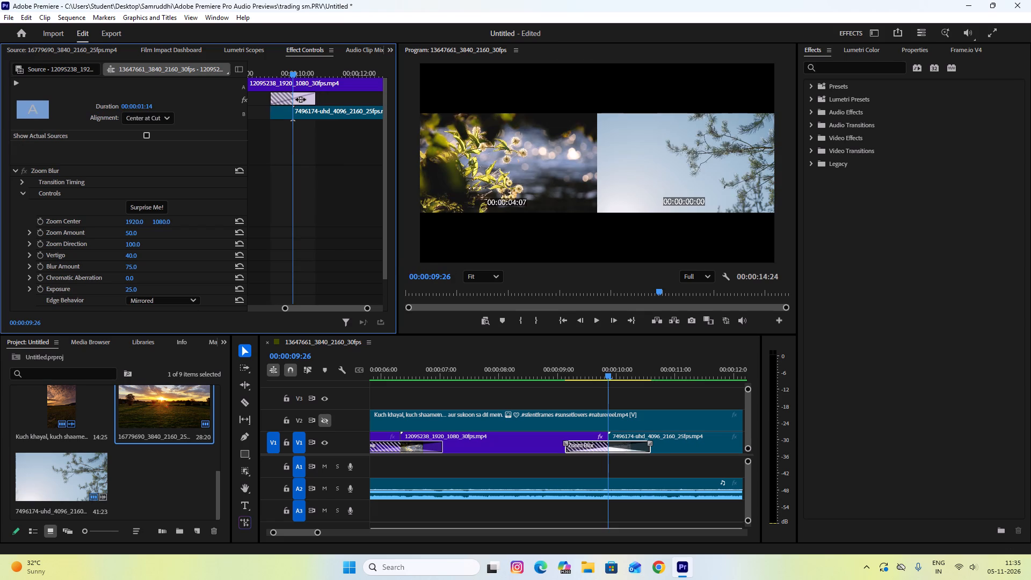
{"action": "left_click", "coordinate": [301, 99]}
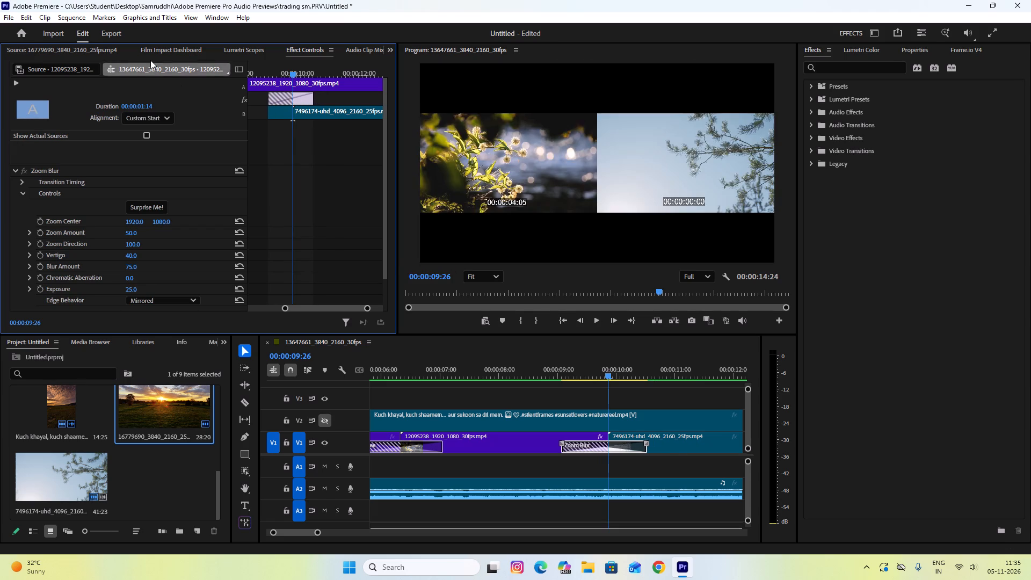
Render the sequence from In to Out.
{"action": "left_click", "coordinate": [72, 17]}
{"action": "left_click", "coordinate": [101, 61]}
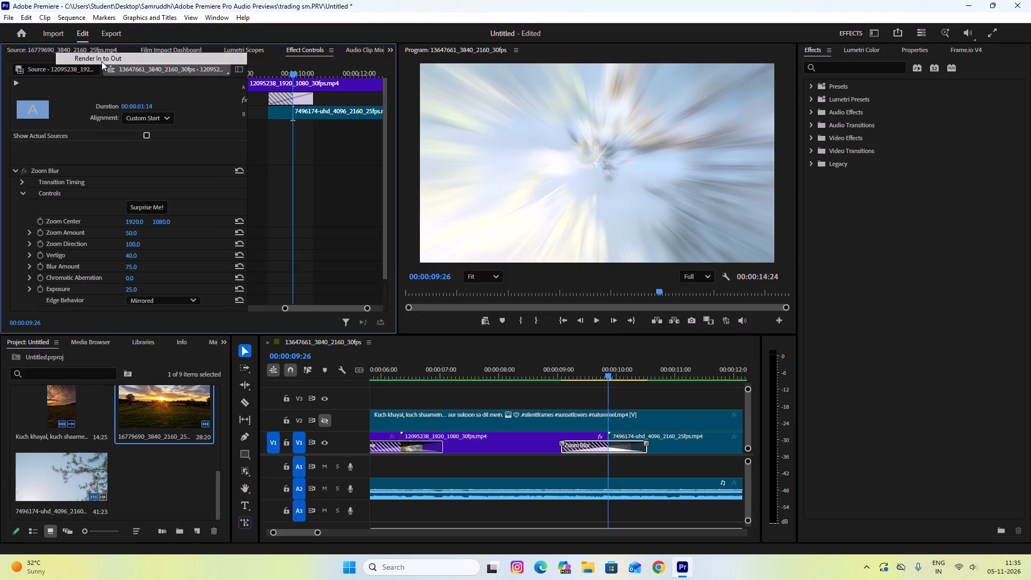
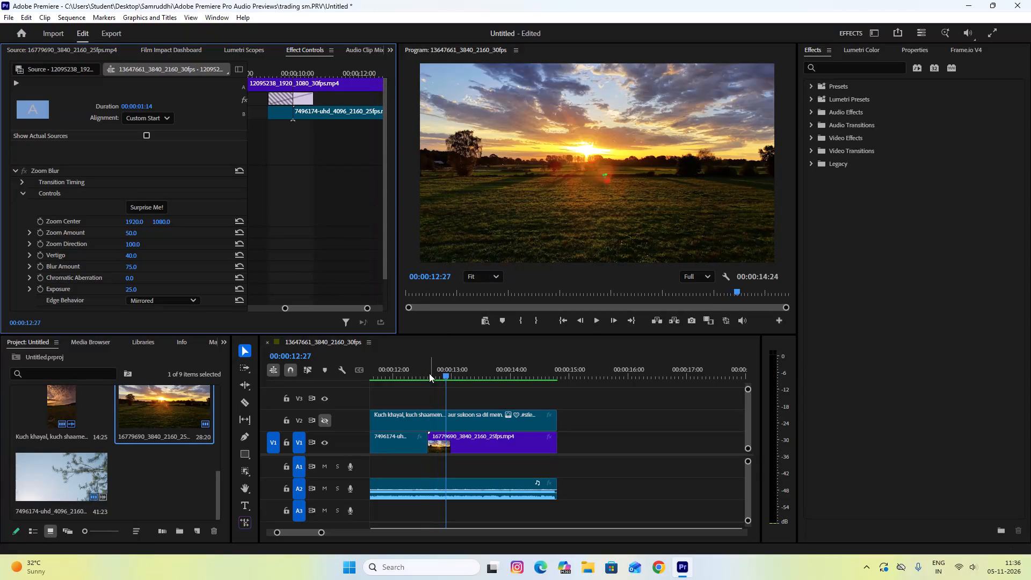
Apply the Cross Zoom transition from Lights & Blurs at the 00:00:12:18 cut between the last two V1 clips.
{"action": "left_click_drag", "start_coordinate": [448, 374], "coordinate": [431, 382]}
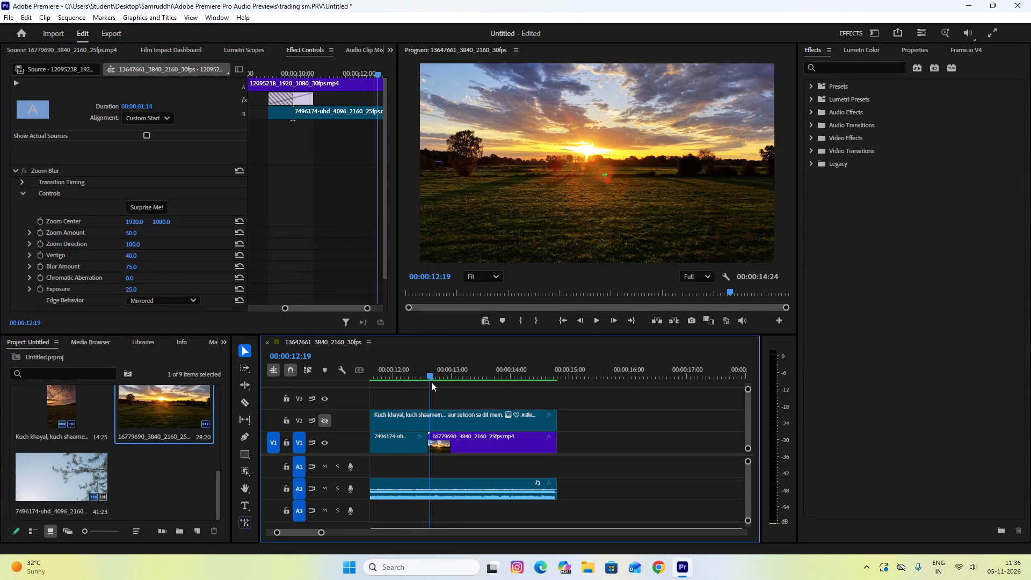
{"action": "left_click_drag", "start_coordinate": [431, 382], "coordinate": [430, 383]}
{"action": "left_click", "coordinate": [451, 447]}
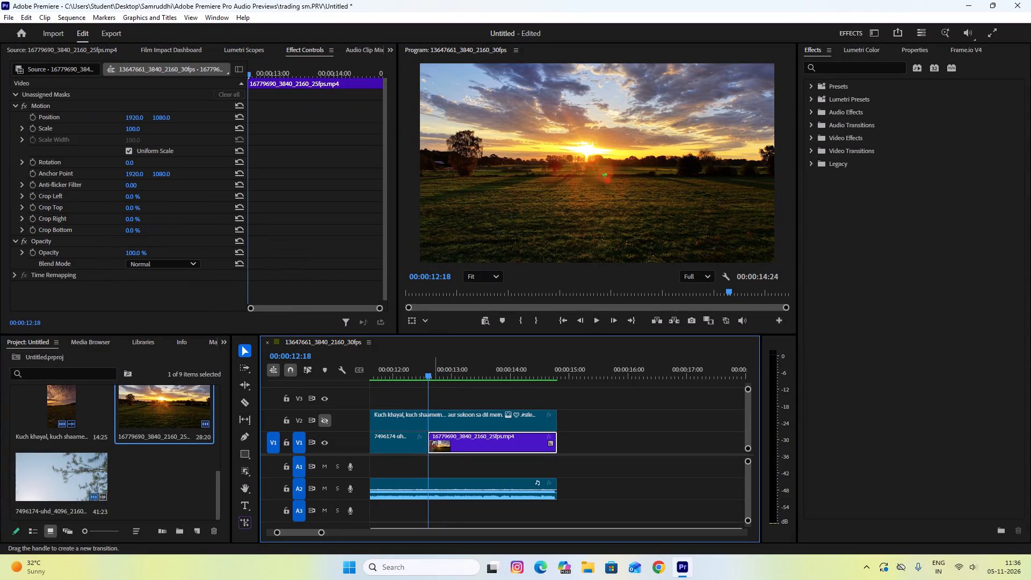
{"action": "left_click", "coordinate": [413, 447], "text": "shift"}
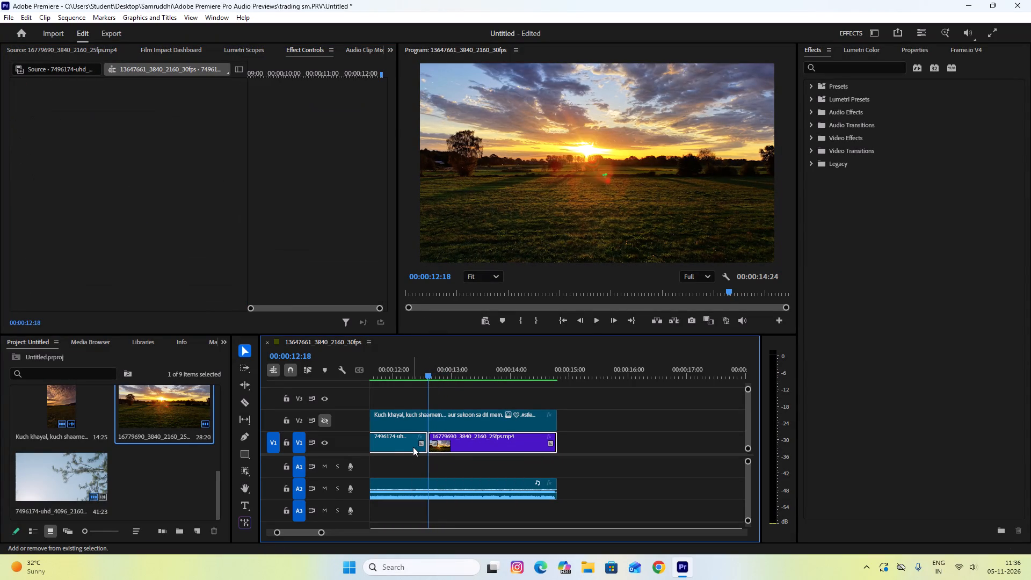
{"action": "left_click", "coordinate": [190, 42]}
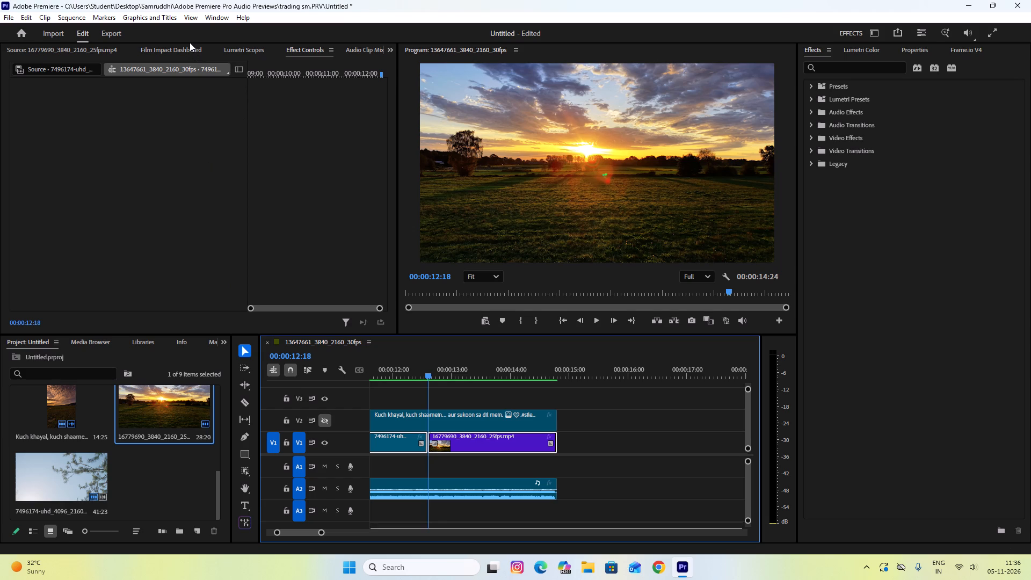
{"action": "left_click", "coordinate": [190, 43]}
{"action": "left_click", "coordinate": [184, 52]}
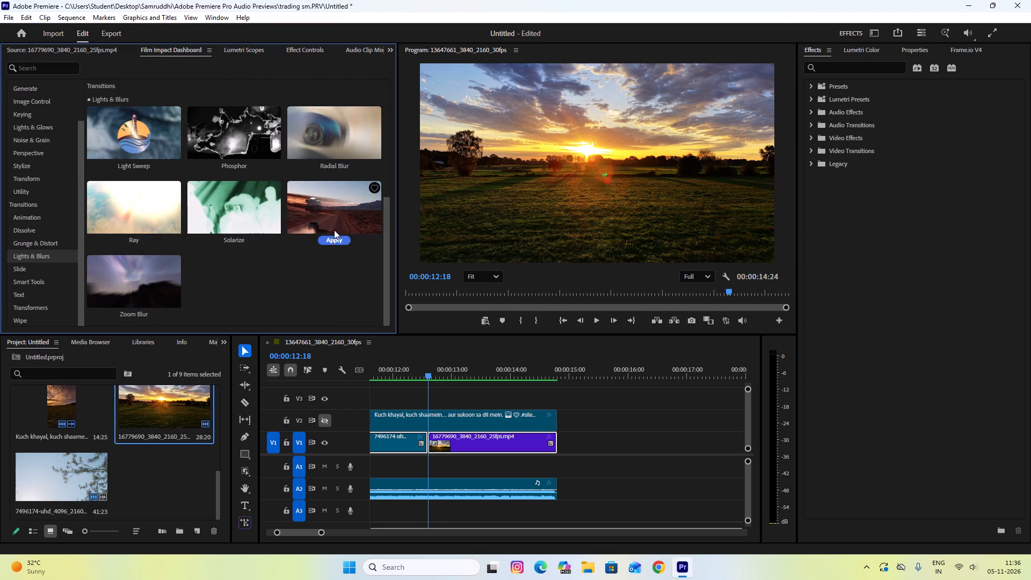
{"action": "scroll", "coordinate": [334, 229], "scroll_direction": "up", "scroll_amount": 4}
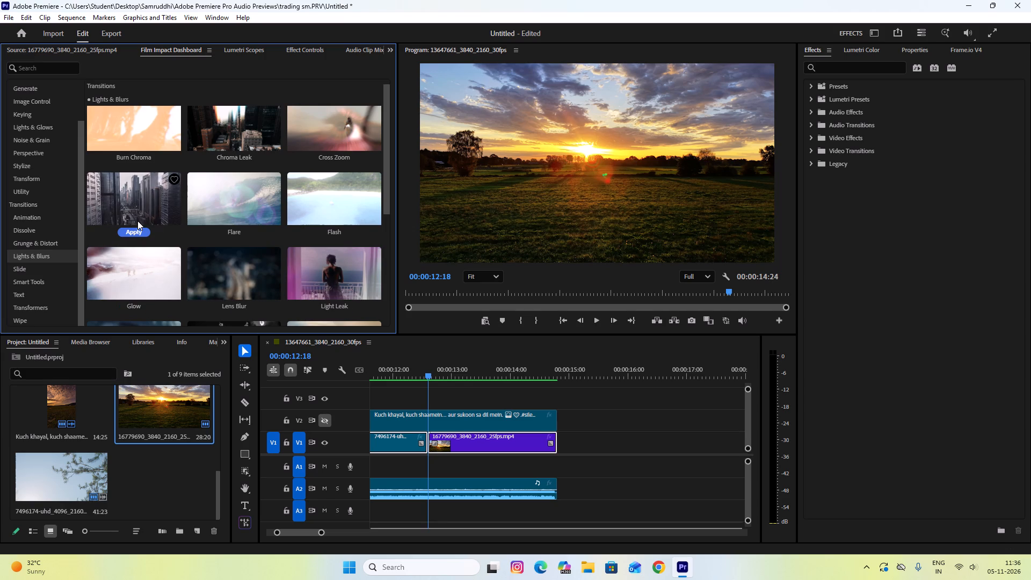
{"action": "scroll", "coordinate": [143, 212], "scroll_direction": "up", "scroll_amount": 3}
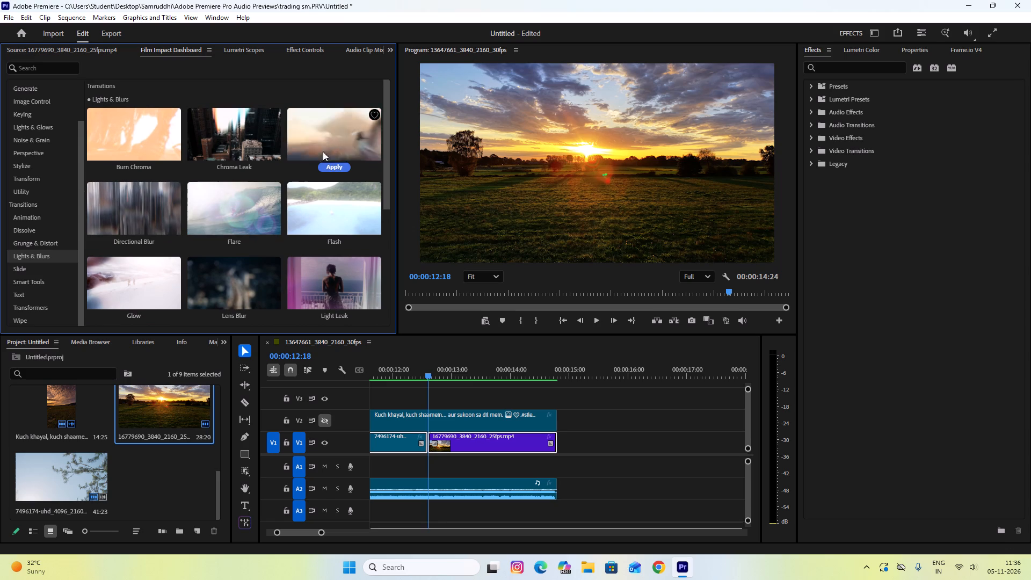
{"action": "left_click", "coordinate": [335, 166]}
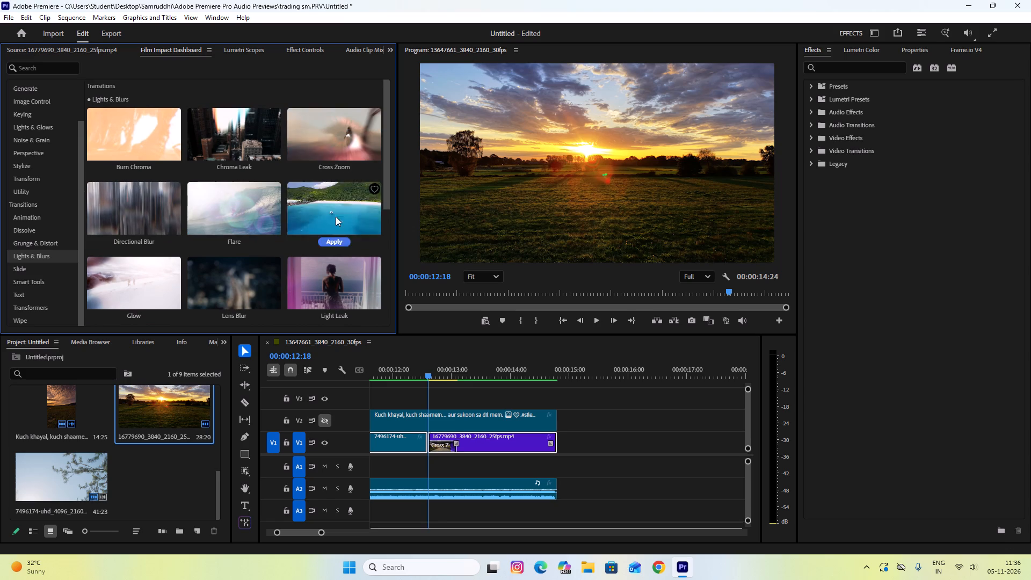
Lengthen the Cross Zoom transition to 00:00:01:02 and shift it earlier to straddle the cut with Custom Start alignment.
{"action": "left_click_drag", "start_coordinate": [456, 444], "coordinate": [481, 439]}
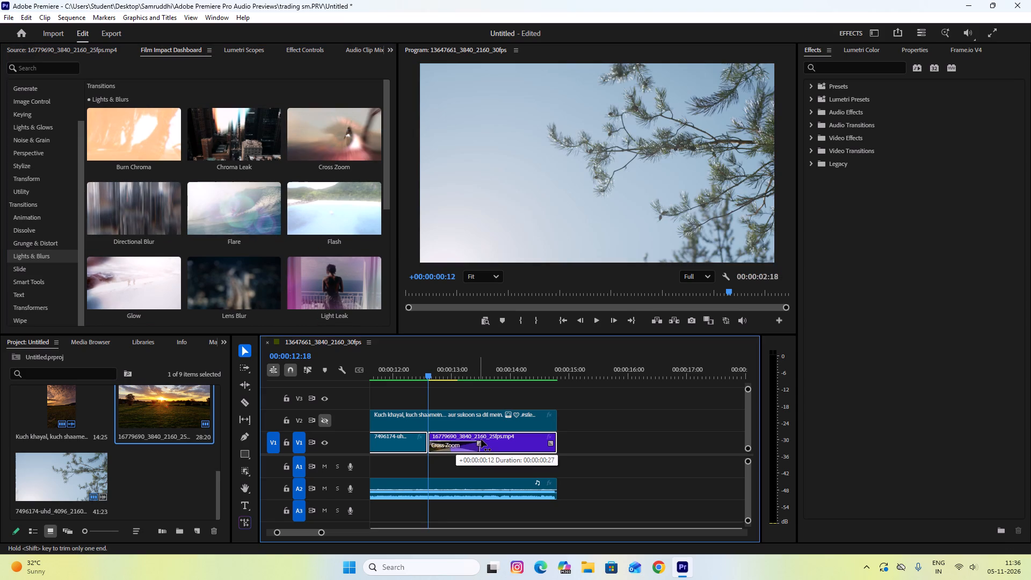
{"action": "left_click_drag", "start_coordinate": [481, 439], "coordinate": [489, 438]}
{"action": "left_click", "coordinate": [460, 447]}
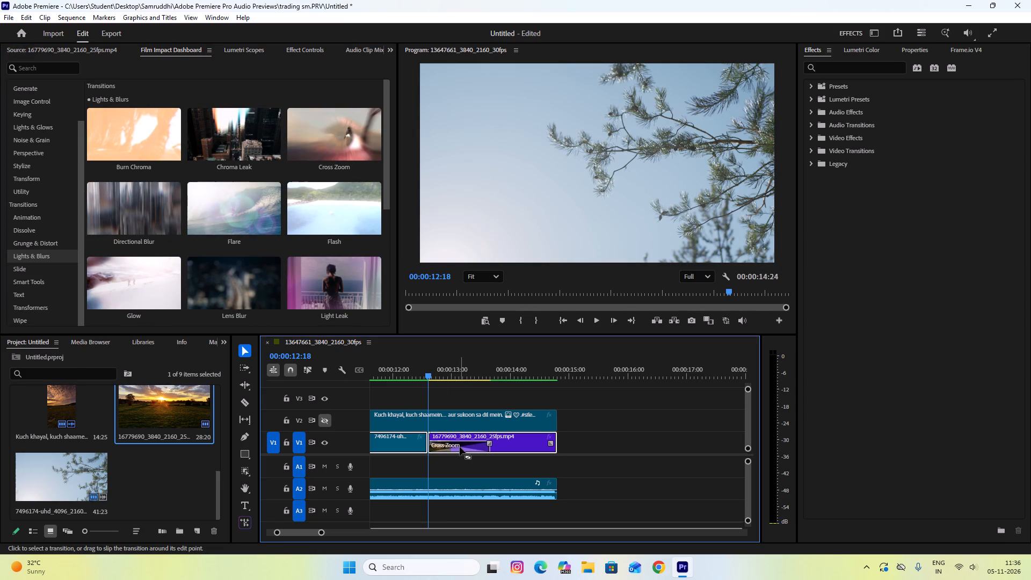
{"action": "left_click", "coordinate": [307, 51]}
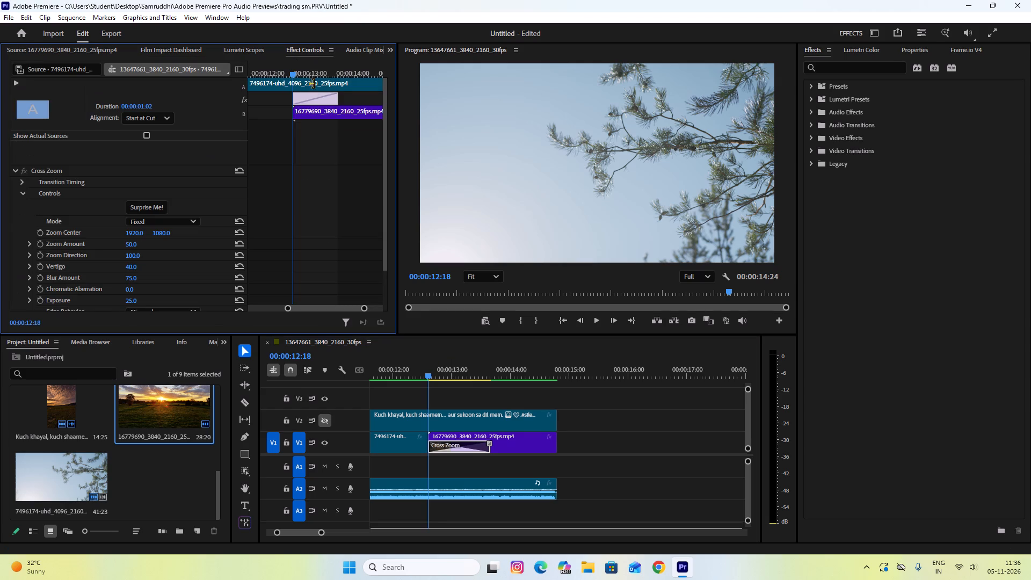
{"action": "left_click_drag", "start_coordinate": [317, 100], "coordinate": [293, 102]}
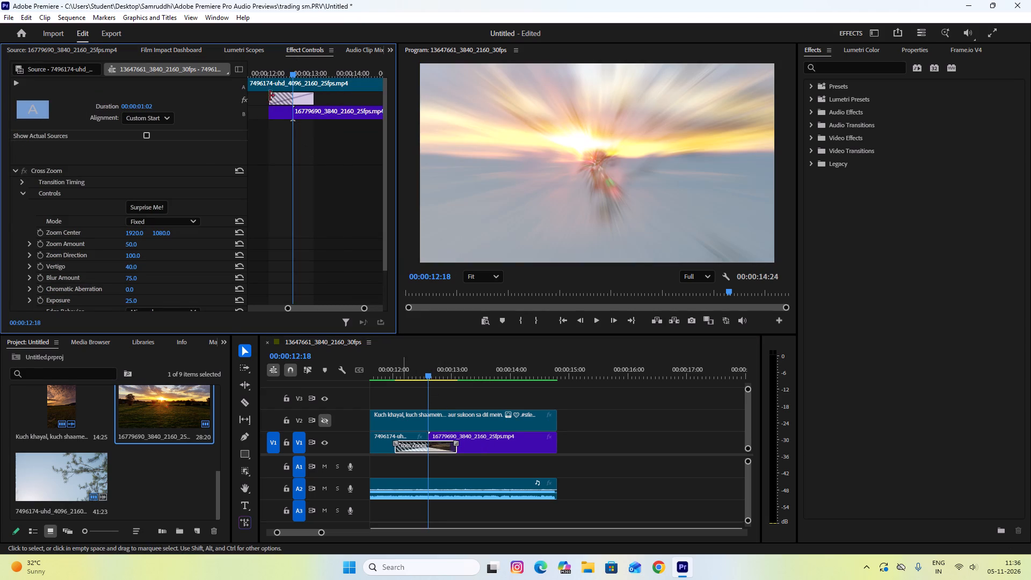
Render the sequence from In to Out.
{"action": "left_click", "coordinate": [67, 15]}
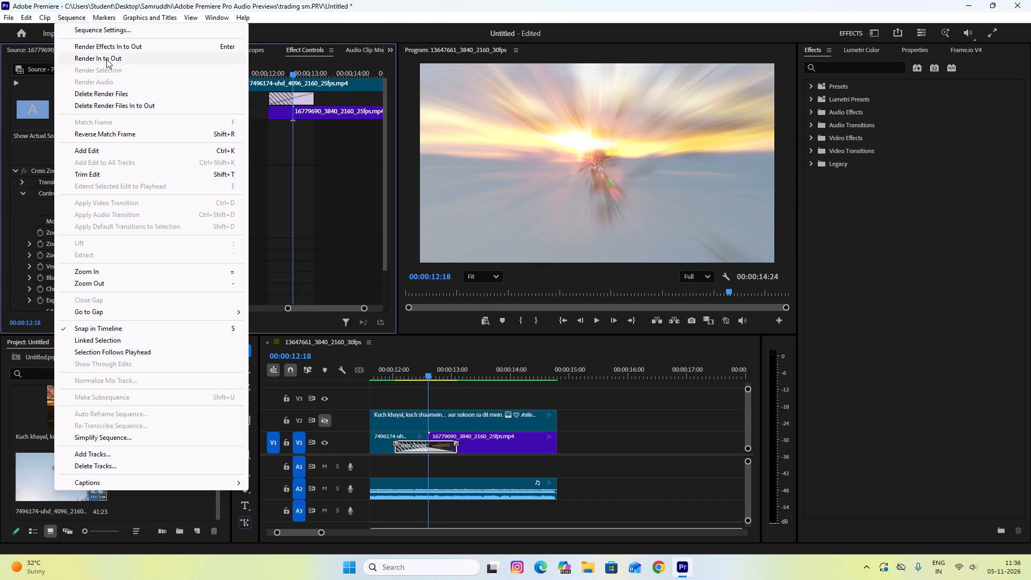
{"action": "left_click", "coordinate": [107, 59]}
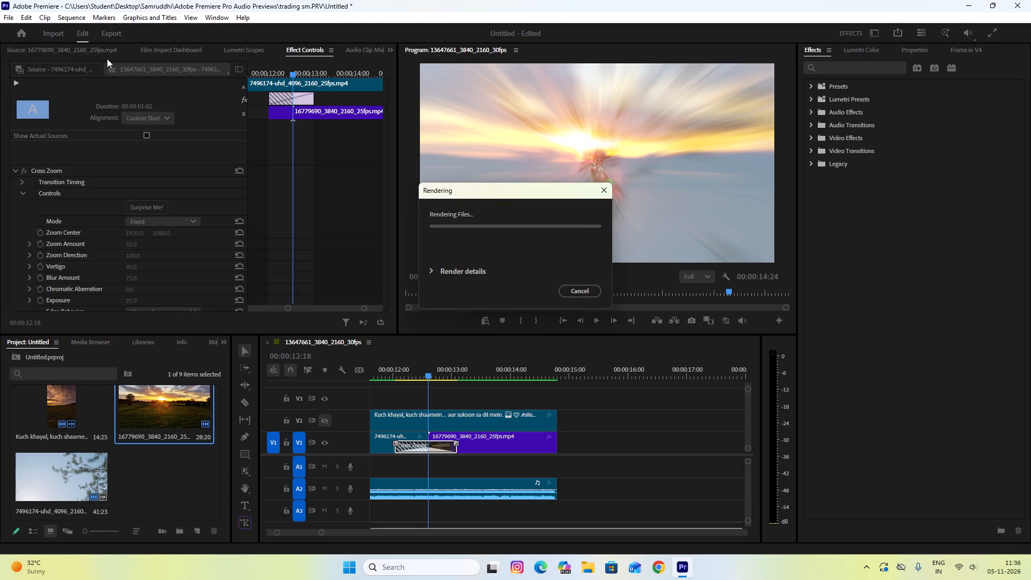
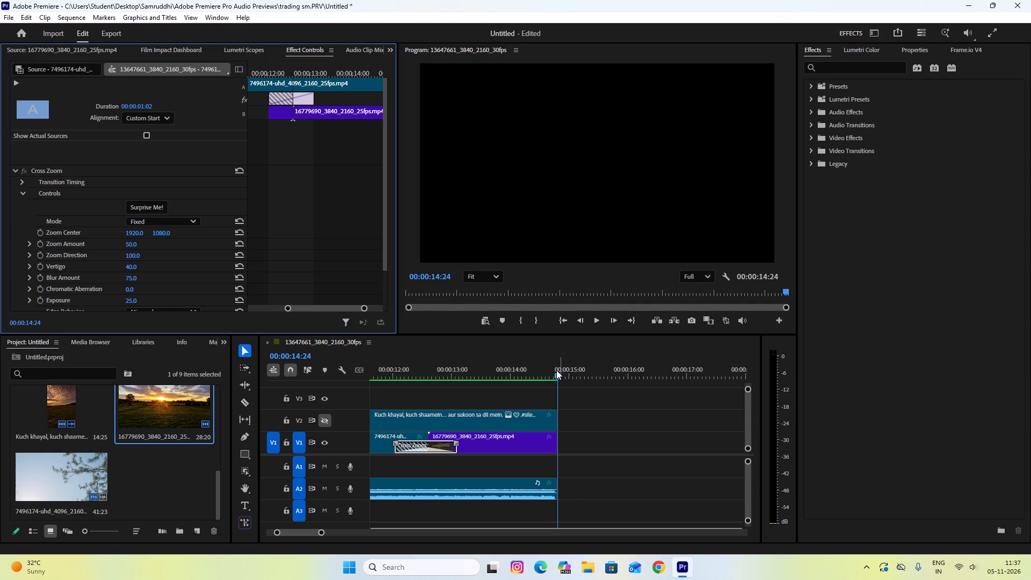
Add an empty text graphic on V3, move it to 00:00:00:00, and trim its end to the first V1 cut.
{"action": "left_click_drag", "start_coordinate": [554, 371], "coordinate": [259, 361]}
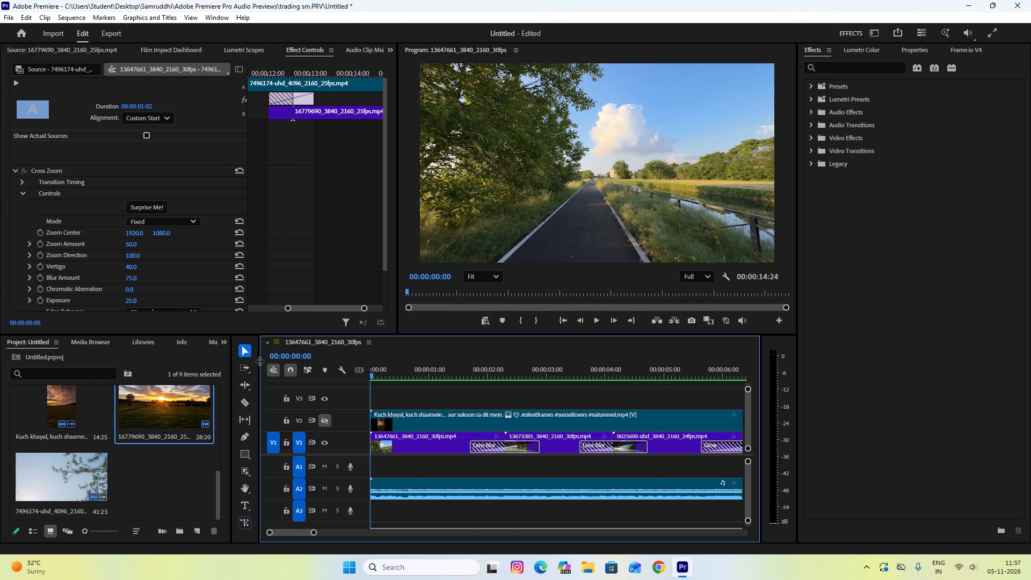
{"action": "key", "text": "space"}
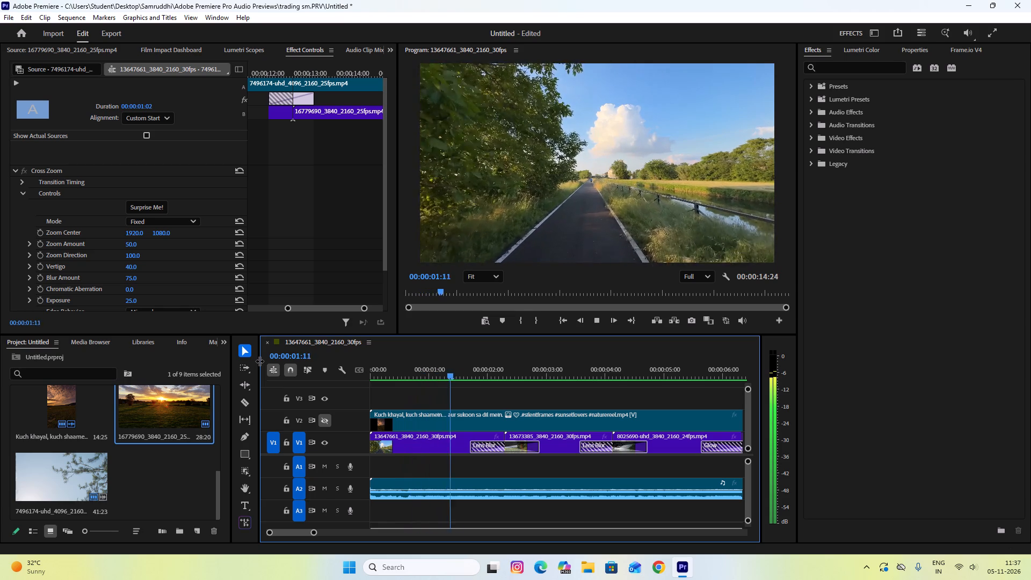
{"action": "key", "text": "space"}
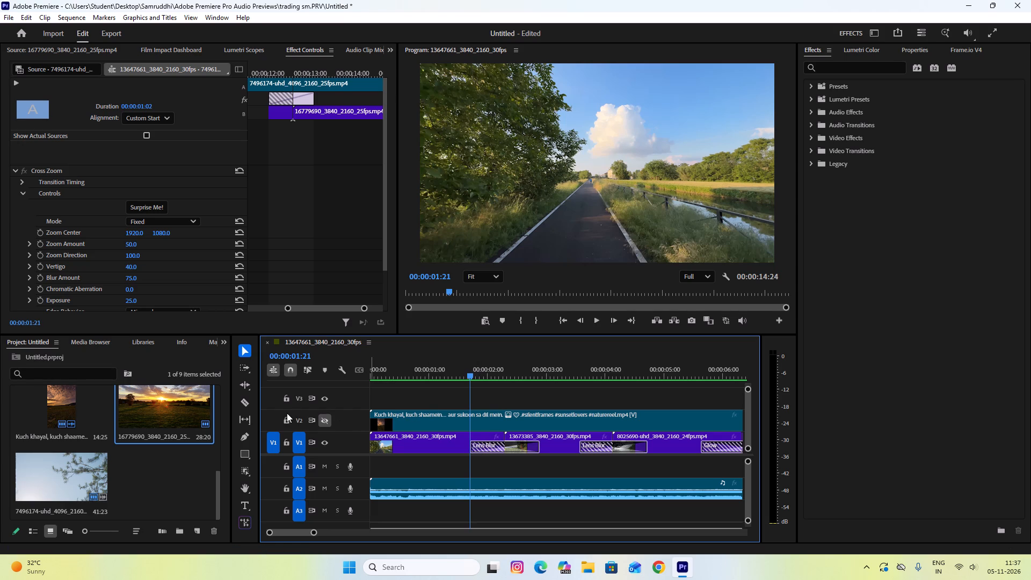
{"action": "left_click", "coordinate": [241, 499]}
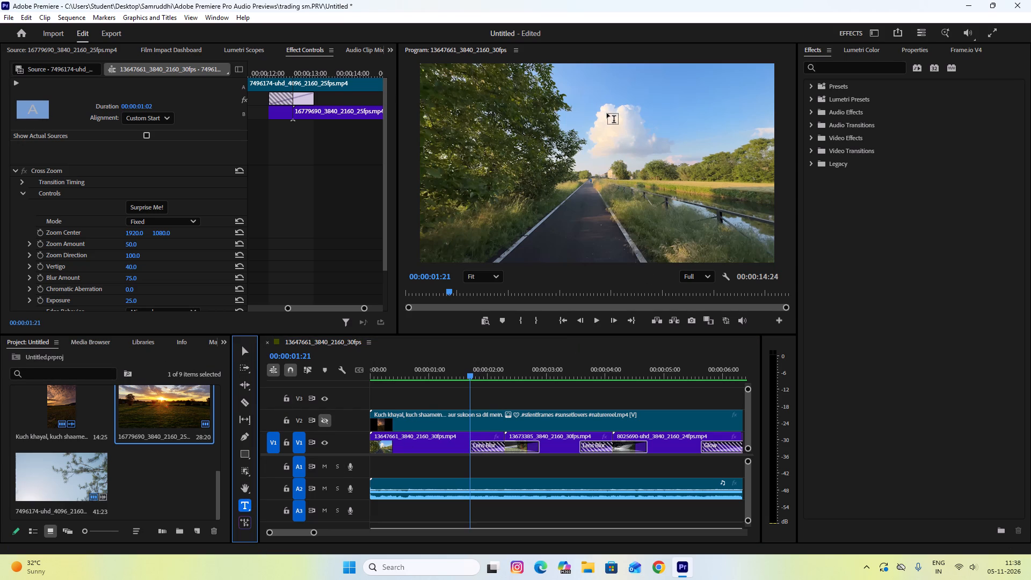
{"action": "left_click", "coordinate": [611, 114]}
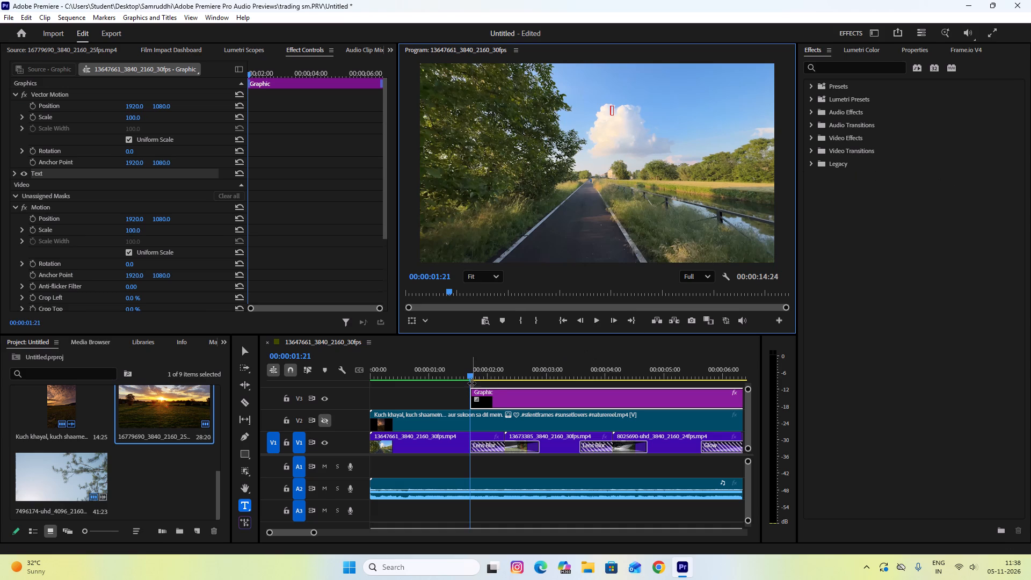
{"action": "left_click_drag", "start_coordinate": [458, 379], "coordinate": [287, 432]}
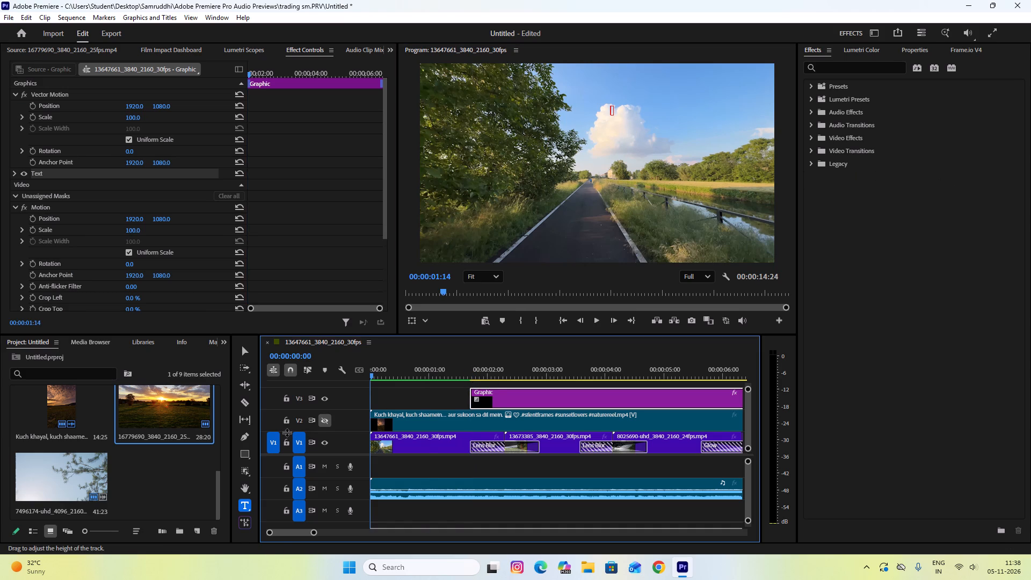
{"action": "left_click_drag", "start_coordinate": [608, 399], "coordinate": [496, 402]}
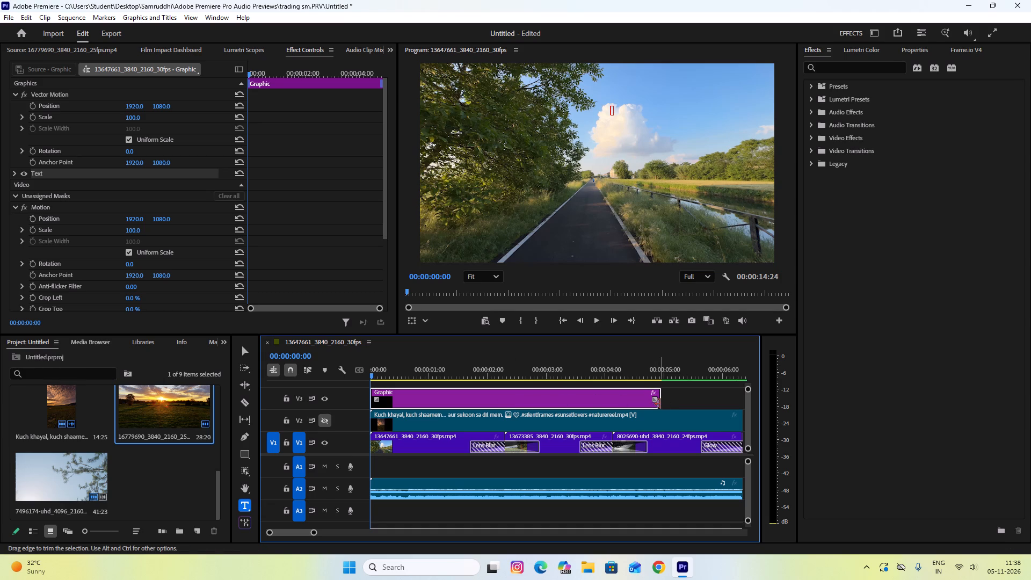
{"action": "left_click_drag", "start_coordinate": [657, 404], "coordinate": [500, 400]}
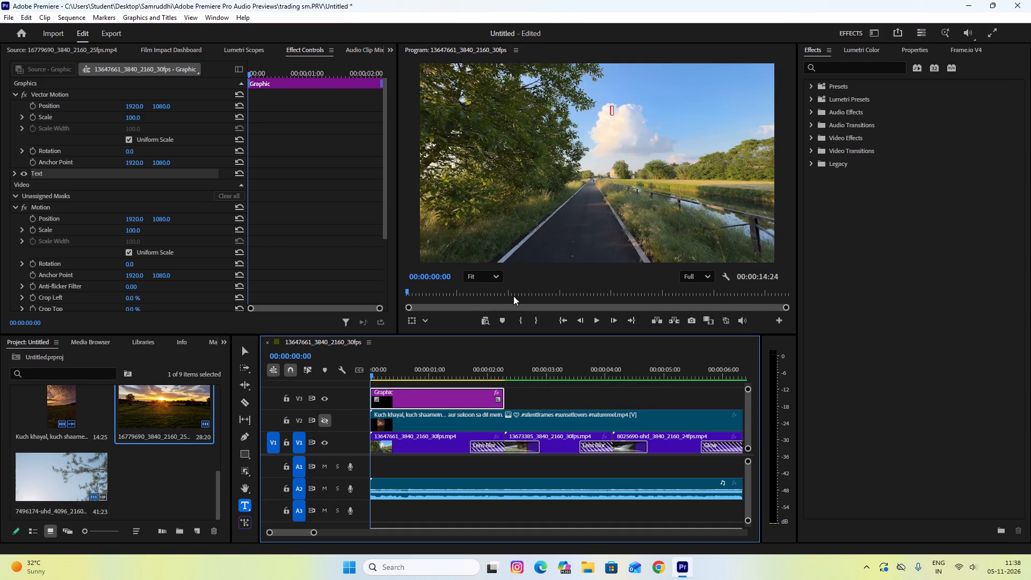
Play the opening with the V2 reference reel visible, and hide V2 again after viewing it.
{"action": "left_click", "coordinate": [414, 400]}
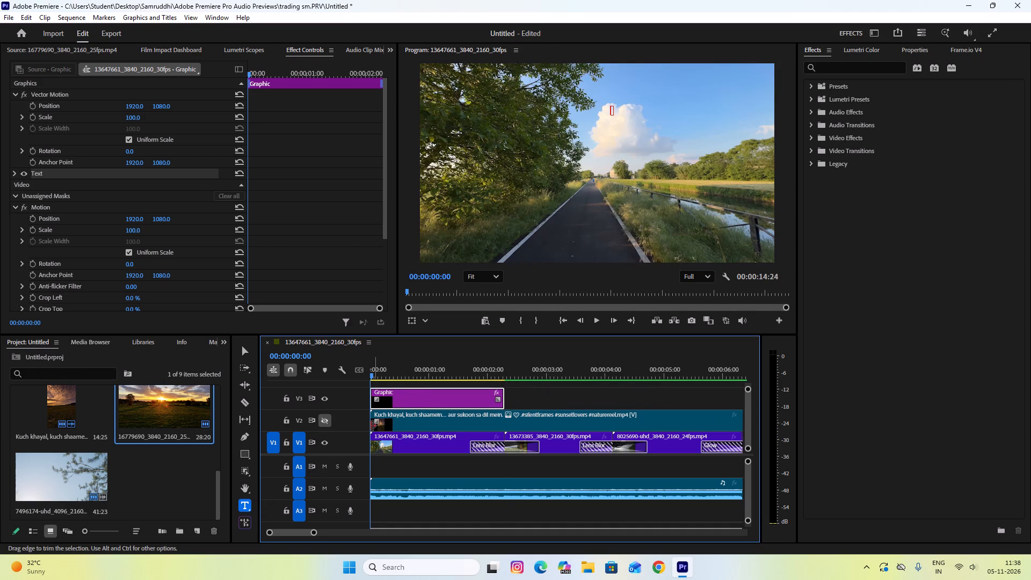
{"action": "left_click", "coordinate": [325, 417]}
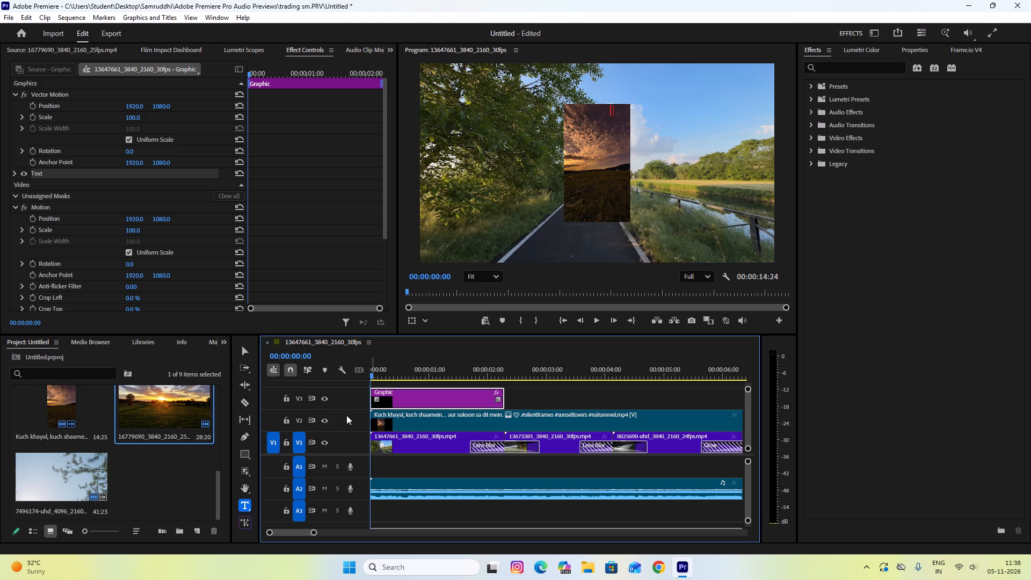
{"action": "key", "text": "space"}
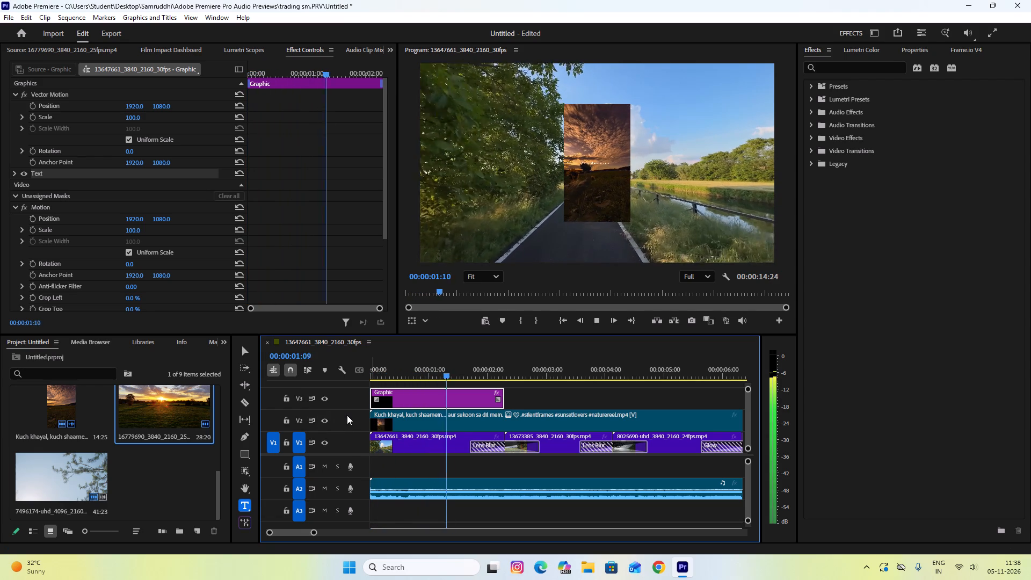
{"action": "key", "text": "space"}
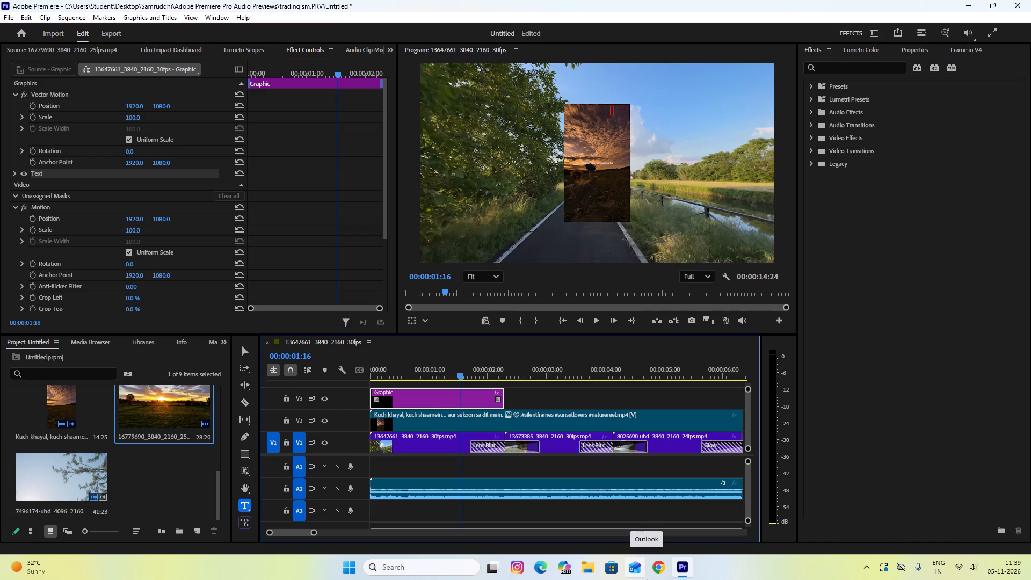
{"action": "key", "text": "a"}
{"action": "key", "text": "a"}
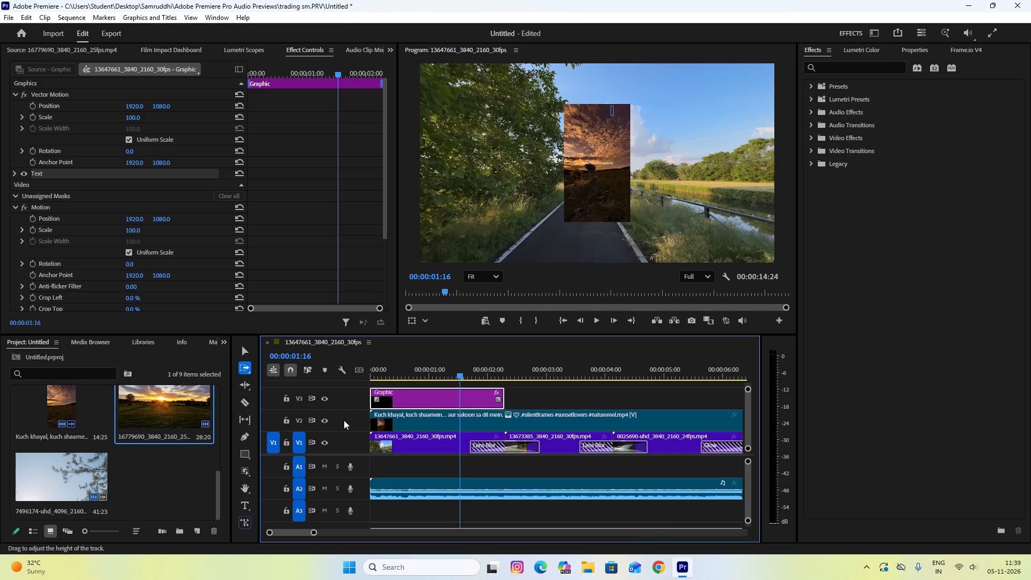
{"action": "left_click", "coordinate": [324, 418]}
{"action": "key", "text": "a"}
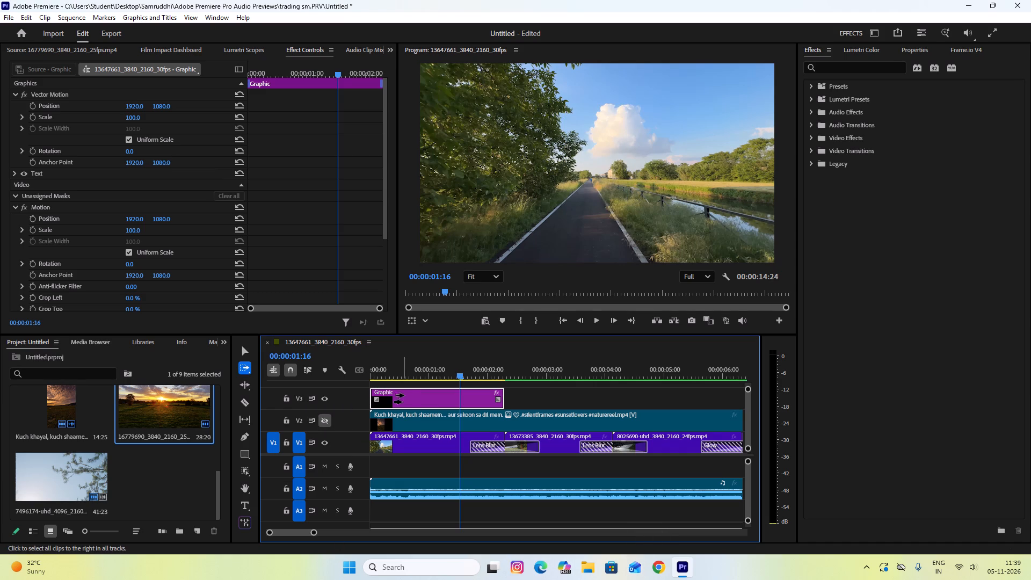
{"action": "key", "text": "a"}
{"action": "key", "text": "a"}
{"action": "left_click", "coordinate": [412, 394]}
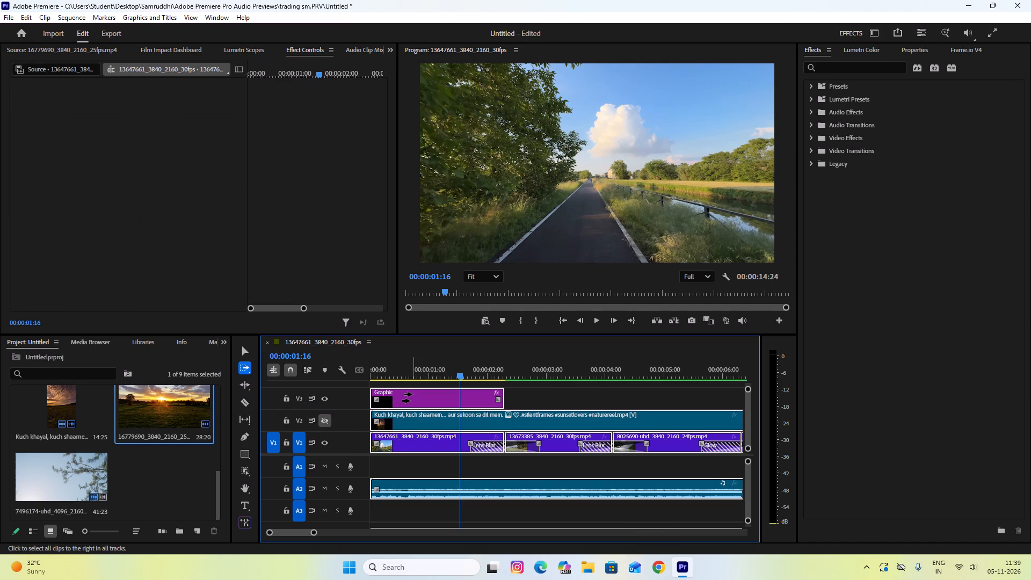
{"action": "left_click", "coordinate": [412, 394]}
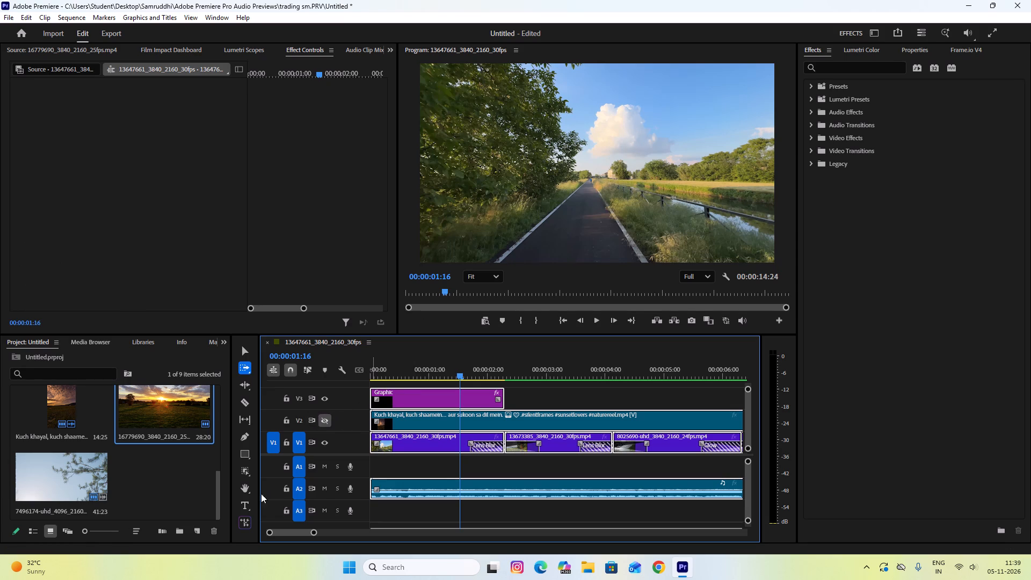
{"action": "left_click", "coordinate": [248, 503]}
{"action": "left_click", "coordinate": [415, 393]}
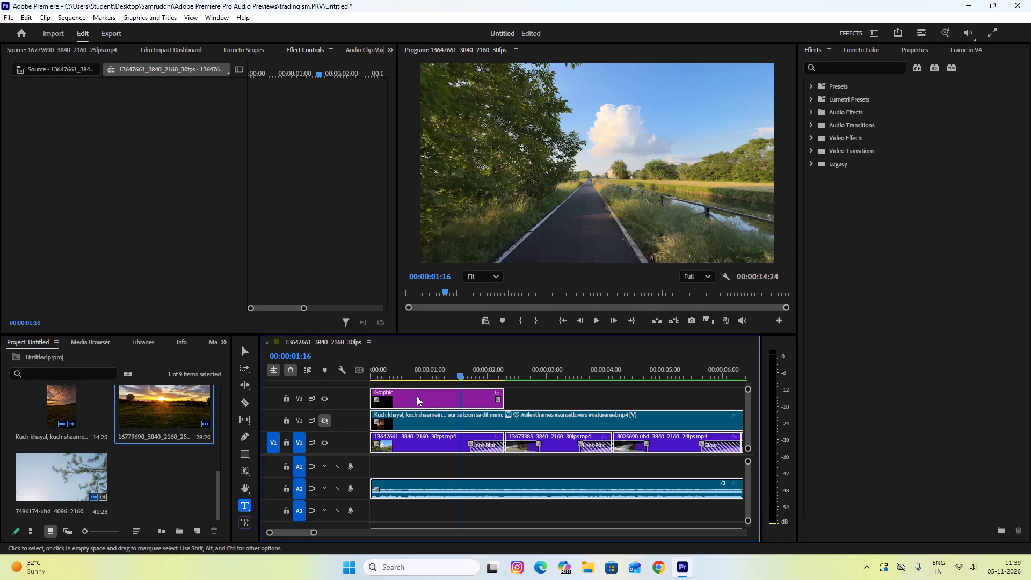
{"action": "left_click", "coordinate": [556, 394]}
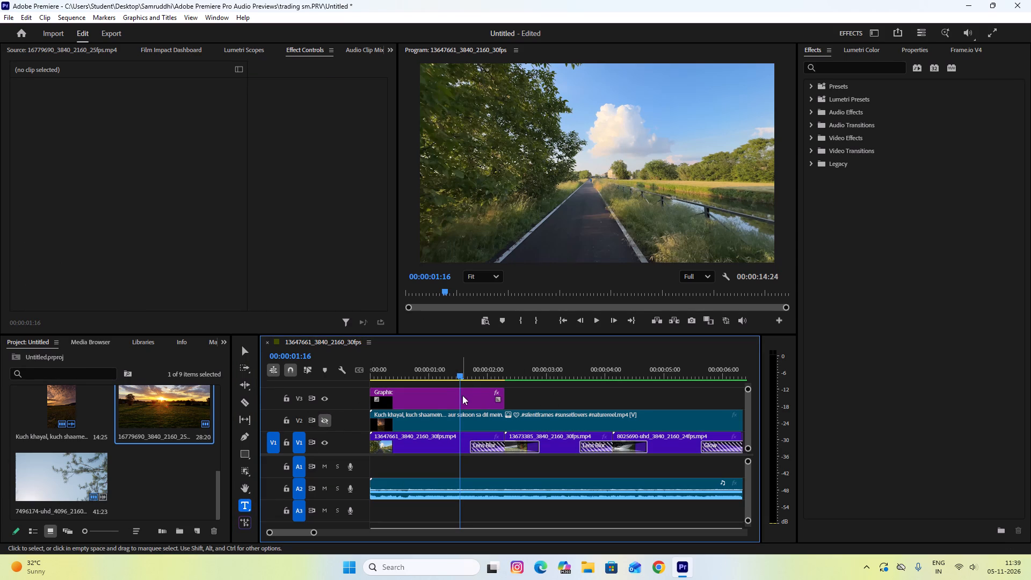
Replay the opening seconds from 00:00:00:00 with V2 hidden to hear the audio, and return the playhead to the start.
{"action": "left_click_drag", "start_coordinate": [454, 373], "coordinate": [342, 374]}
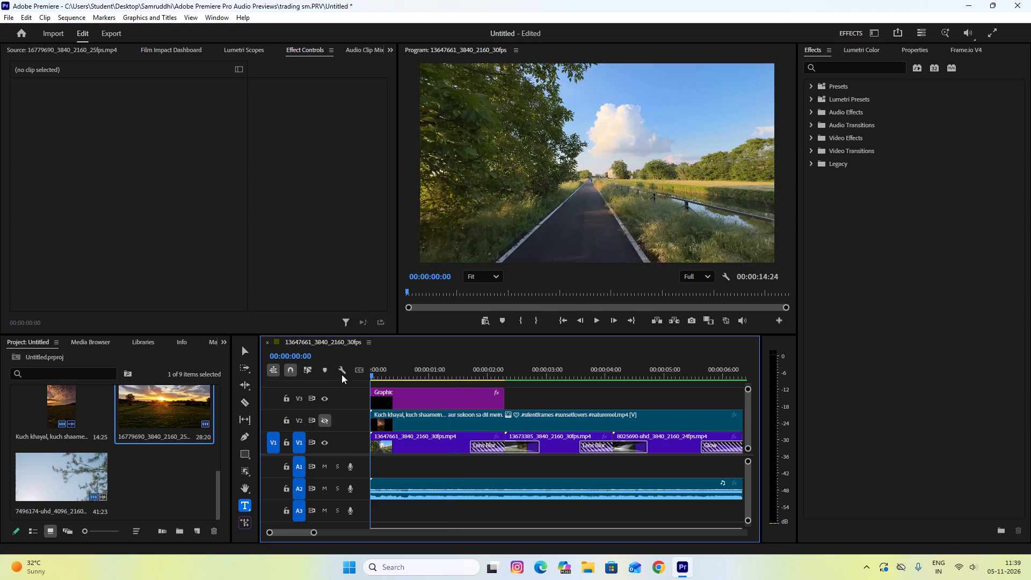
{"action": "left_click_drag", "start_coordinate": [342, 374], "coordinate": [326, 374]}
{"action": "type", "text": "a"}
{"action": "key", "text": "space"}
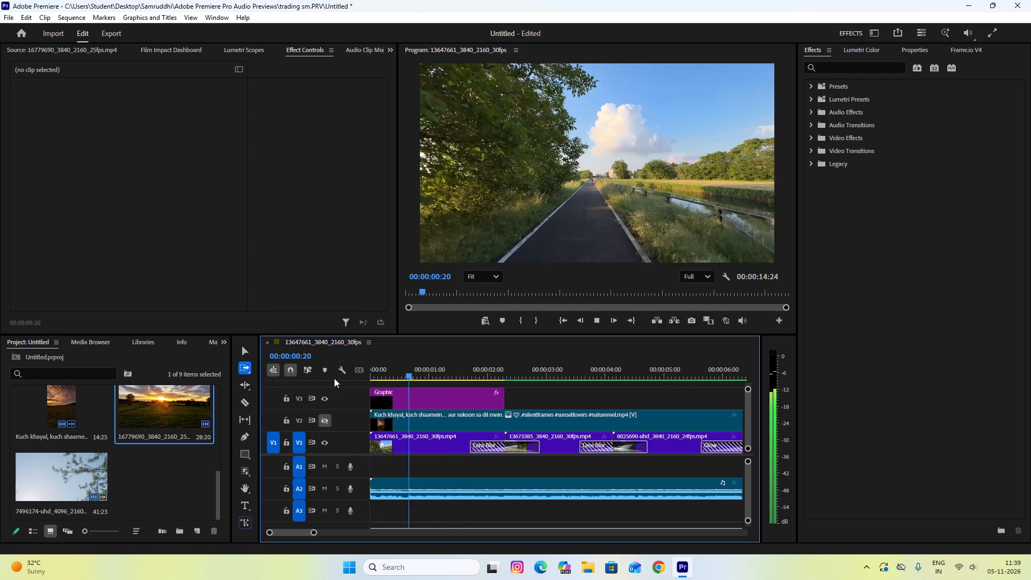
{"action": "key", "text": "space"}
{"action": "key", "text": "space"}
{"action": "key", "text": "space"}
{"action": "key", "text": "space"}
{"action": "key", "text": "space"}
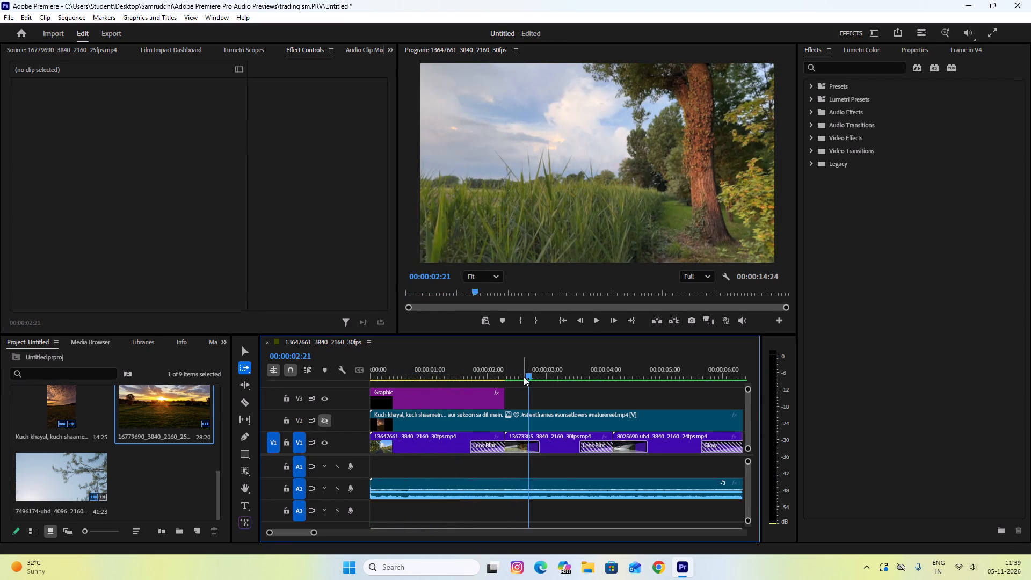
{"action": "left_click_drag", "start_coordinate": [522, 376], "coordinate": [320, 380]}
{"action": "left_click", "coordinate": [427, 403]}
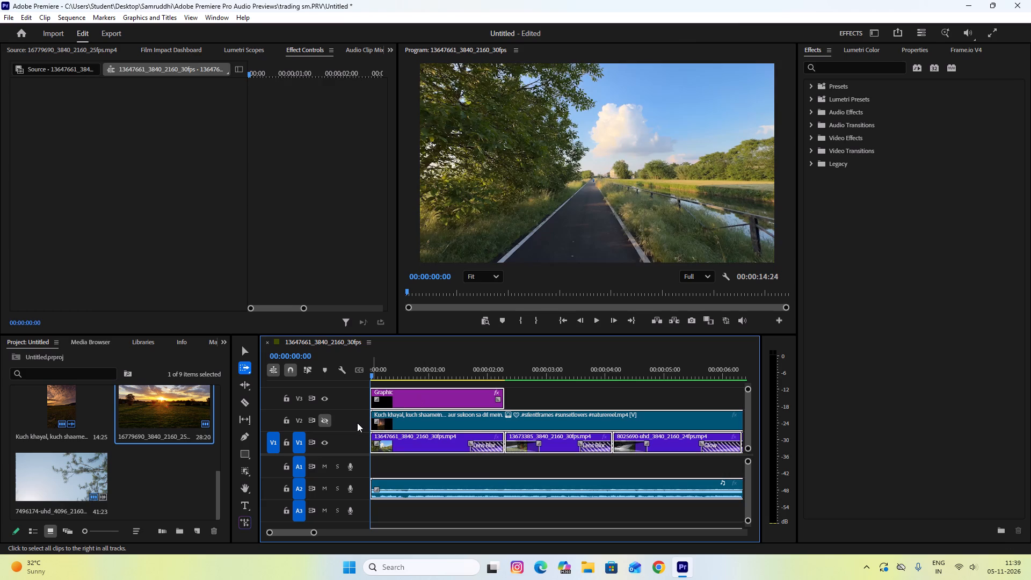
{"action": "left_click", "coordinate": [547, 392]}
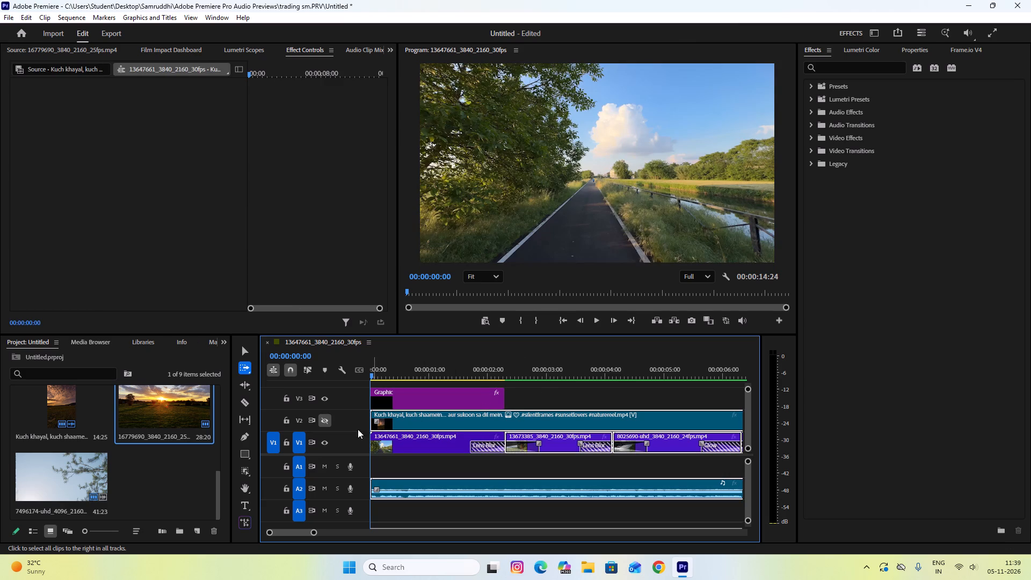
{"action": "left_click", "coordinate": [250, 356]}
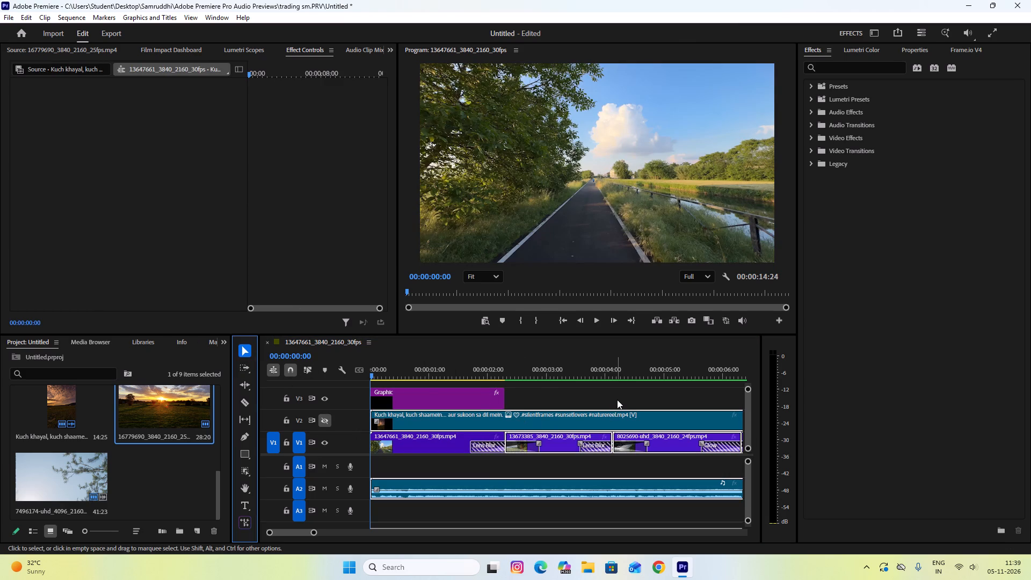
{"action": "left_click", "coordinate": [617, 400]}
Add the text "Aksaar khayalon main hu" in the sky area of the frame, inside the existing V3 graphic clip.
{"action": "left_click", "coordinate": [245, 503]}
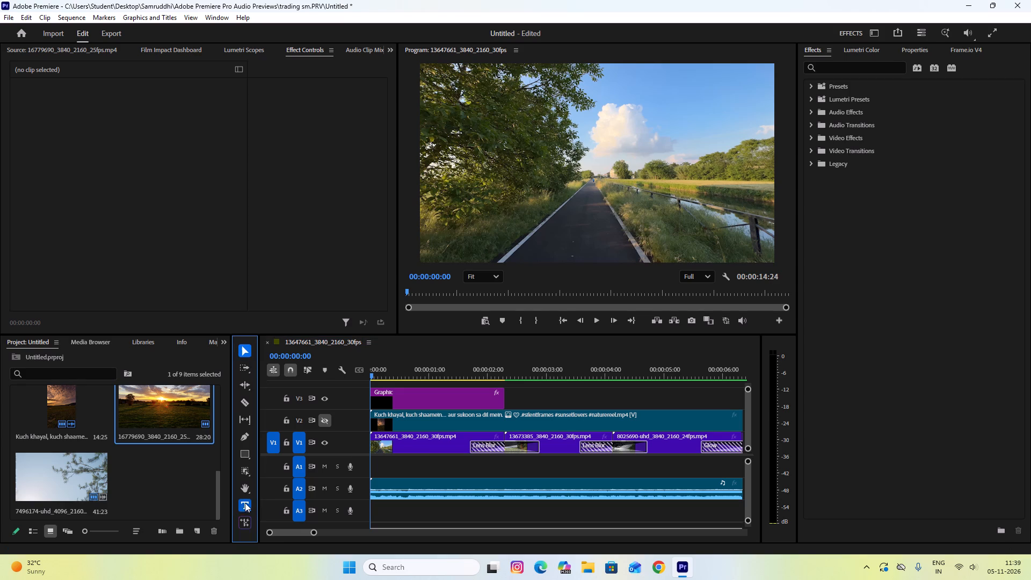
{"action": "left_click", "coordinate": [472, 399]}
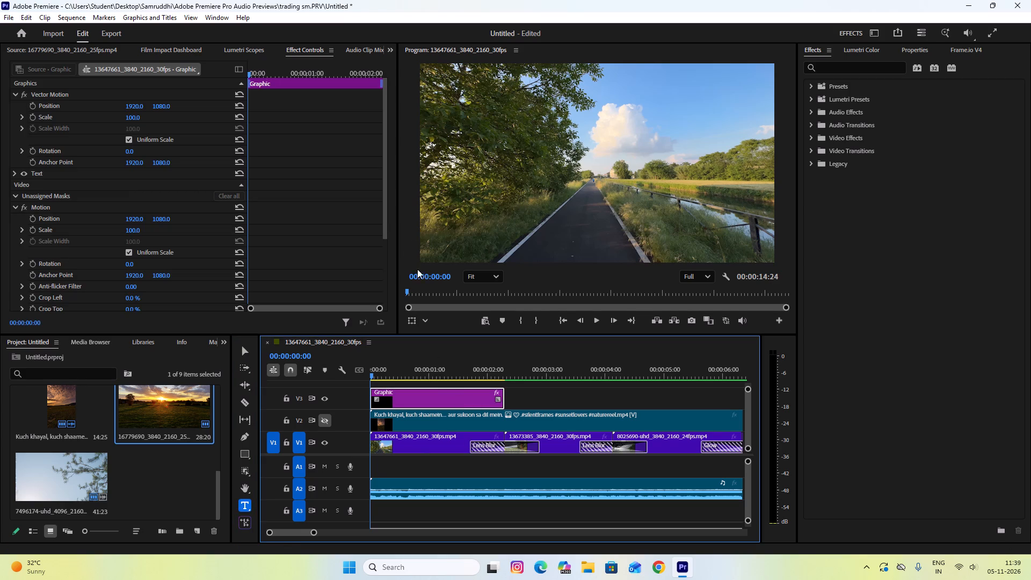
{"action": "left_click", "coordinate": [635, 107]}
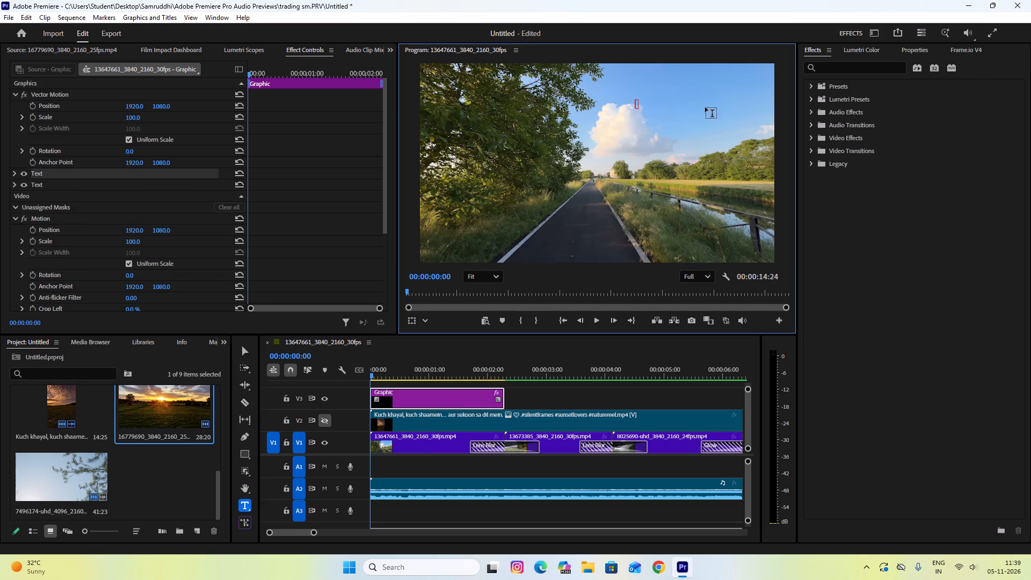
{"action": "type", "text": "aa"}
{"action": "key", "text": "BackSpace"}
{"action": "key", "text": "BackSpace"}
{"action": "key", "text": "a"}
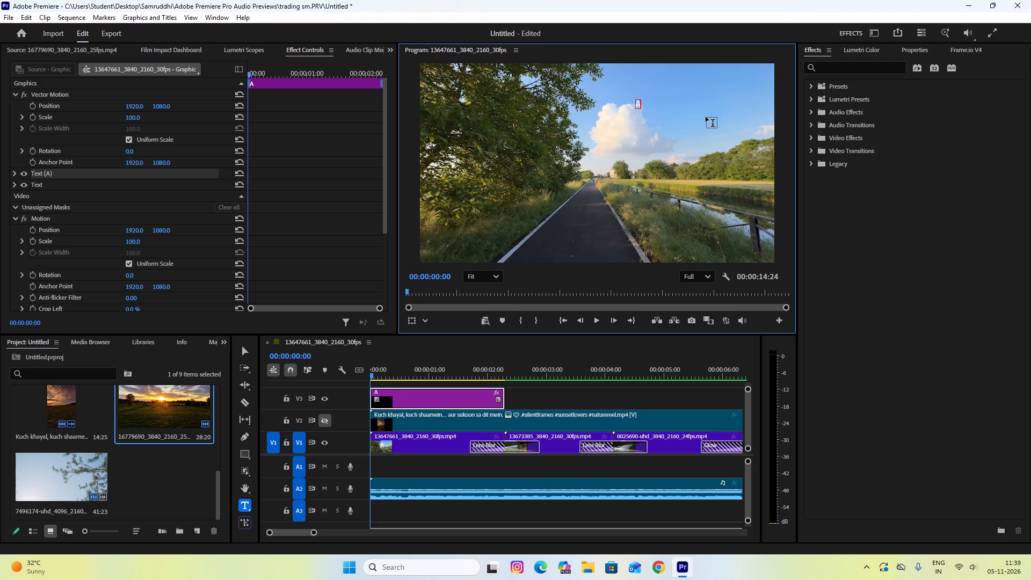
{"action": "key", "text": "a"}
{"action": "key", "text": "BackSpace"}
{"action": "key", "text": "k"}
{"action": "type", "text": "saar"}
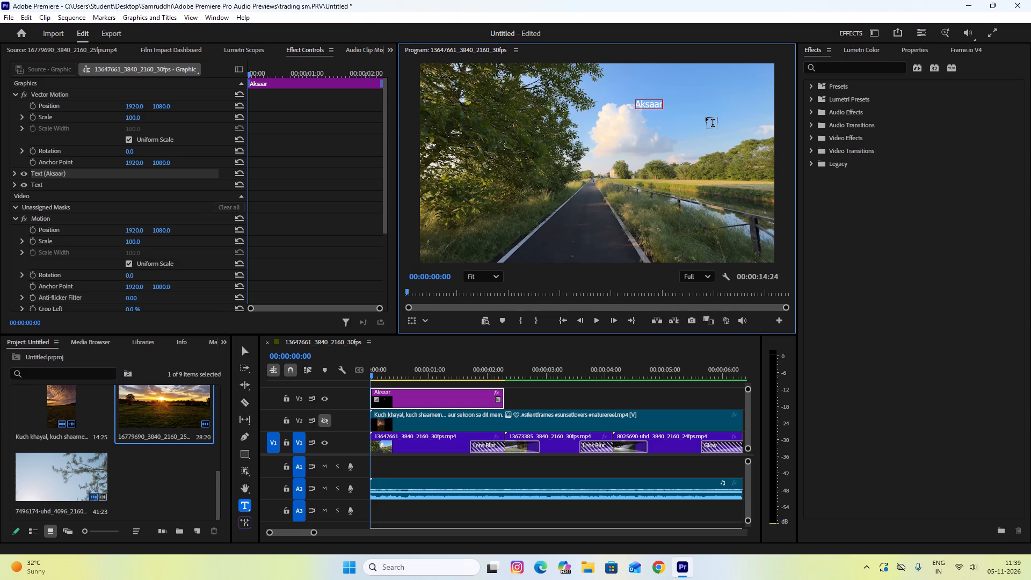
{"action": "key", "text": "space"}
{"action": "type", "text": "kh"}
{"action": "key", "text": "a"}
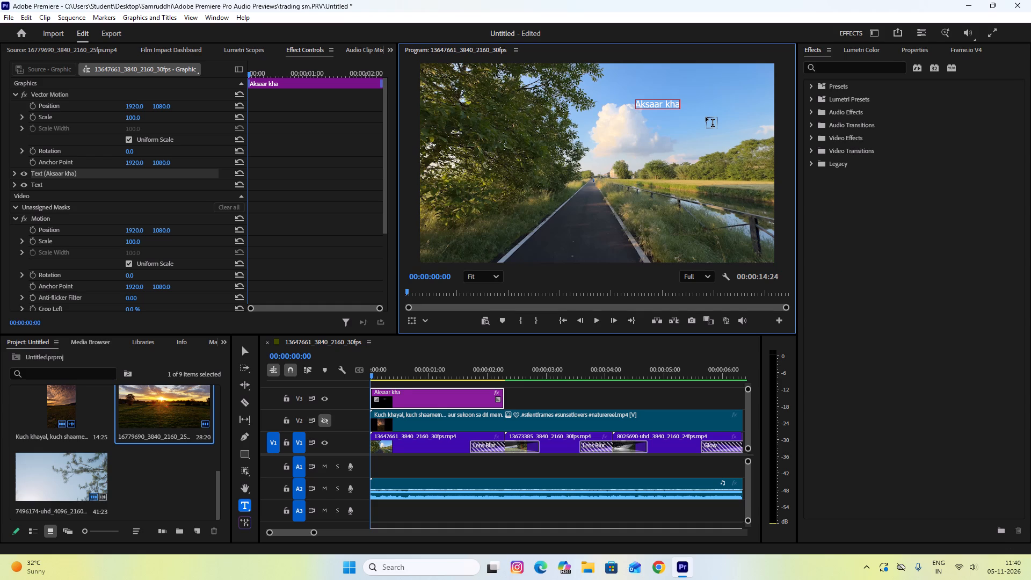
{"action": "type", "text": "ya"}
{"action": "type", "text": "ll"}
{"action": "type", "text": "on"}
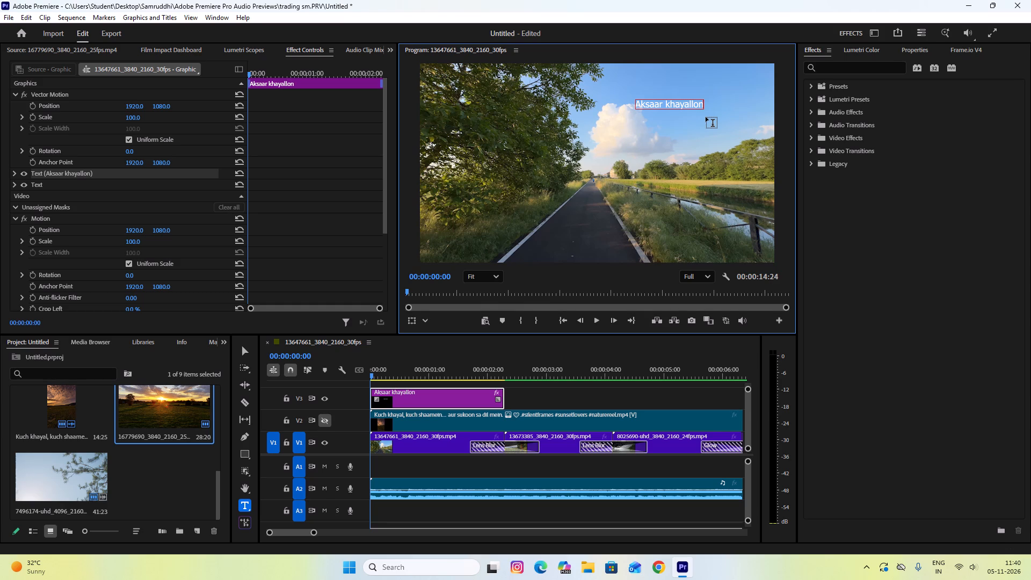
{"action": "key", "text": "BackSpace"}
{"action": "key", "text": "BackSpace"}
{"action": "key", "text": "BackSpace"}
{"action": "key", "text": "o"}
{"action": "key", "text": "n"}
{"action": "key", "text": "space"}
{"action": "type", "text": "mai"}
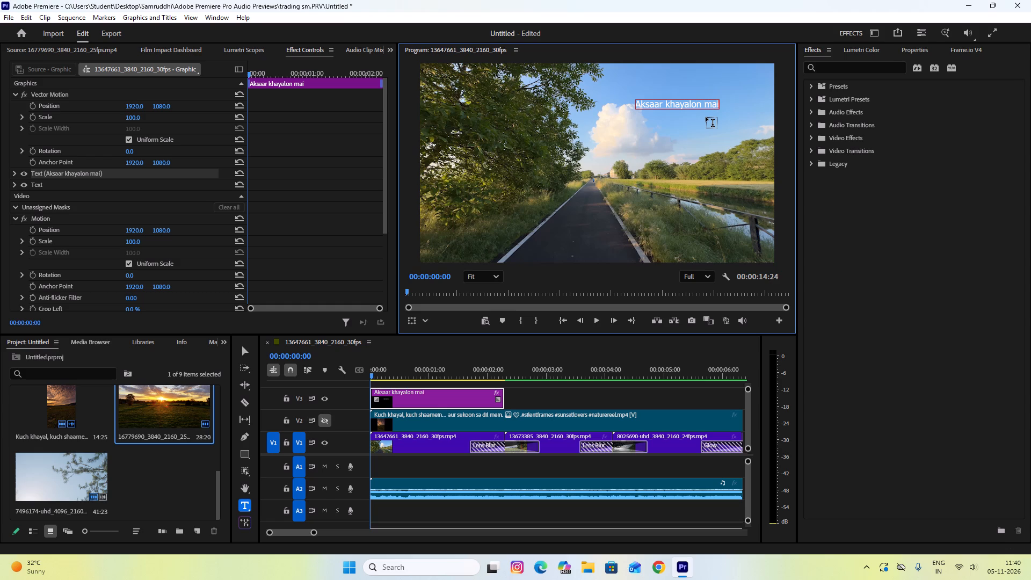
{"action": "key", "text": "n"}
{"action": "key", "text": "space"}
{"action": "type", "text": "hu"}
{"action": "left_click", "coordinate": [337, 82]}
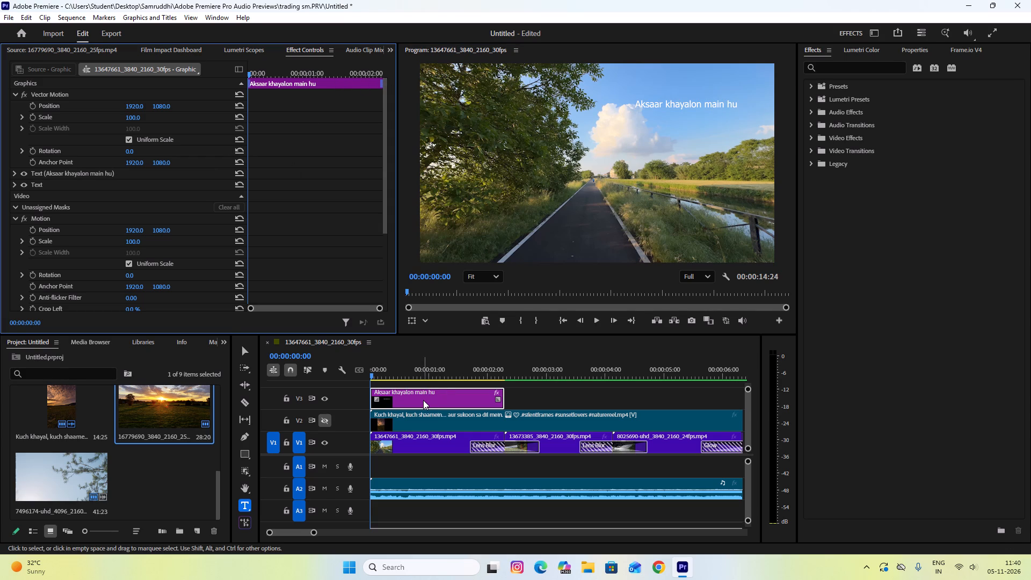
Render the sequence from In to Out.
{"action": "left_click", "coordinate": [79, 18]}
{"action": "left_click", "coordinate": [104, 60]}
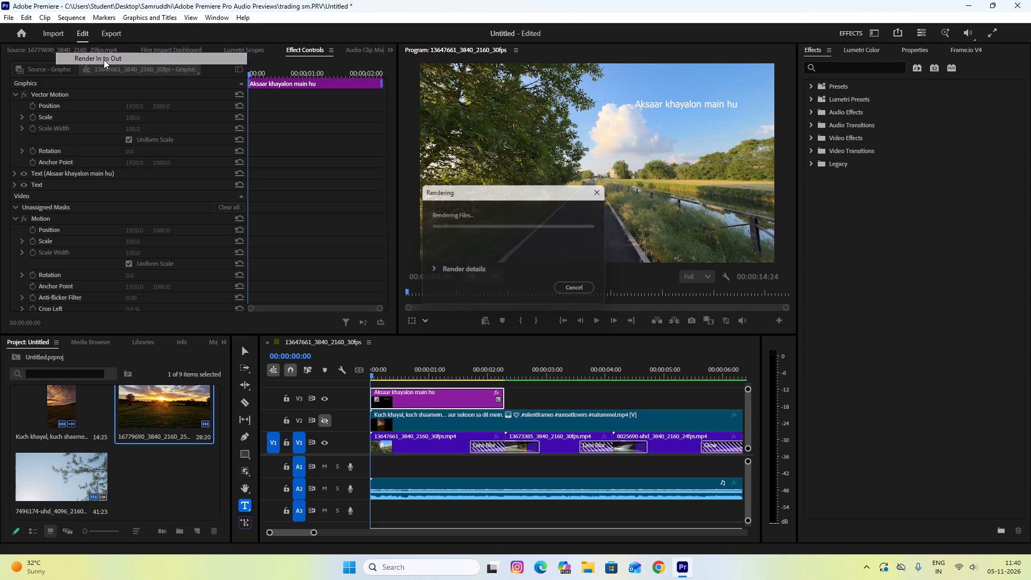
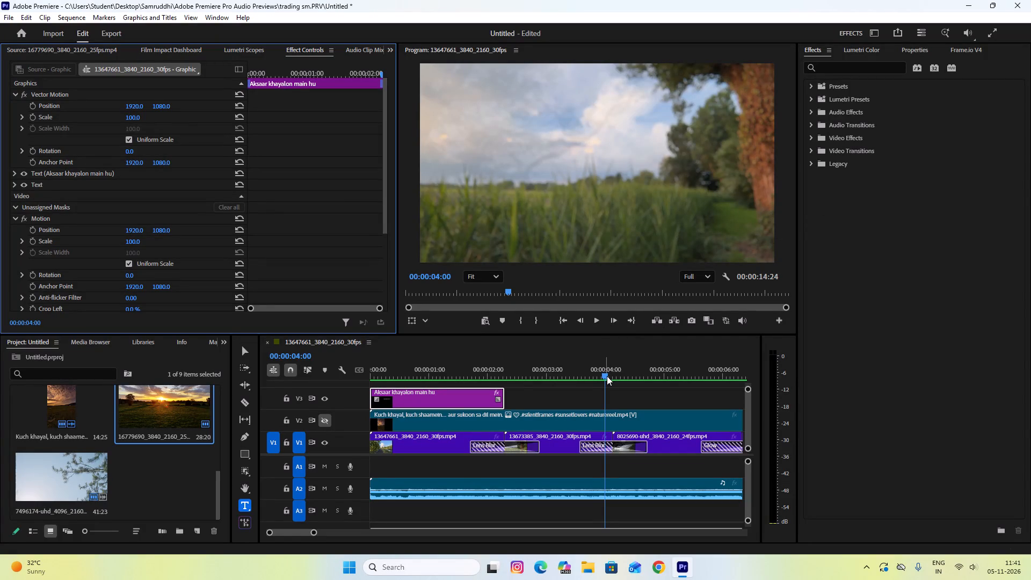
Apply the Film Impact Typewriter text transition to the "Aksaar khayalon main hu" graphic clip on V3.
{"action": "left_click_drag", "start_coordinate": [606, 376], "coordinate": [253, 372]}
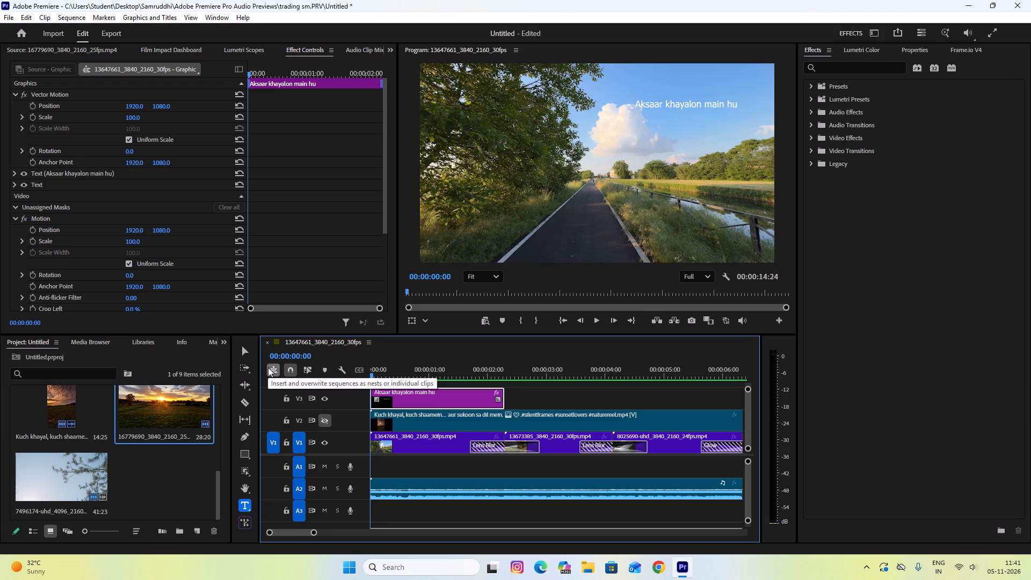
{"action": "left_click", "coordinate": [648, 100]}
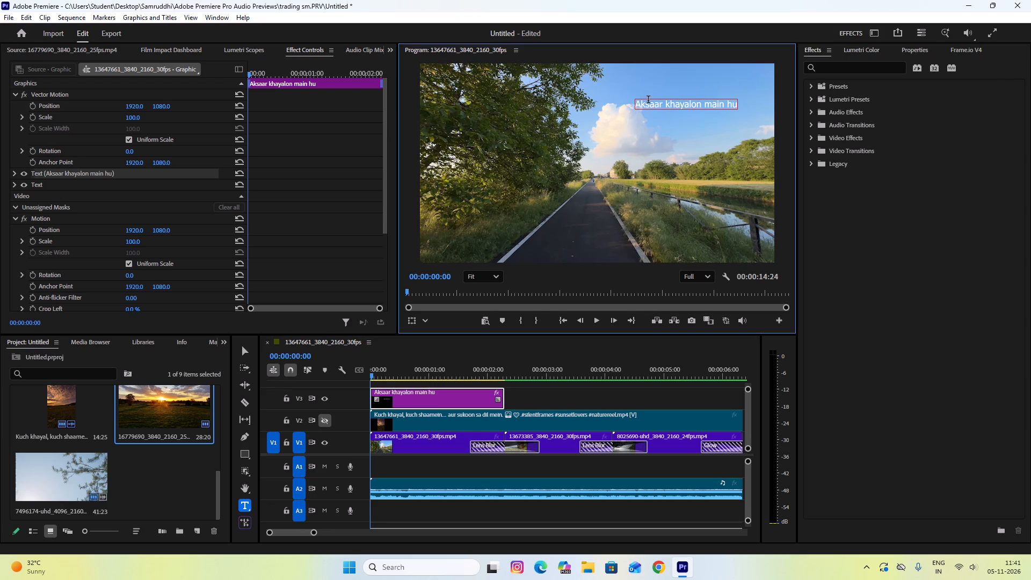
{"action": "double_click", "coordinate": [649, 102]}
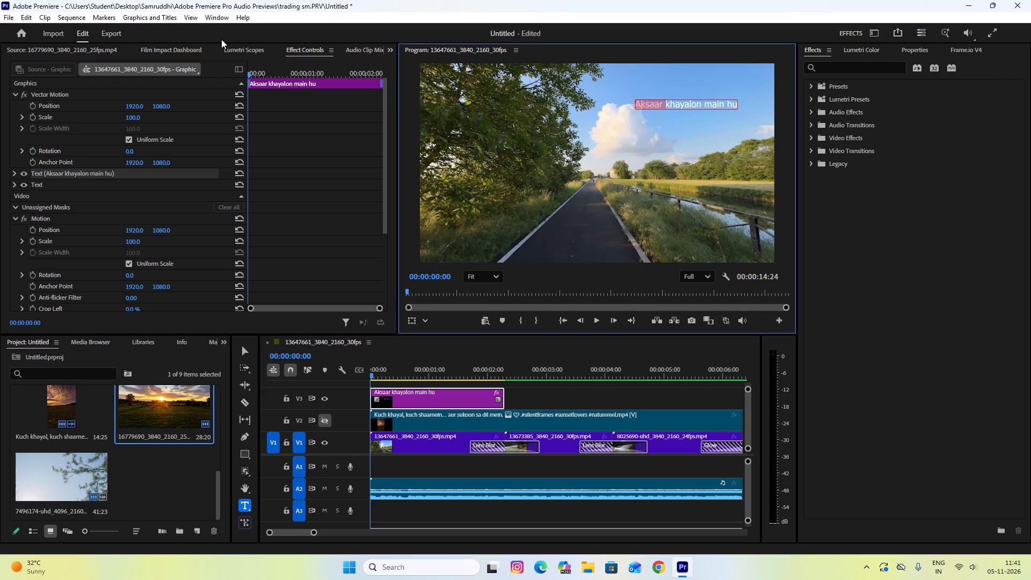
{"action": "left_click", "coordinate": [190, 50]}
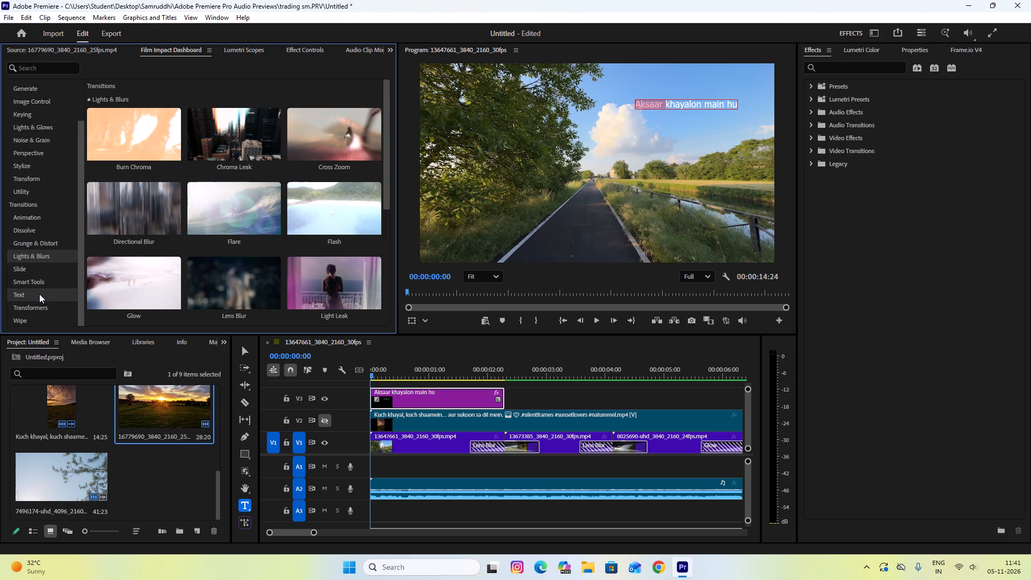
{"action": "left_click", "coordinate": [39, 294]}
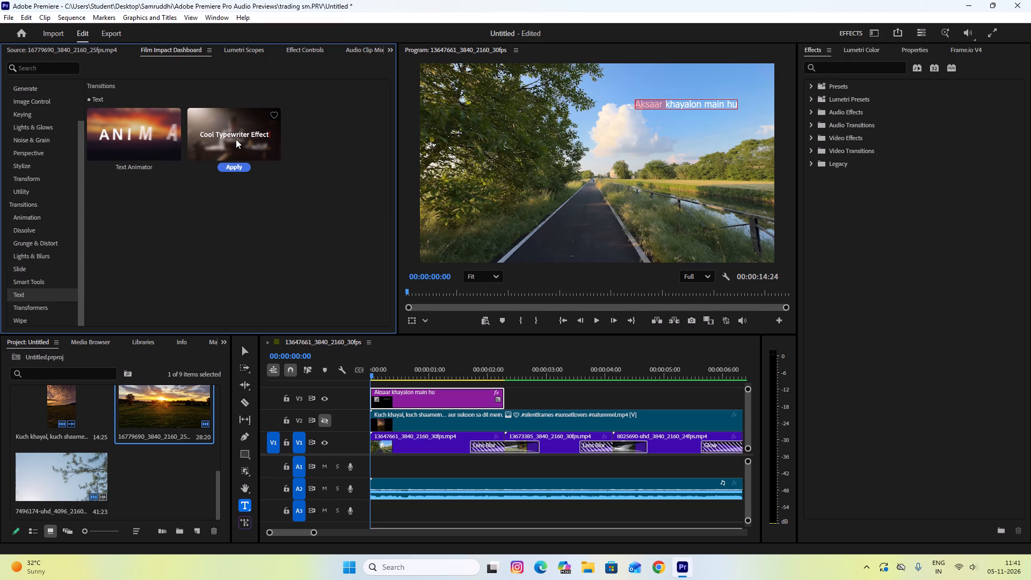
{"action": "left_click", "coordinate": [231, 169]}
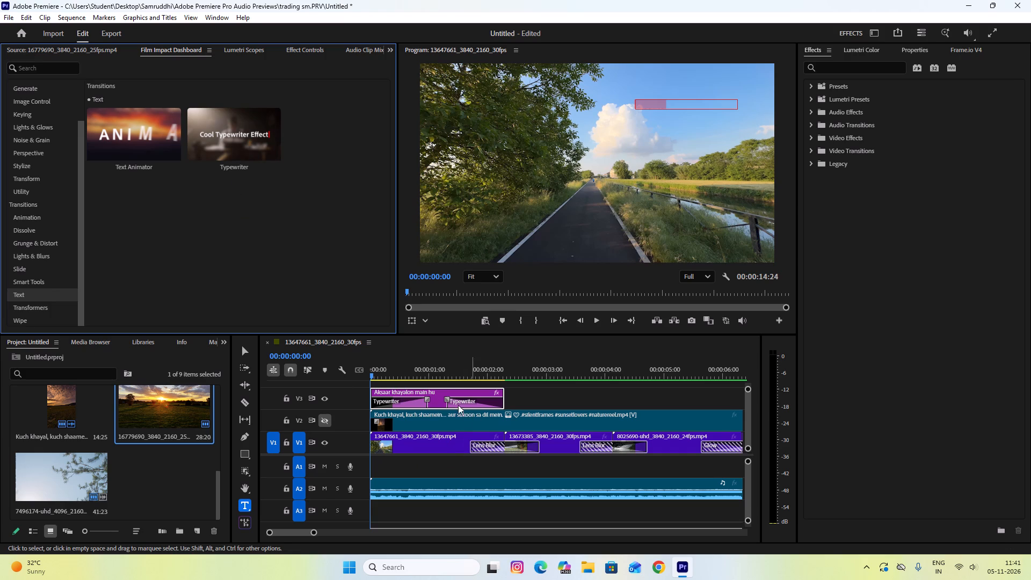
Preview the typewriter animation and delete the Typewriter transition at the end of the V3 text clip.
{"action": "key", "text": "space"}
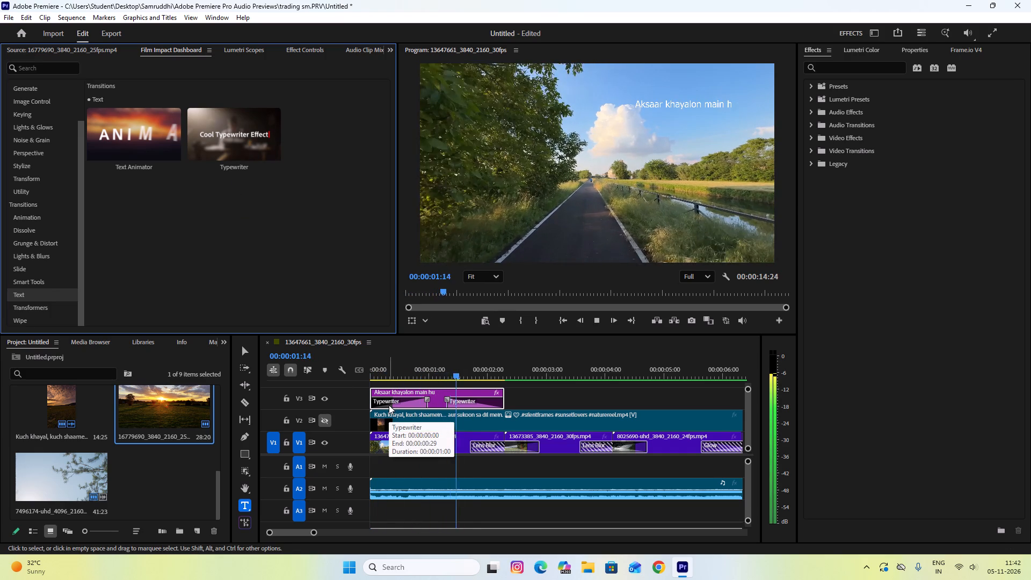
{"action": "key", "text": "space"}
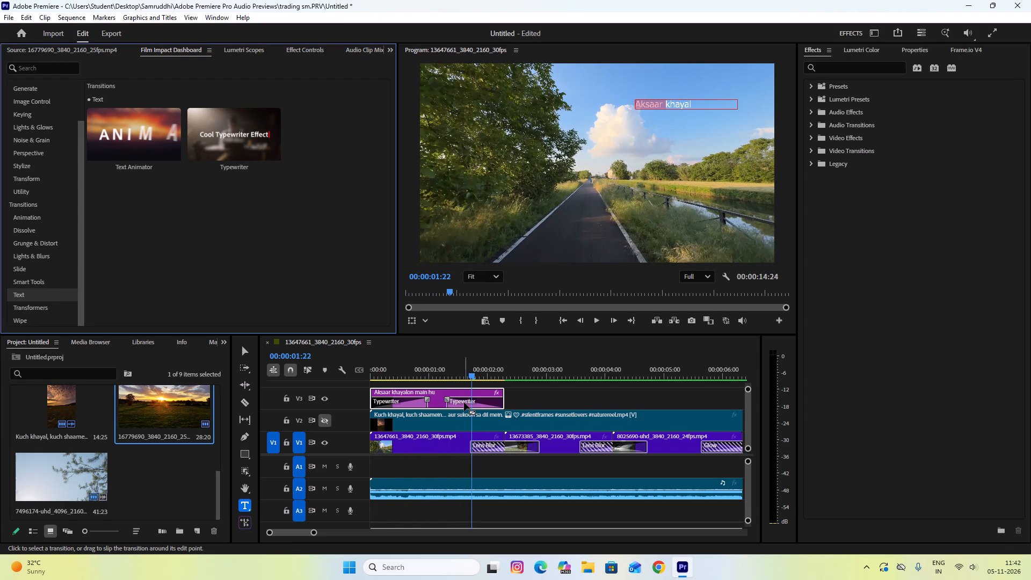
{"action": "left_click", "coordinate": [464, 402]}
{"action": "key", "text": "Delete"}
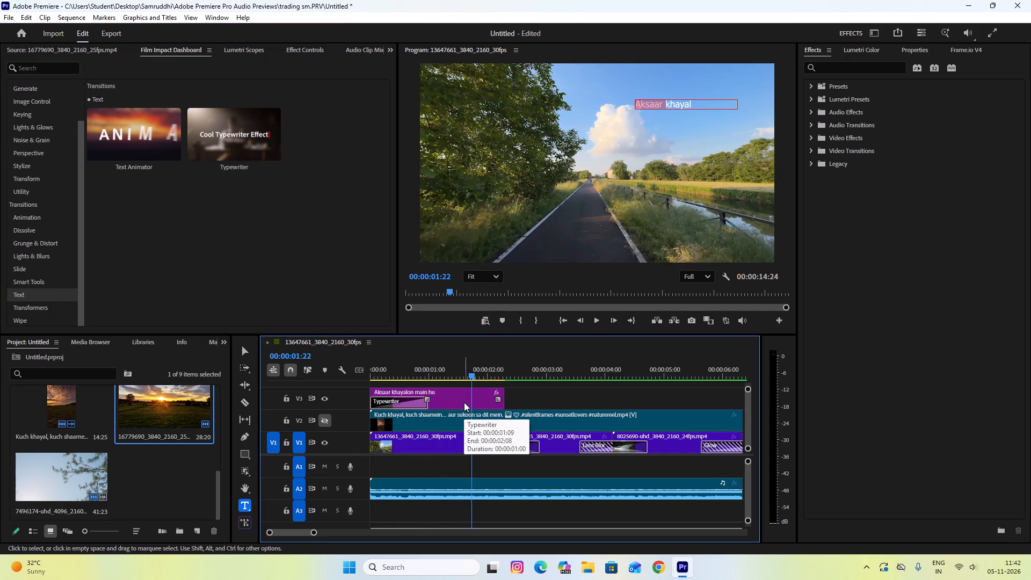
Extend the opening Typewriter transition on V3 to span the full length of the text clip.
{"action": "left_click_drag", "start_coordinate": [426, 400], "coordinate": [452, 403]}
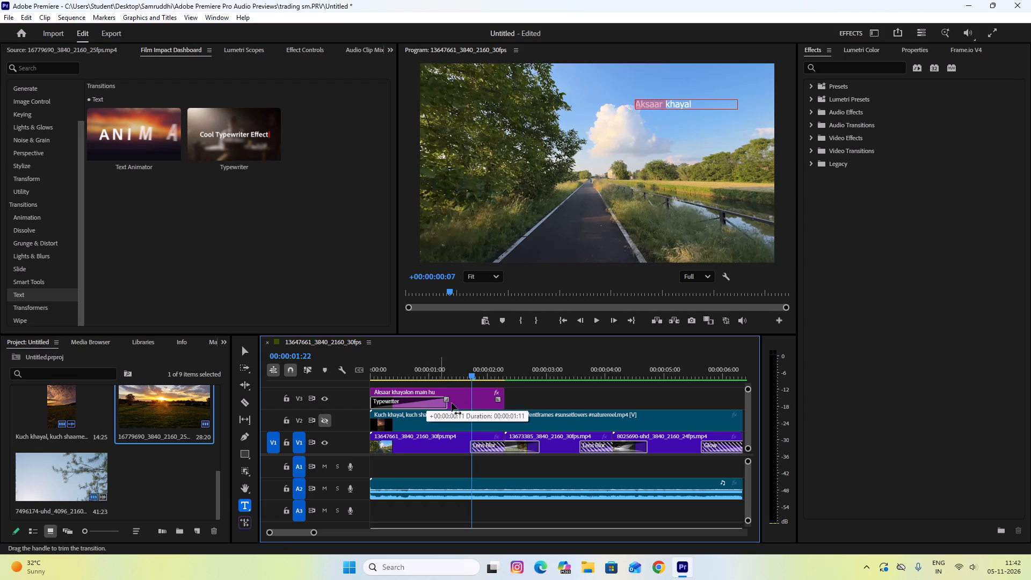
{"action": "left_click_drag", "start_coordinate": [452, 403], "coordinate": [514, 414]}
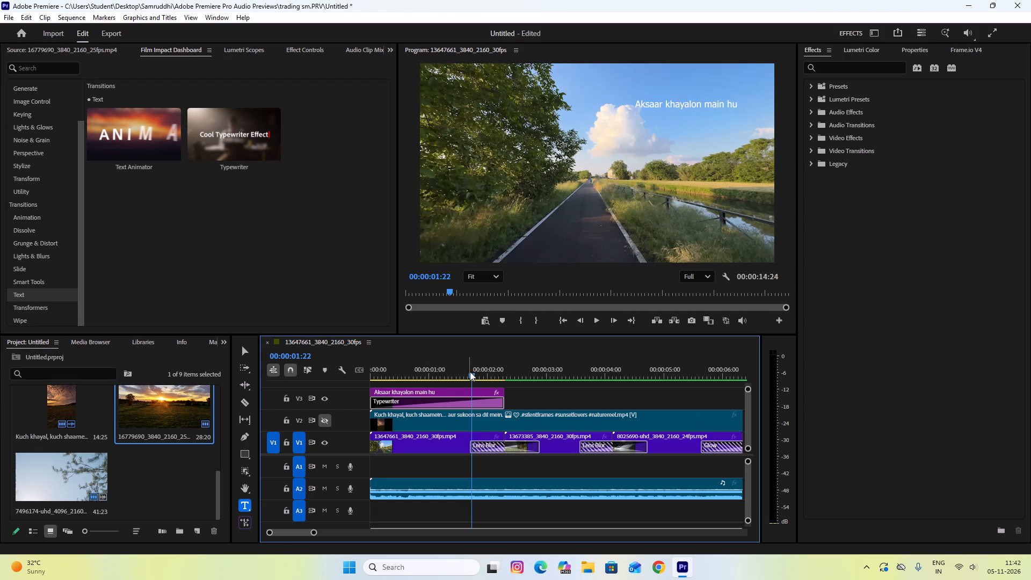
Return the playhead to 00:00:00:00 and render the sequence from In to Out.
{"action": "left_click_drag", "start_coordinate": [469, 375], "coordinate": [278, 359]}
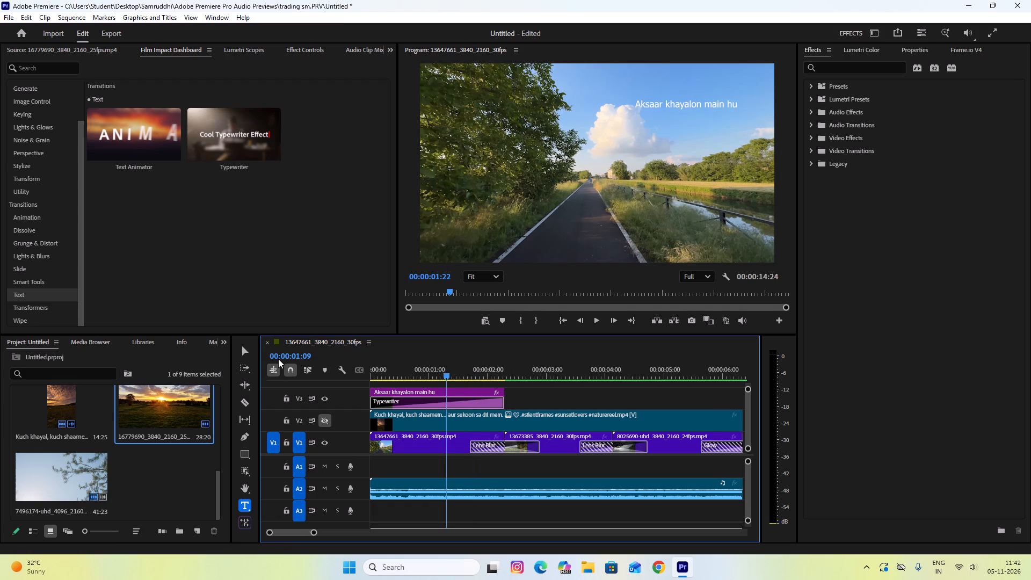
{"action": "left_click", "coordinate": [398, 392]}
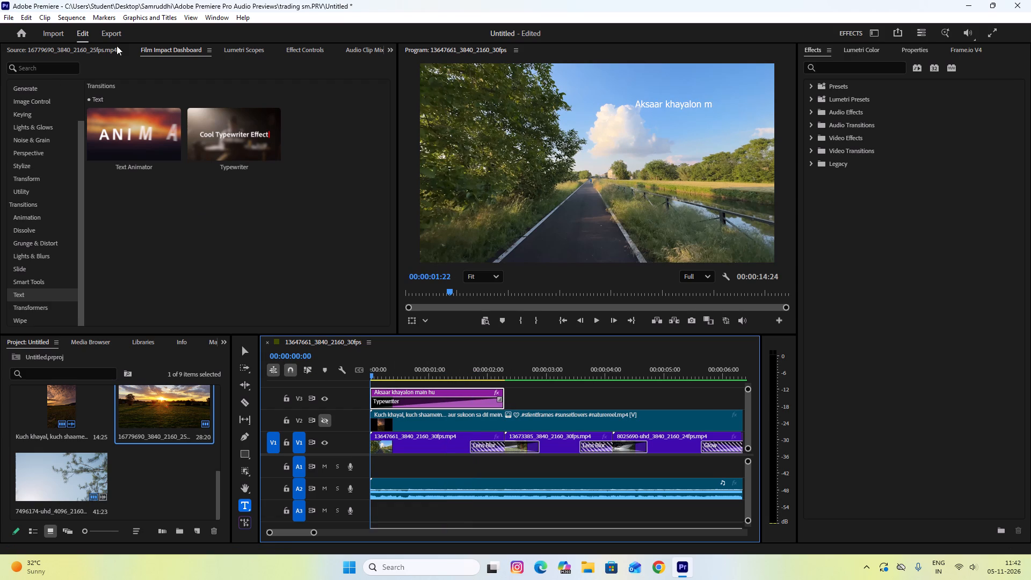
{"action": "left_click", "coordinate": [76, 17]}
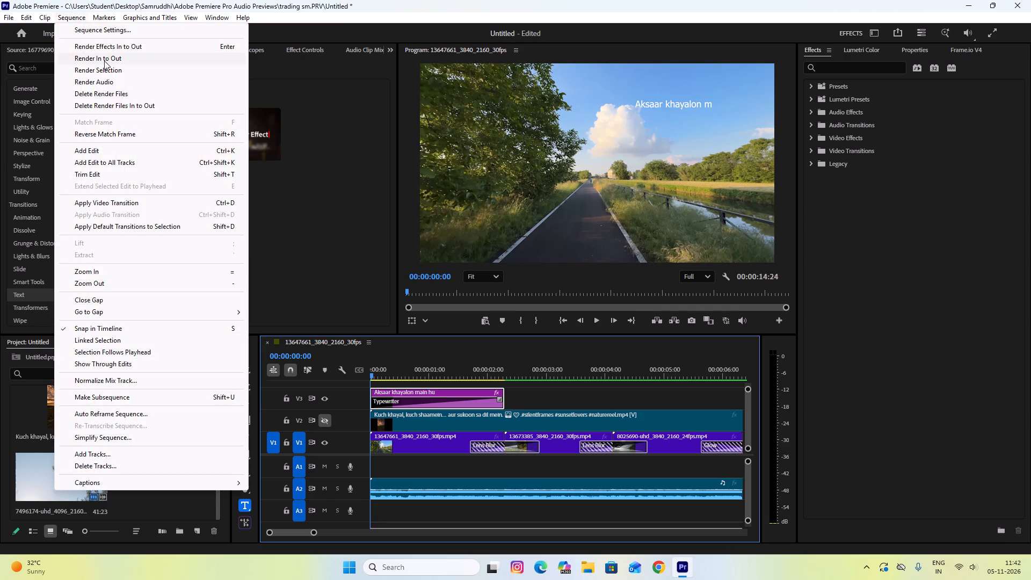
{"action": "left_click", "coordinate": [104, 61]}
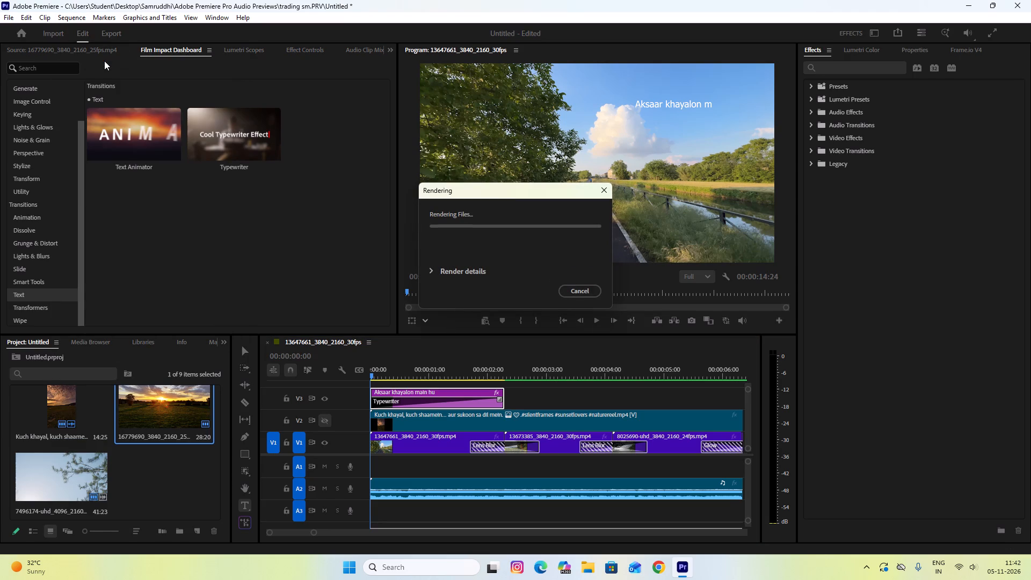
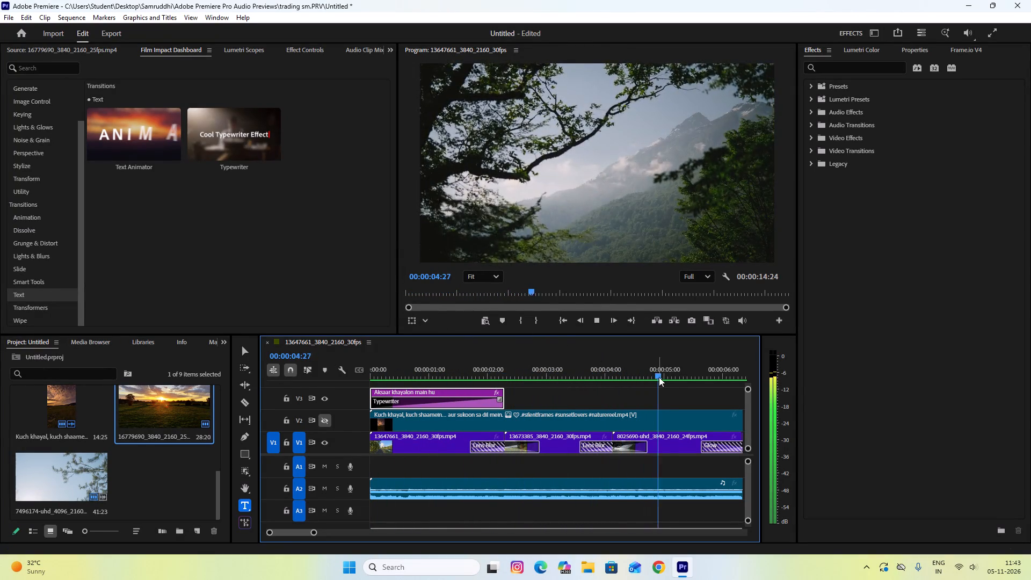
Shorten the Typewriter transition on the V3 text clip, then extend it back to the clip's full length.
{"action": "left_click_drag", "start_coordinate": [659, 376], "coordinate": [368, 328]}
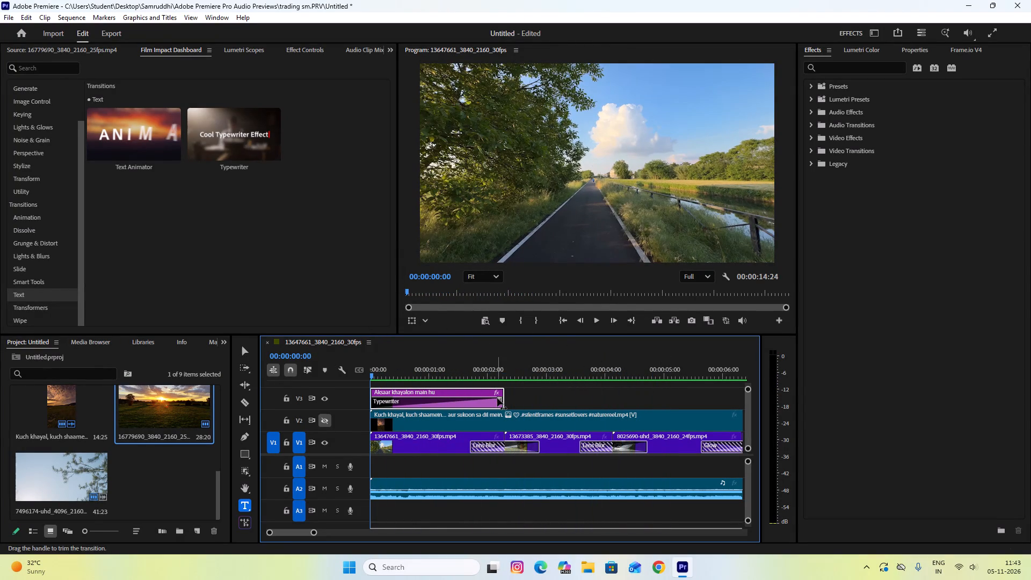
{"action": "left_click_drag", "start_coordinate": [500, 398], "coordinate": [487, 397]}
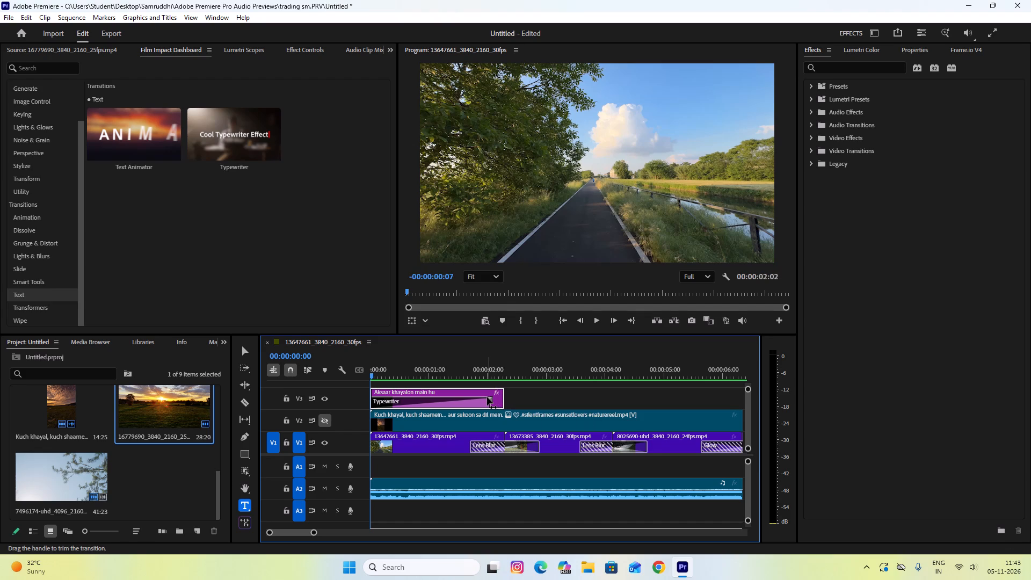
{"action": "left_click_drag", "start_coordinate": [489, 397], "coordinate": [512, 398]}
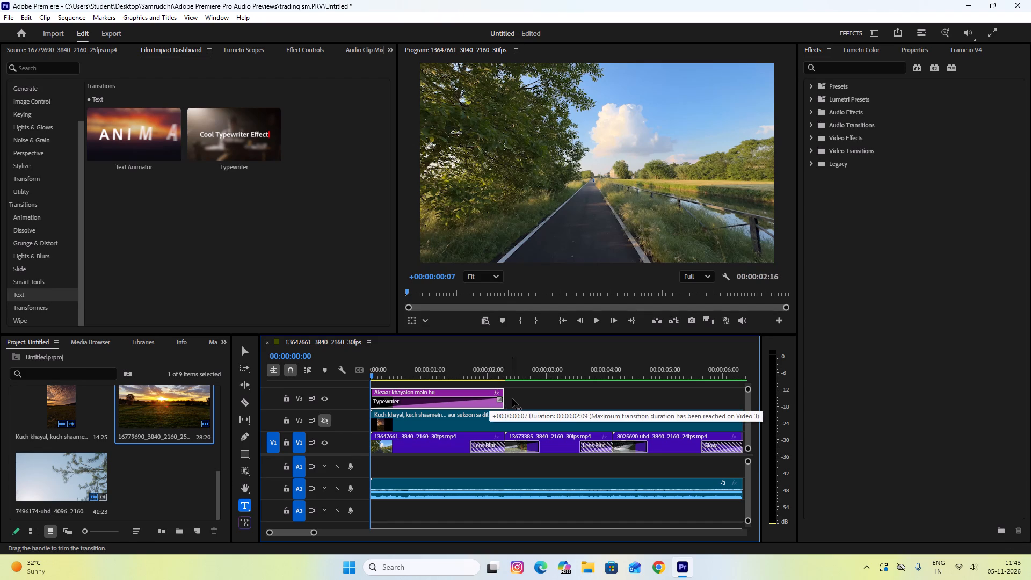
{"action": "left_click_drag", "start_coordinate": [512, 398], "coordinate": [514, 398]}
Play the sequence through the typewriter caption, then return the playhead to 00:00:00:00.
{"action": "key", "text": "space"}
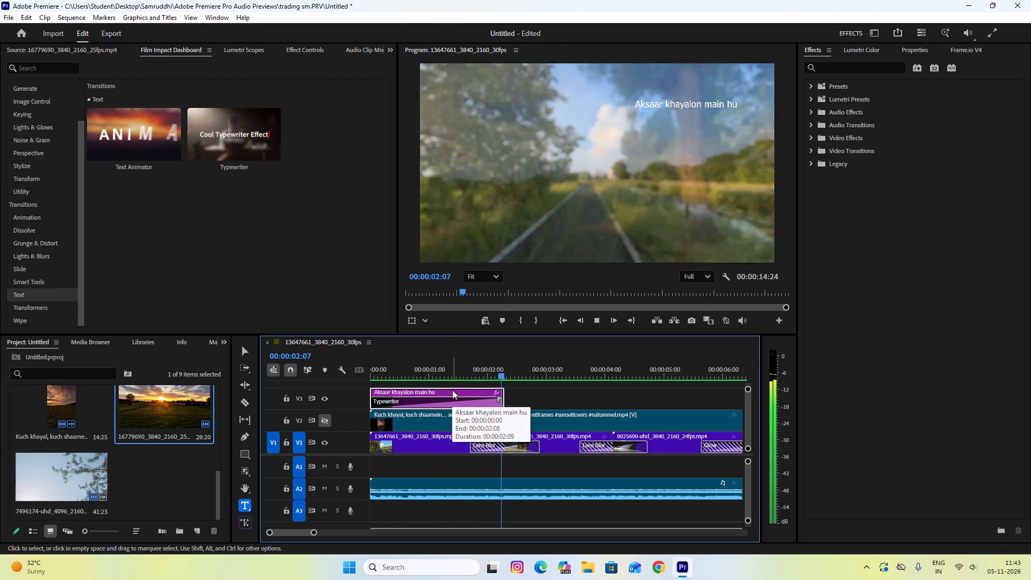
{"action": "key", "text": "space"}
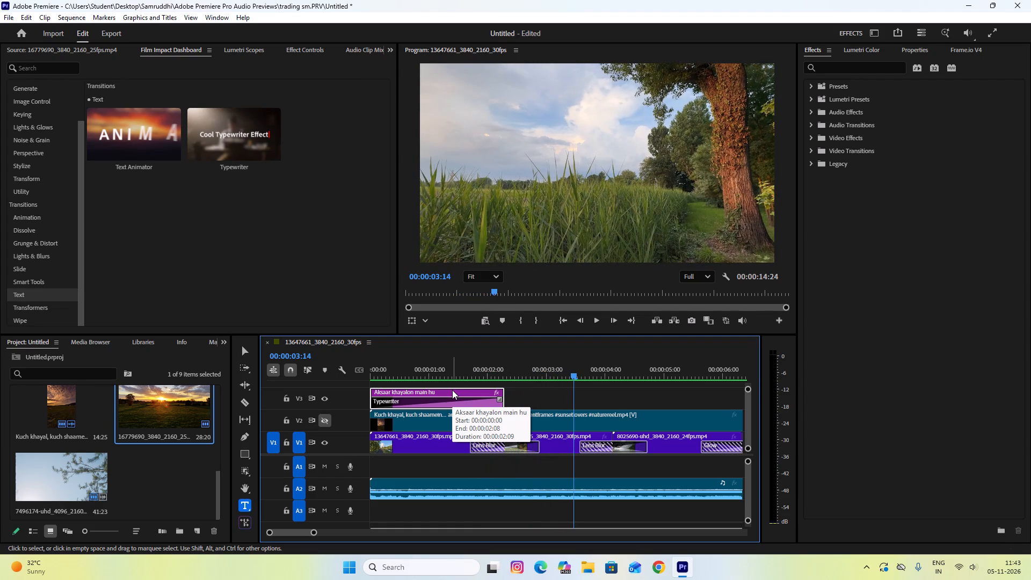
{"action": "left_click", "coordinate": [416, 402]}
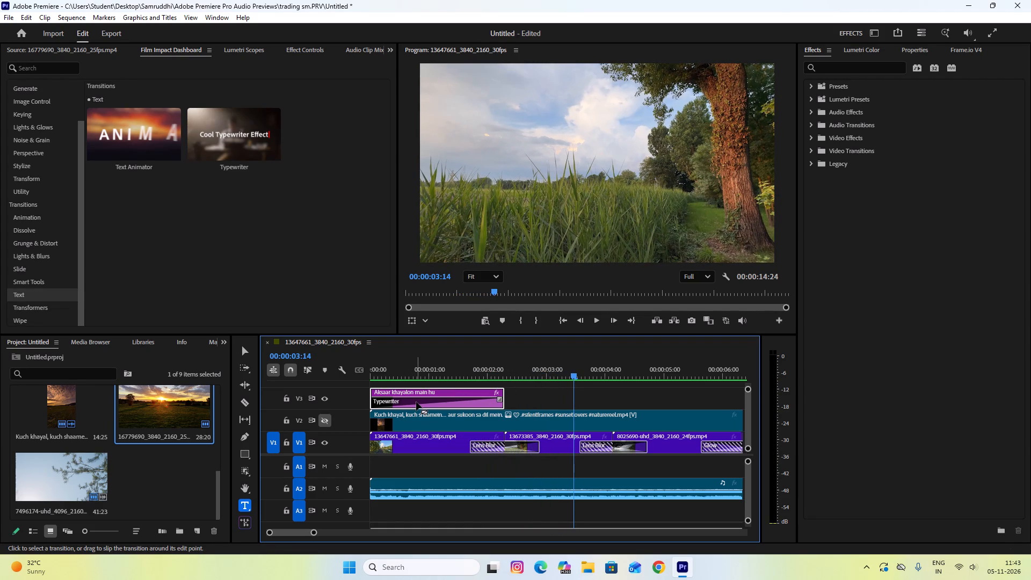
{"action": "left_click", "coordinate": [479, 388]}
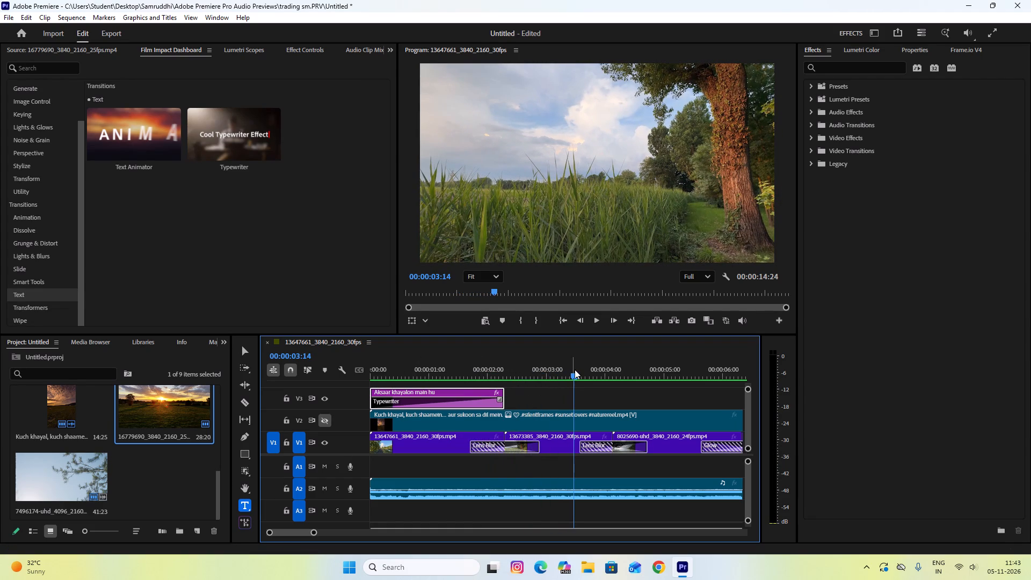
{"action": "left_click_drag", "start_coordinate": [566, 370], "coordinate": [356, 360]}
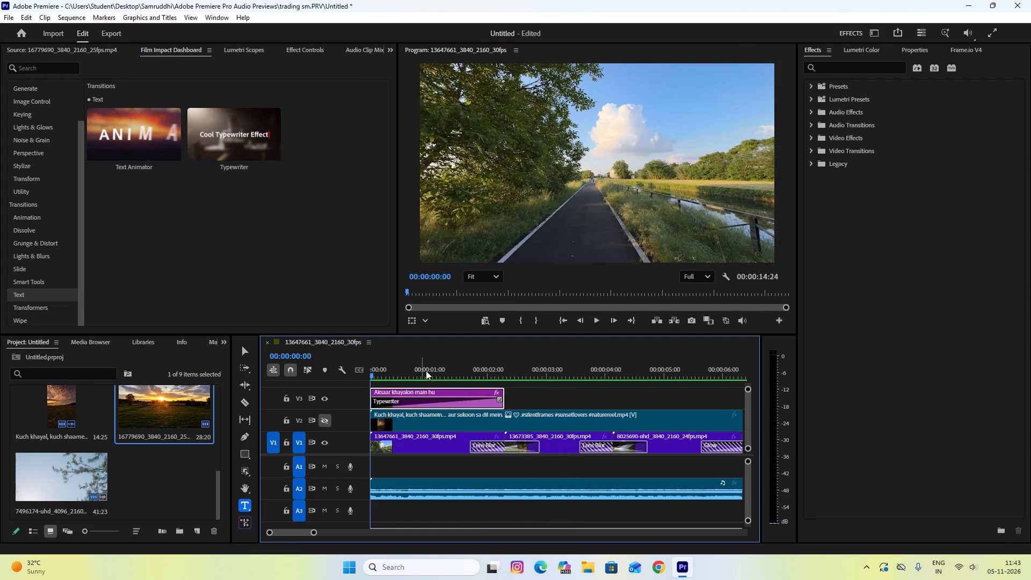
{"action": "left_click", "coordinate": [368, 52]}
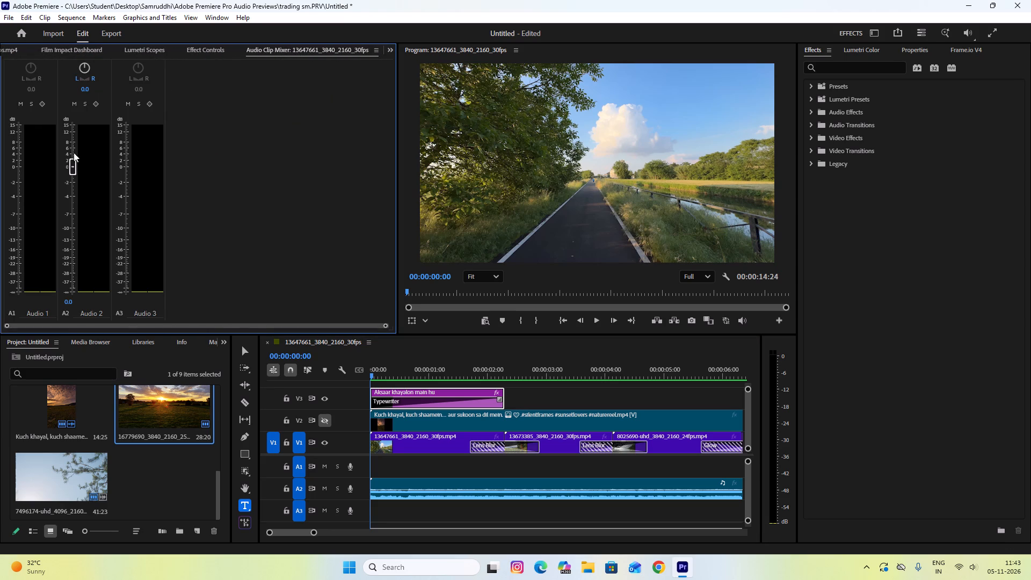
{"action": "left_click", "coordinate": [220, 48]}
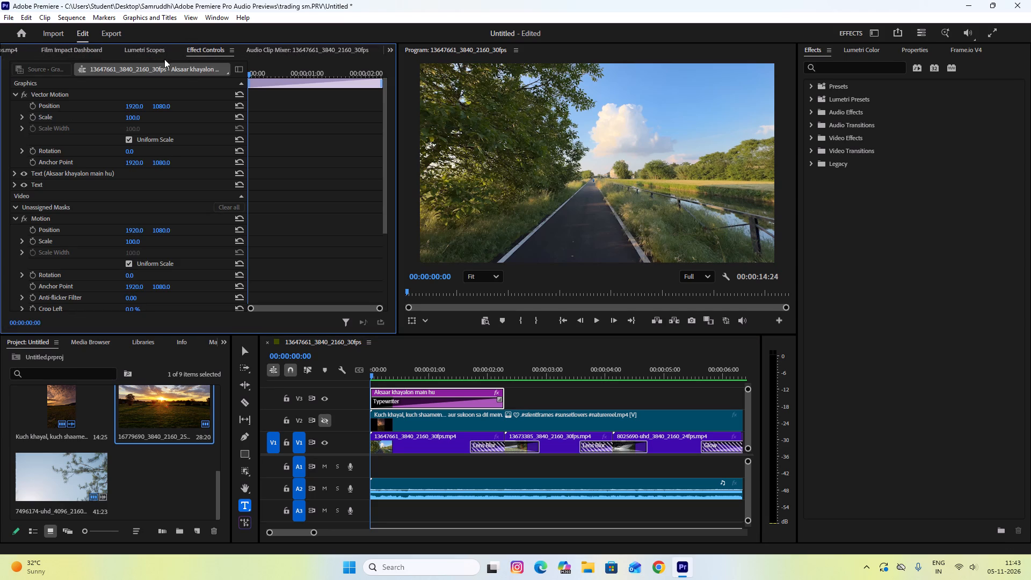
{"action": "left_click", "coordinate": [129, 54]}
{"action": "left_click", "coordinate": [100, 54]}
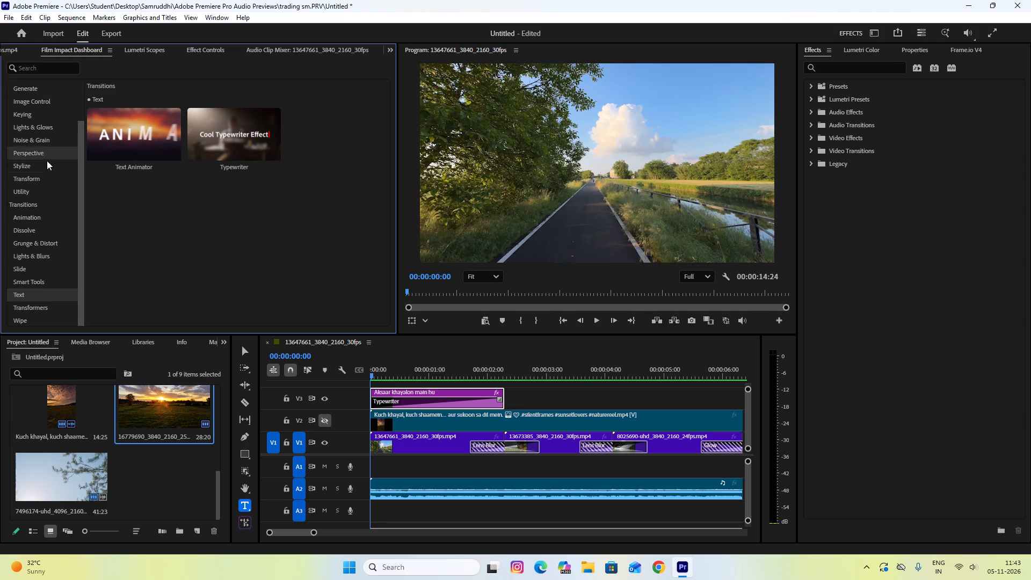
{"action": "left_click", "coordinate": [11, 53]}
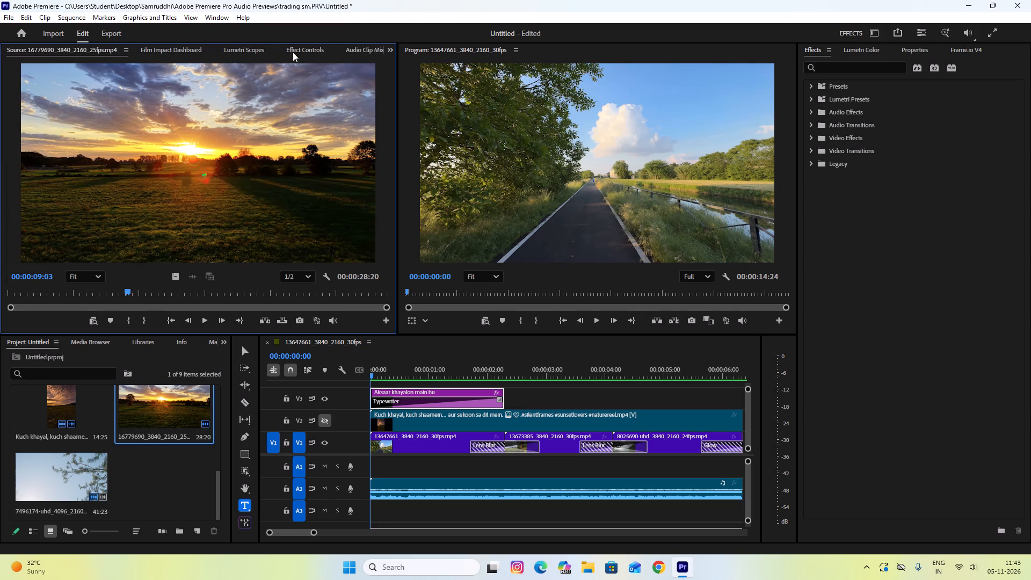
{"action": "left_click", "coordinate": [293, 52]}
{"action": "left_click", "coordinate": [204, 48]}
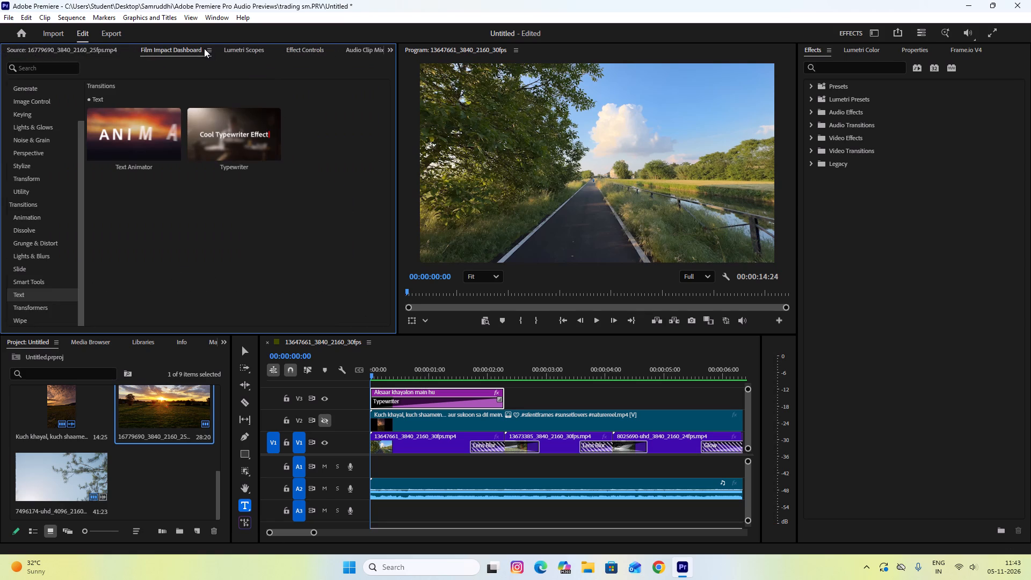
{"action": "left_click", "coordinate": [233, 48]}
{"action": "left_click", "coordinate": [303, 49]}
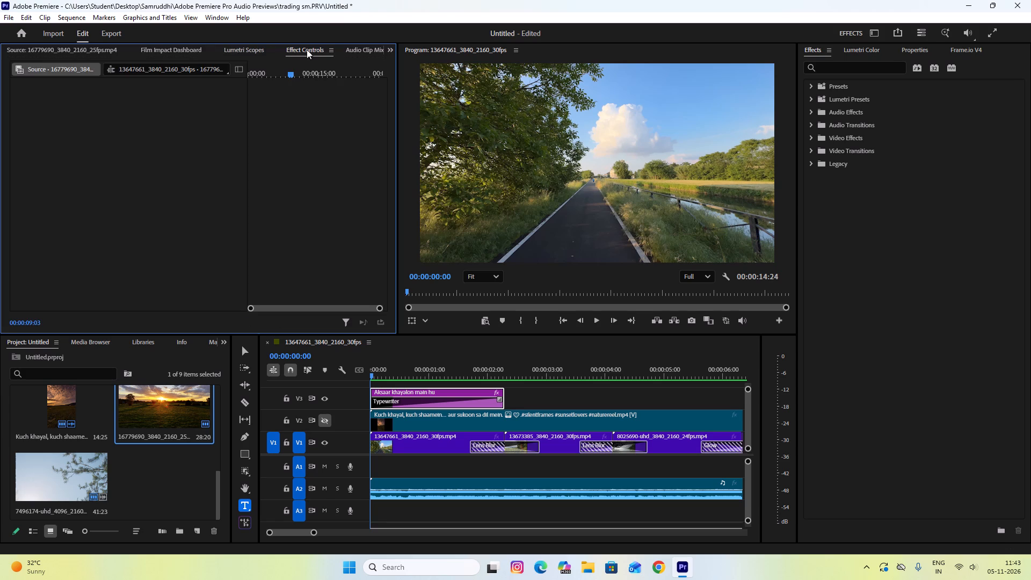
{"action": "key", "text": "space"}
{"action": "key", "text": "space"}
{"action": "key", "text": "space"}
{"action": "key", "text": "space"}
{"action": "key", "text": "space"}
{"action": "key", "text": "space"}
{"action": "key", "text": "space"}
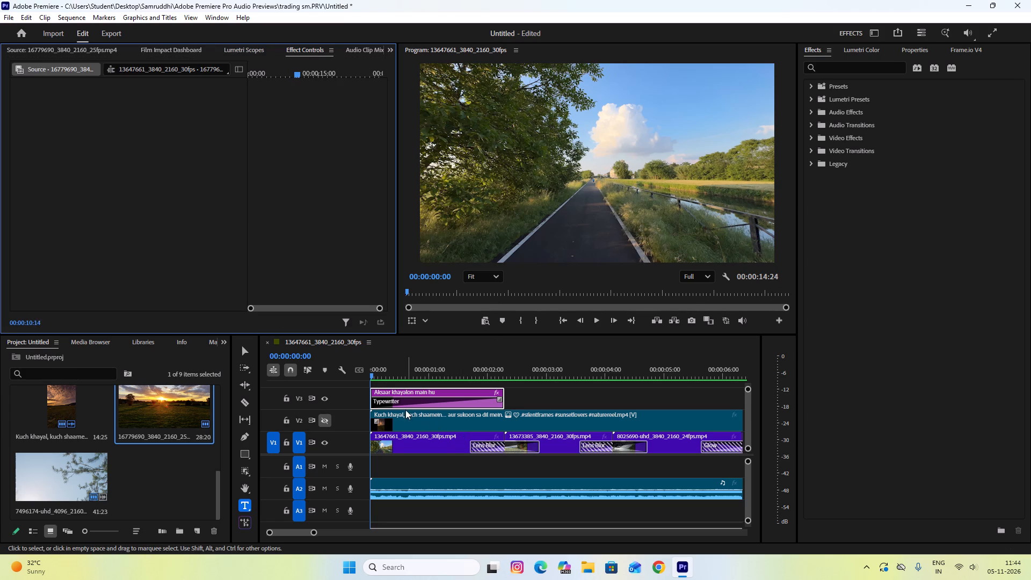
Show the effect settings of the Typewriter transition on V3 and play its animation from the start.
{"action": "left_click", "coordinate": [403, 400]}
{"action": "key", "text": "space"}
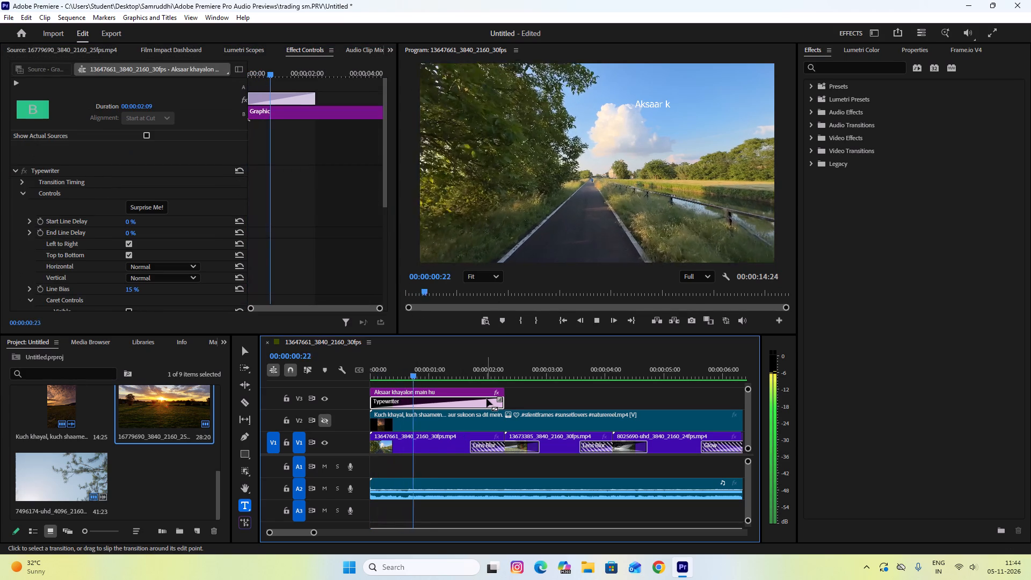
{"action": "key", "text": "space"}
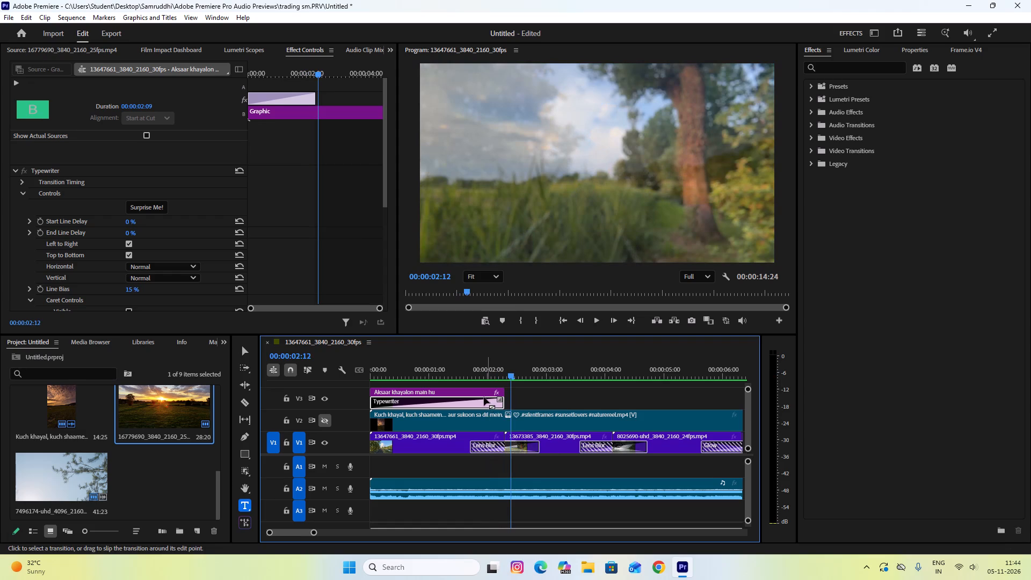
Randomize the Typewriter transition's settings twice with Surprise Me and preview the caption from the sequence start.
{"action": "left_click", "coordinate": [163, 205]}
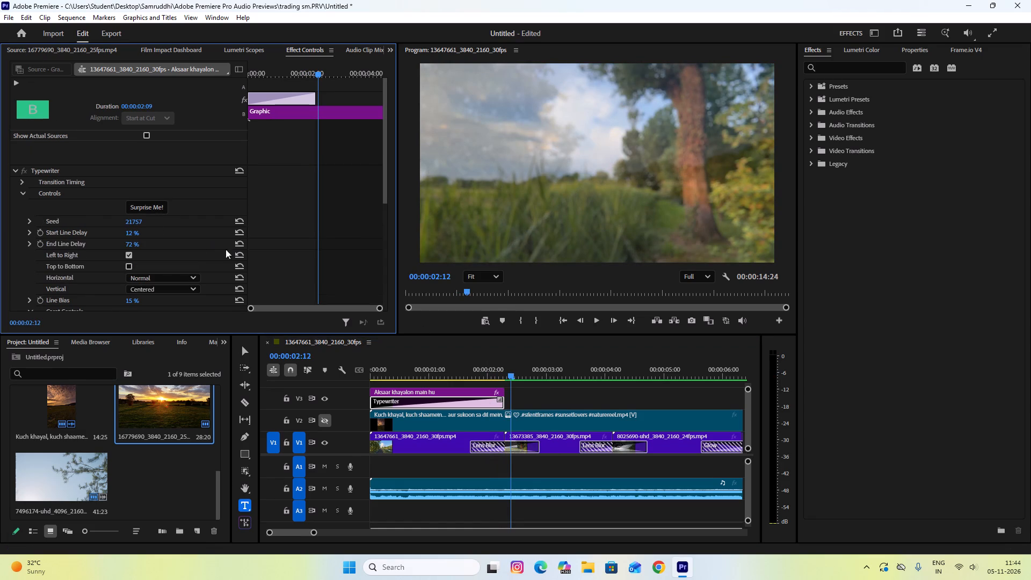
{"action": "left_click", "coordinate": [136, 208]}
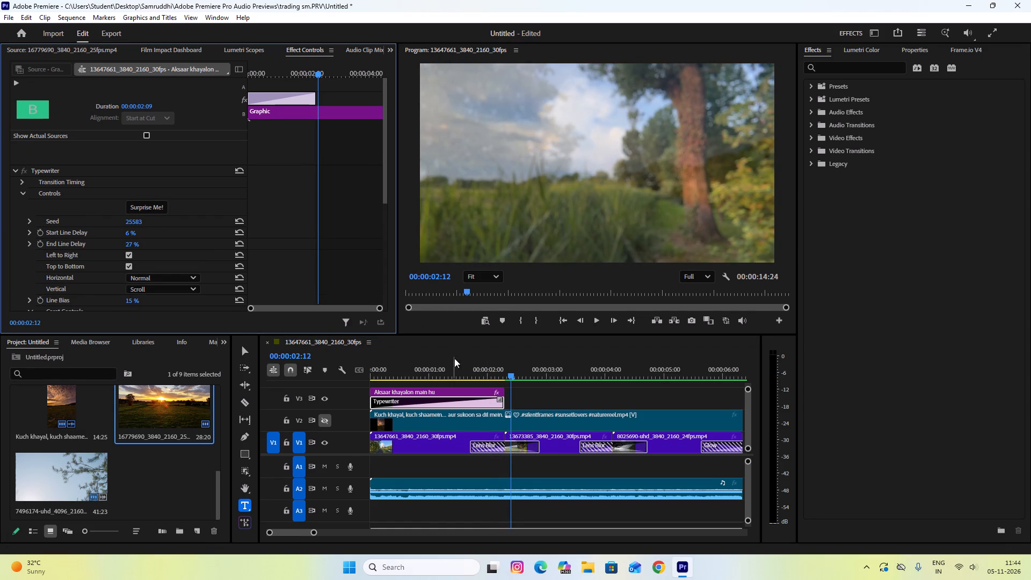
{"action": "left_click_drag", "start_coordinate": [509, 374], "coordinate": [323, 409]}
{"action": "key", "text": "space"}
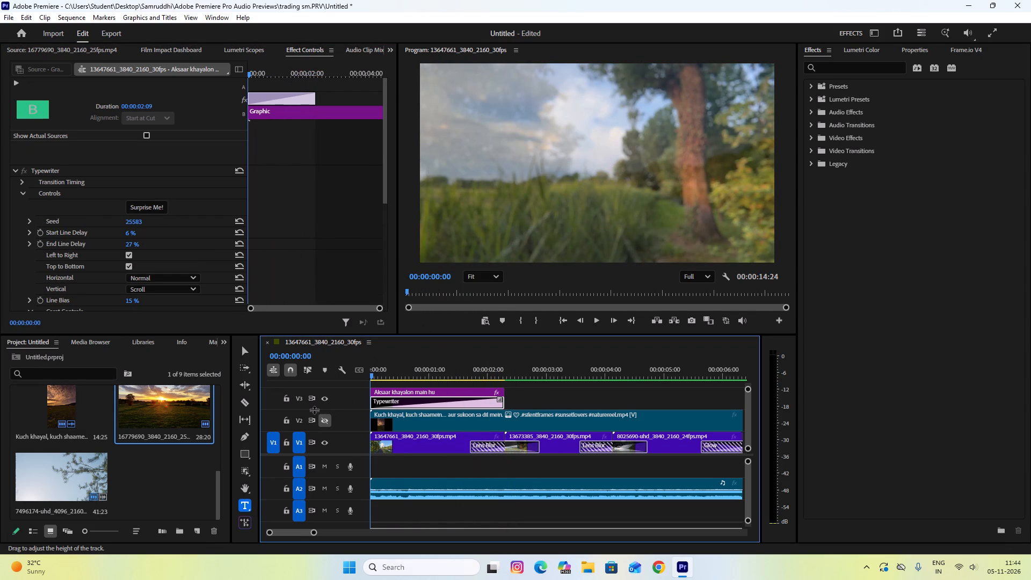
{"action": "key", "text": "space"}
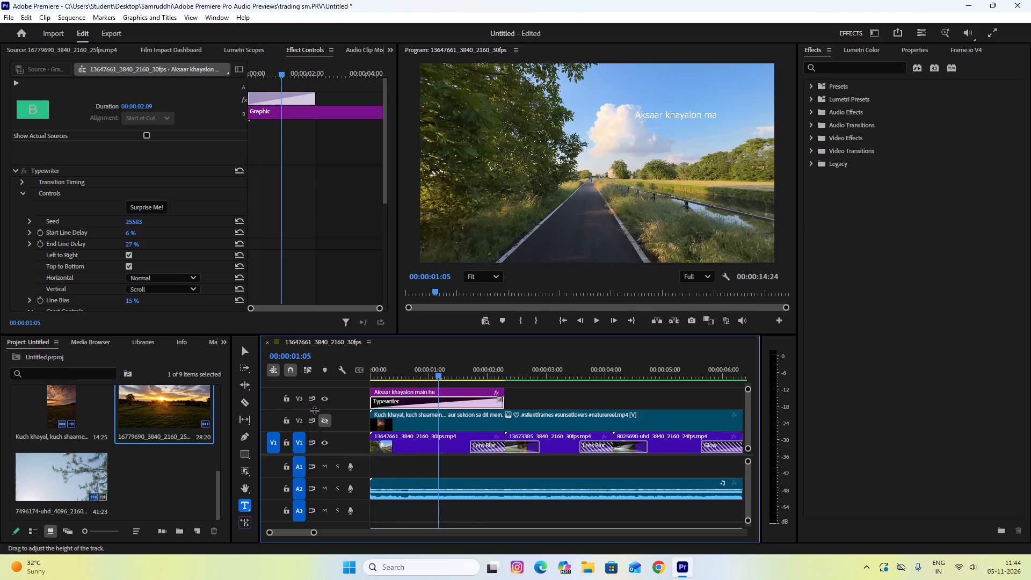
Randomize the Typewriter settings repeatedly to reach Start Line Delay 56%, End Line Delay 42%, Horizontal Centered and Vertical Scroll.
{"action": "left_click", "coordinate": [143, 210]}
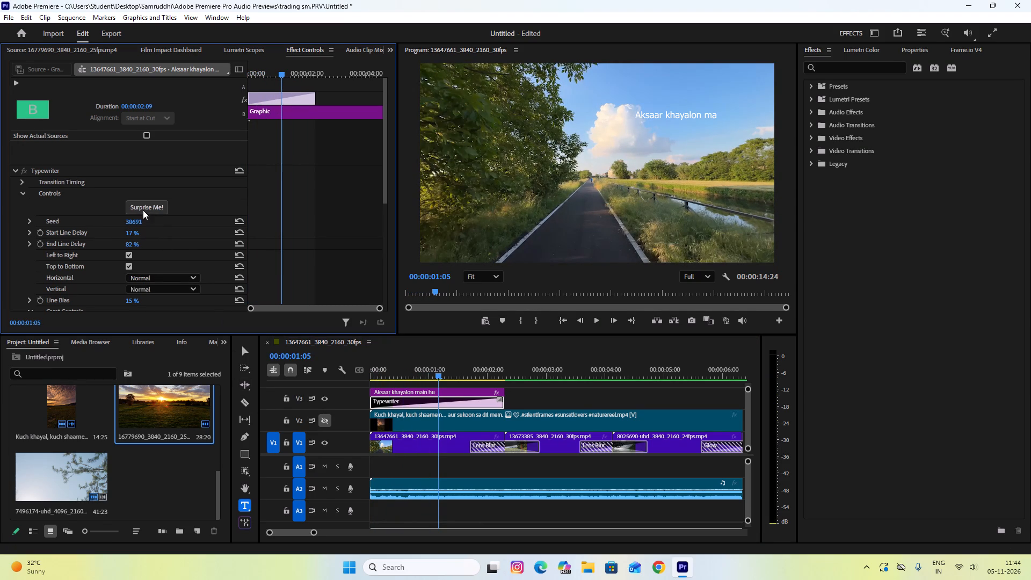
{"action": "left_click", "coordinate": [143, 210]}
{"action": "left_click", "coordinate": [143, 210]}
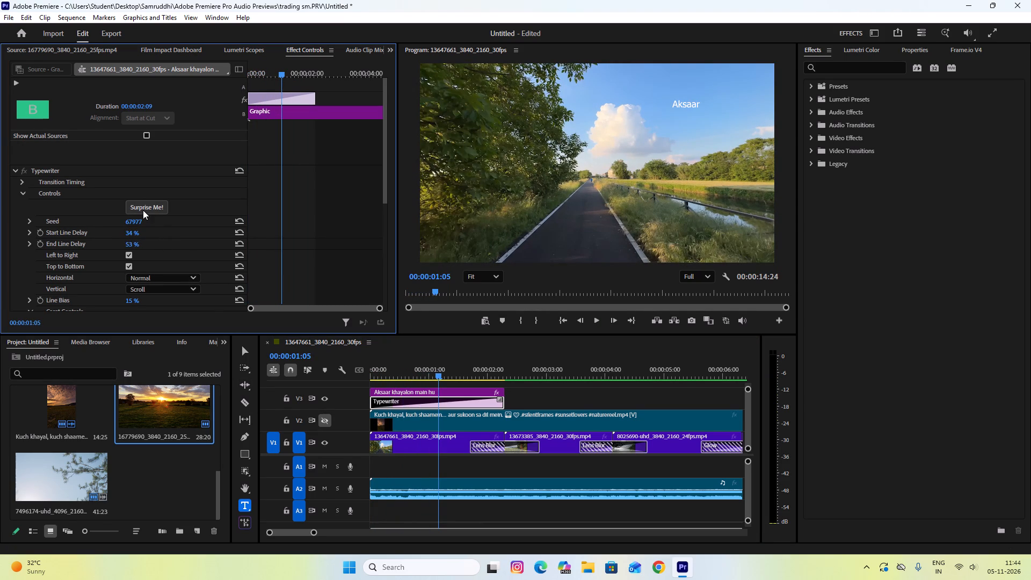
{"action": "left_click", "coordinate": [143, 210]}
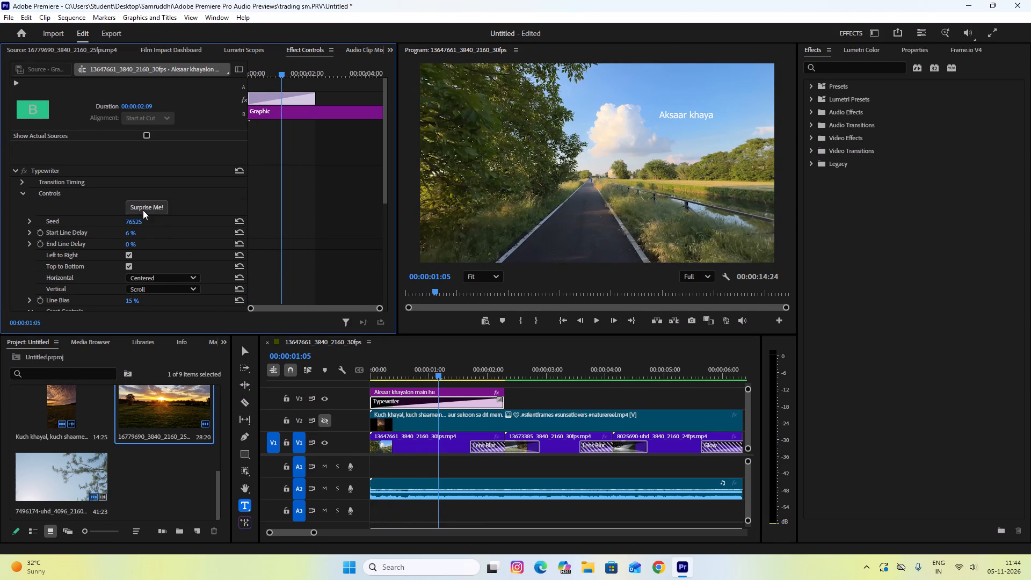
{"action": "left_click", "coordinate": [143, 210]}
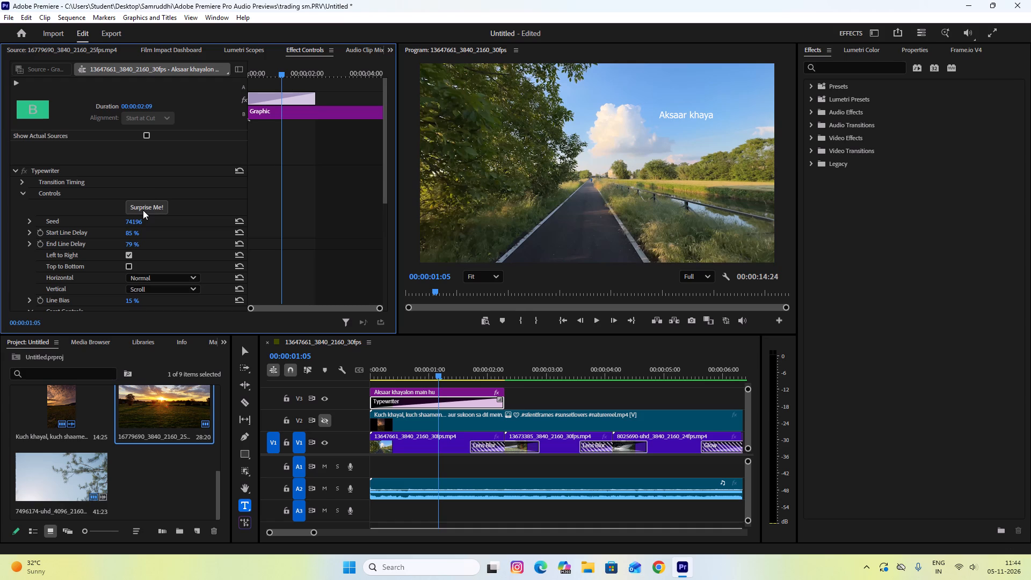
{"action": "left_click", "coordinate": [143, 210]}
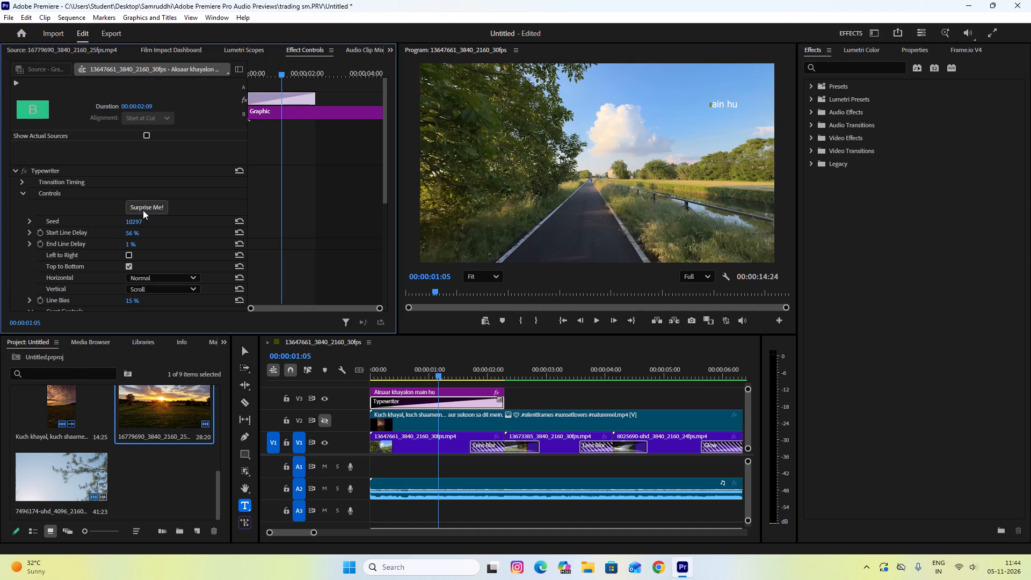
{"action": "left_click", "coordinate": [143, 210]}
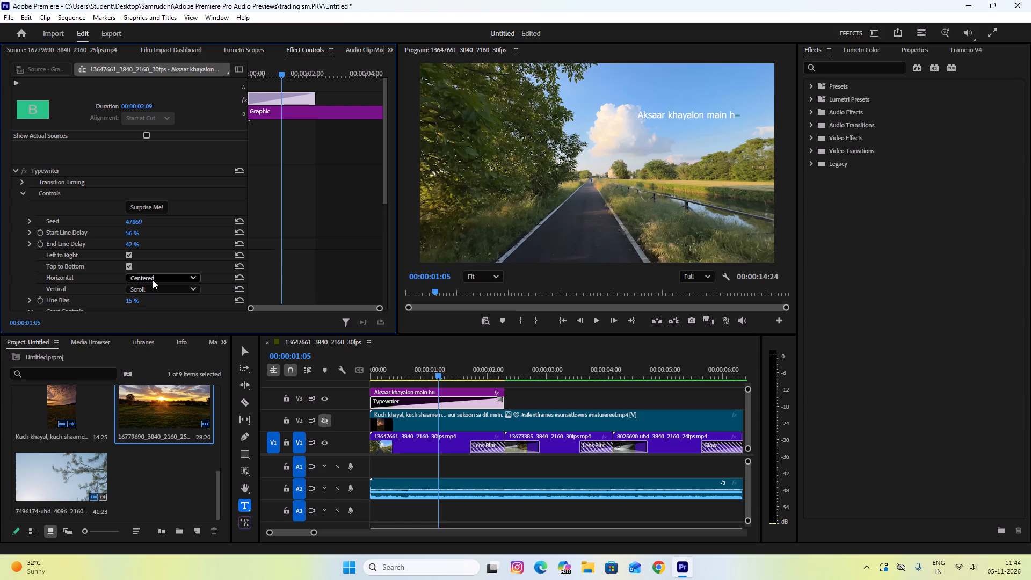
Set the Typewriter transition's caret color to yellow EDEB1E.
{"action": "scroll", "coordinate": [157, 274], "scroll_direction": "down", "scroll_amount": 8}
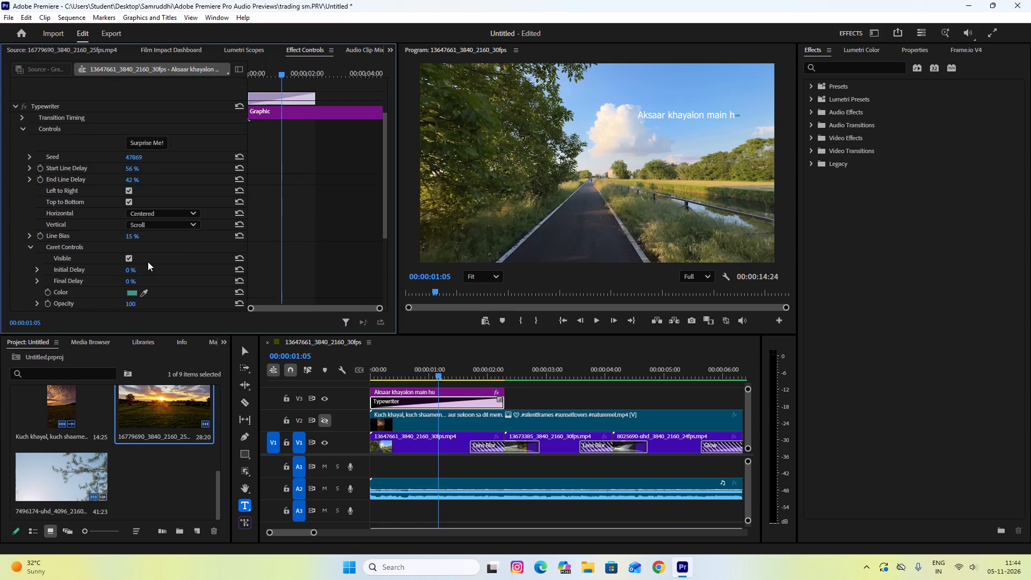
{"action": "scroll", "coordinate": [148, 262], "scroll_direction": "down", "scroll_amount": 3}
{"action": "left_click", "coordinate": [132, 264]}
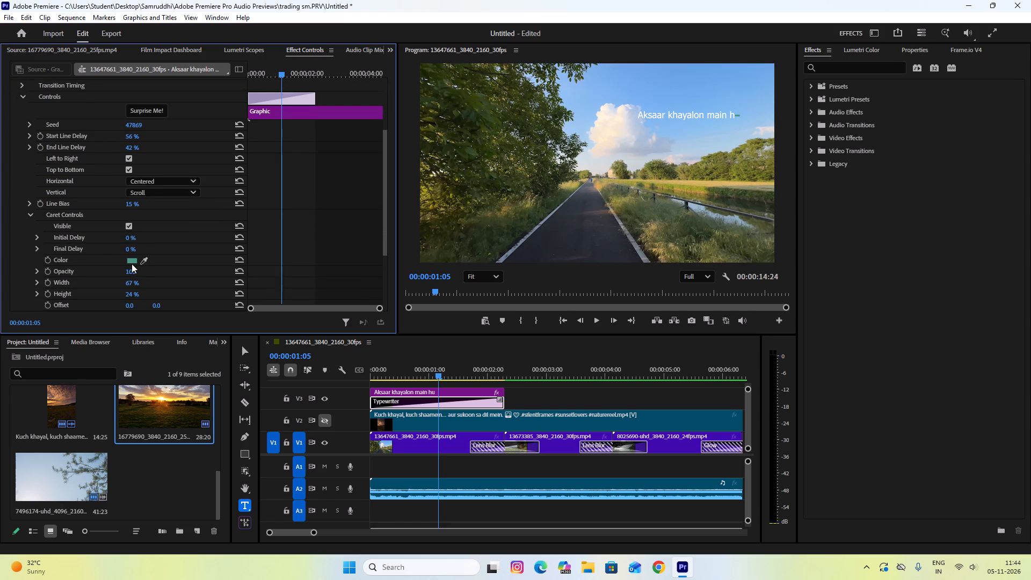
{"action": "left_click", "coordinate": [136, 263]}
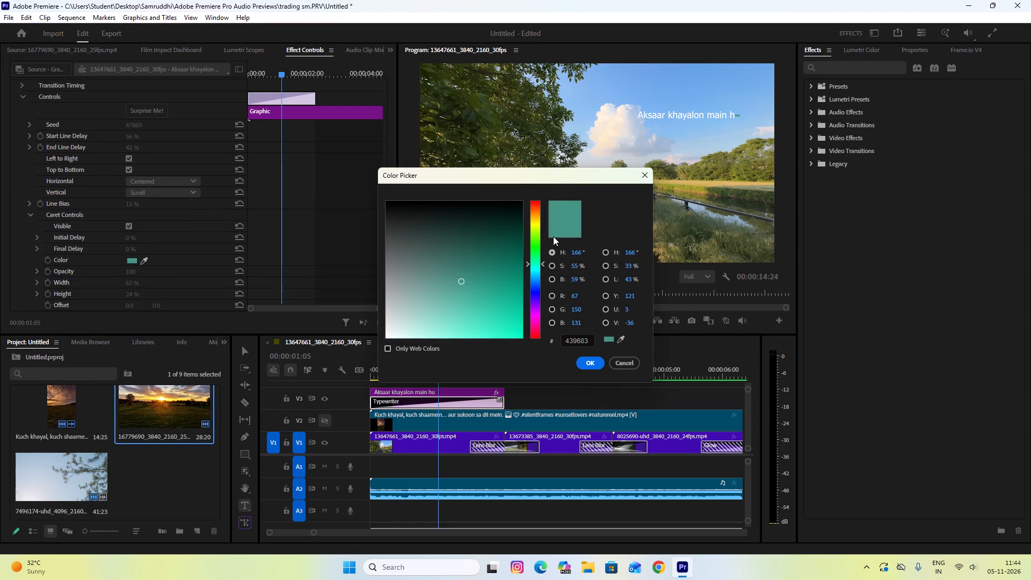
{"action": "left_click_drag", "start_coordinate": [536, 233], "coordinate": [536, 223]}
{"action": "left_click_drag", "start_coordinate": [470, 289], "coordinate": [485, 336]}
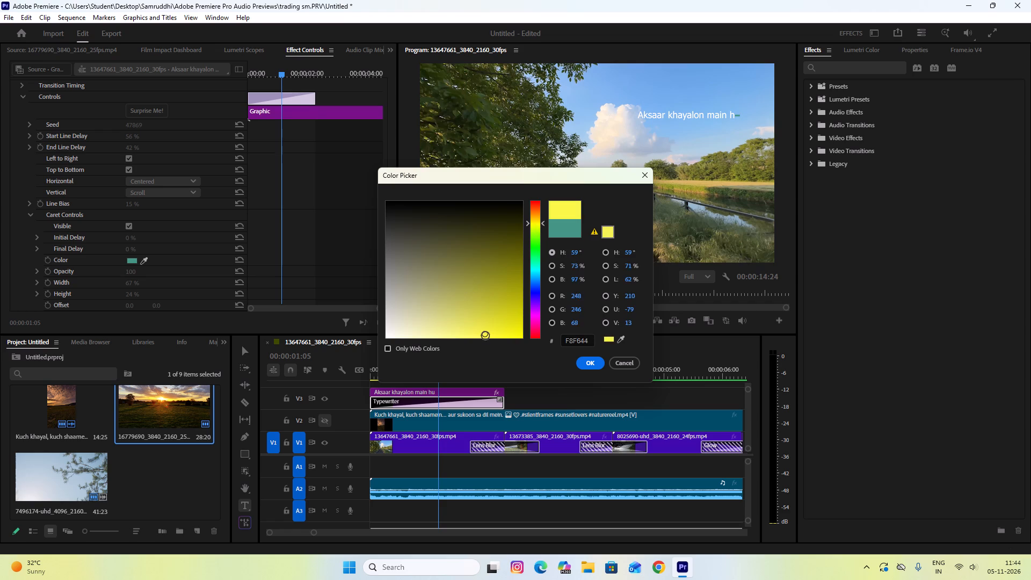
{"action": "left_click_drag", "start_coordinate": [485, 336], "coordinate": [505, 328]}
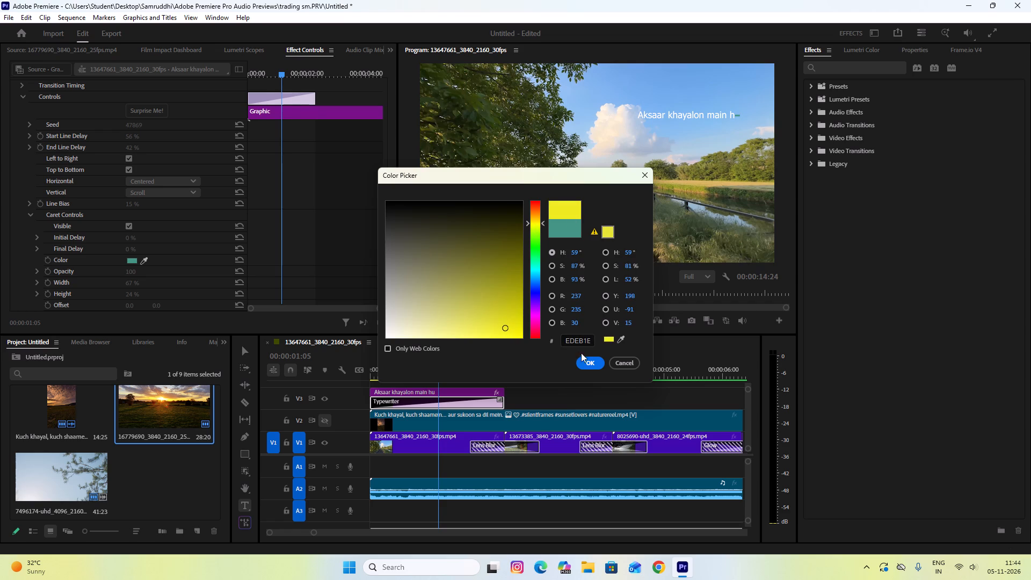
{"action": "left_click", "coordinate": [587, 358]}
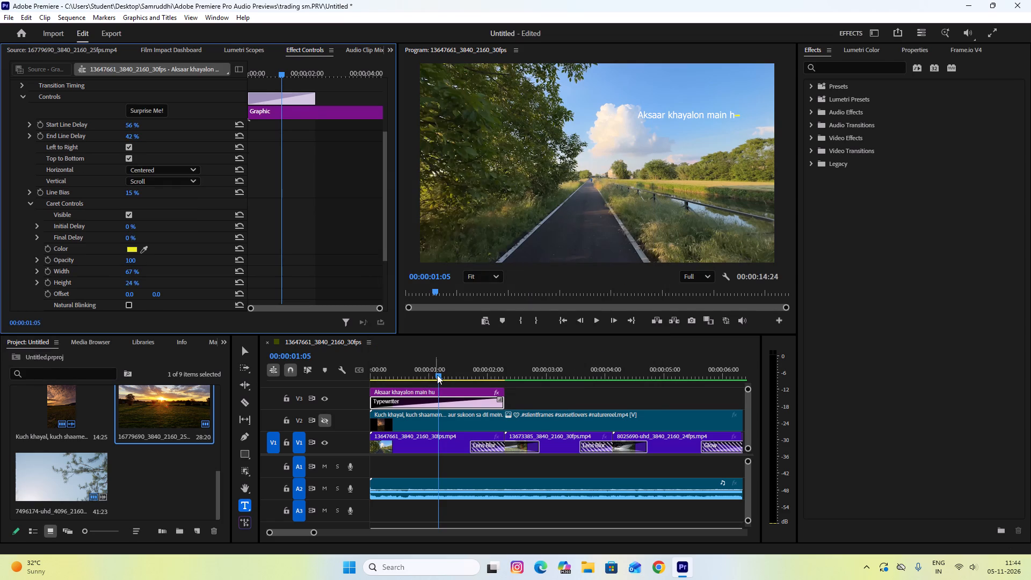
Play the sequence from 00:00:00:00 to preview the caption with the yellow caret.
{"action": "left_click_drag", "start_coordinate": [442, 370], "coordinate": [334, 363]}
{"action": "key", "text": "space"}
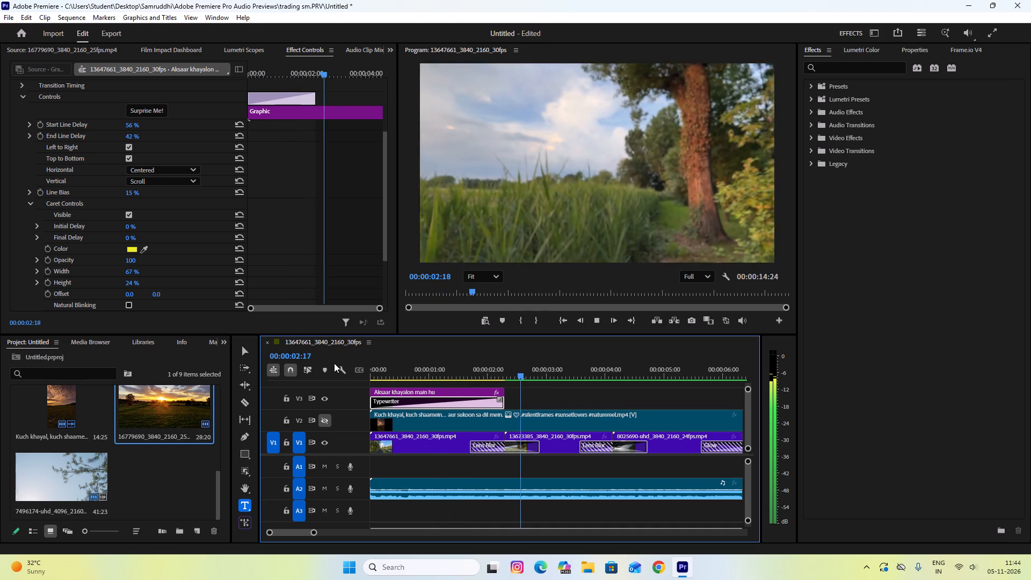
Replay the yellow-caret caption from 00:00:00:00 and pause at 00:00:00:29.
{"action": "key", "text": "space"}
{"action": "left_click_drag", "start_coordinate": [533, 373], "coordinate": [397, 374]}
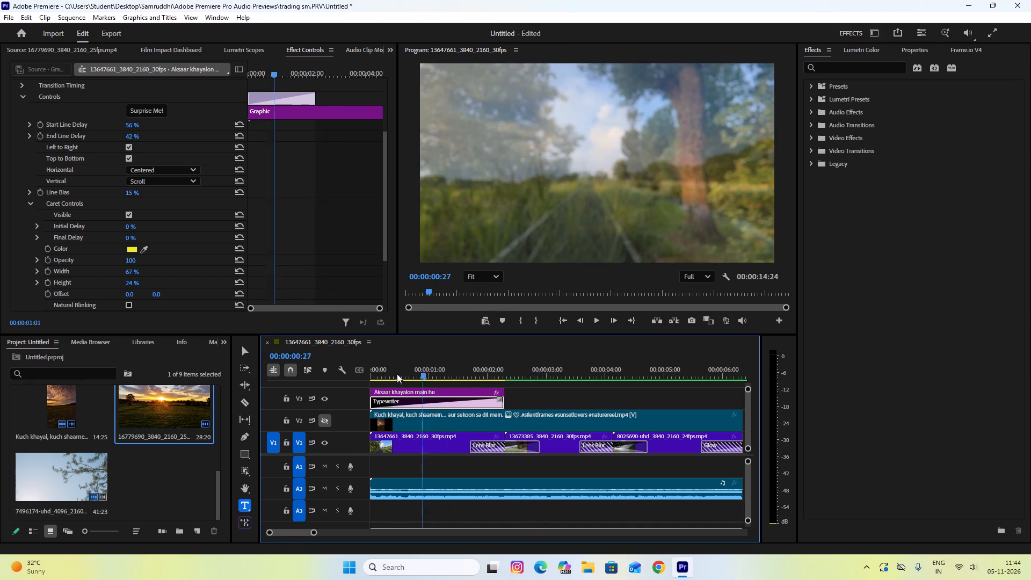
{"action": "left_click_drag", "start_coordinate": [397, 374], "coordinate": [281, 374]}
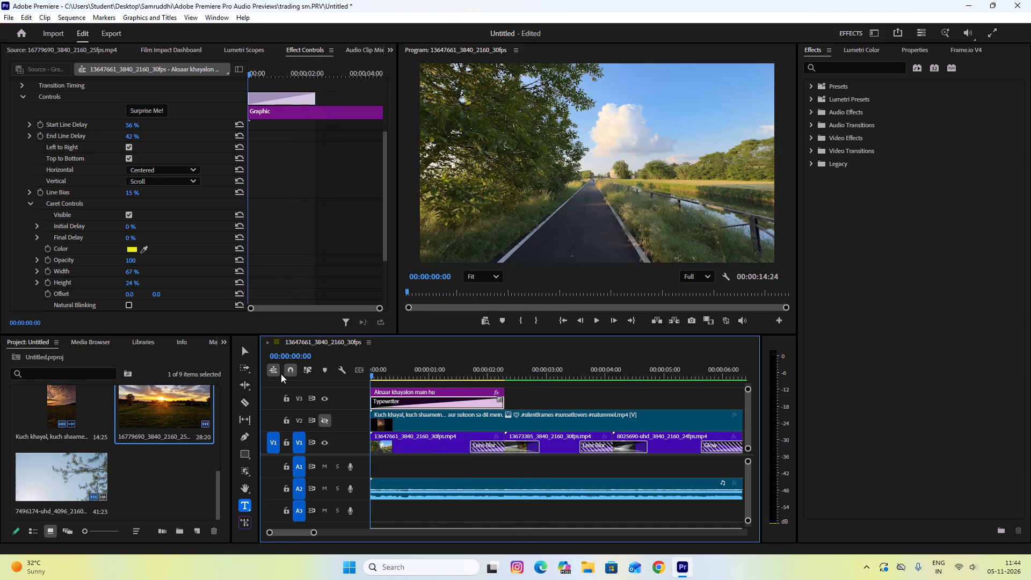
{"action": "key", "text": "space"}
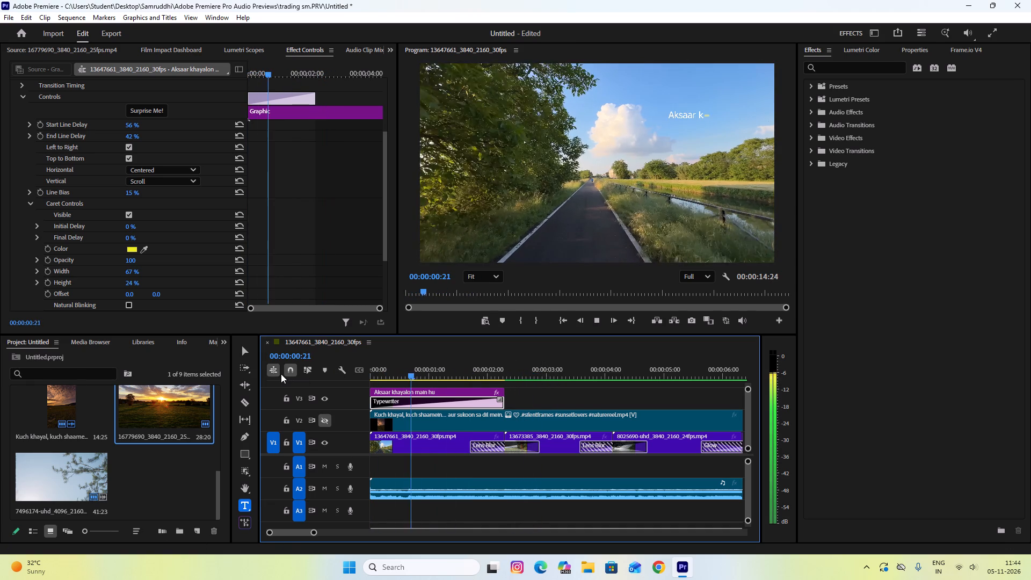
{"action": "key", "text": "space"}
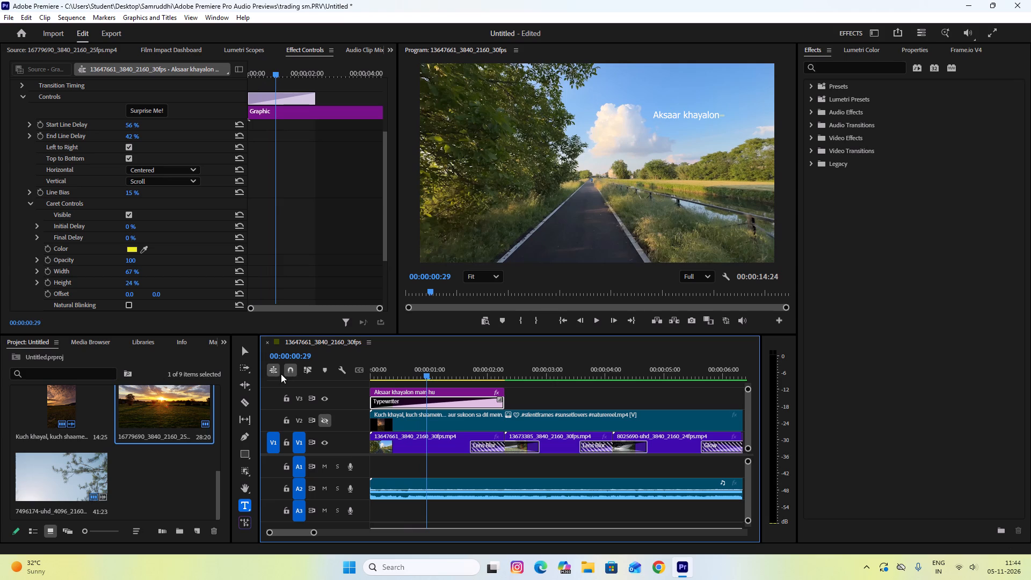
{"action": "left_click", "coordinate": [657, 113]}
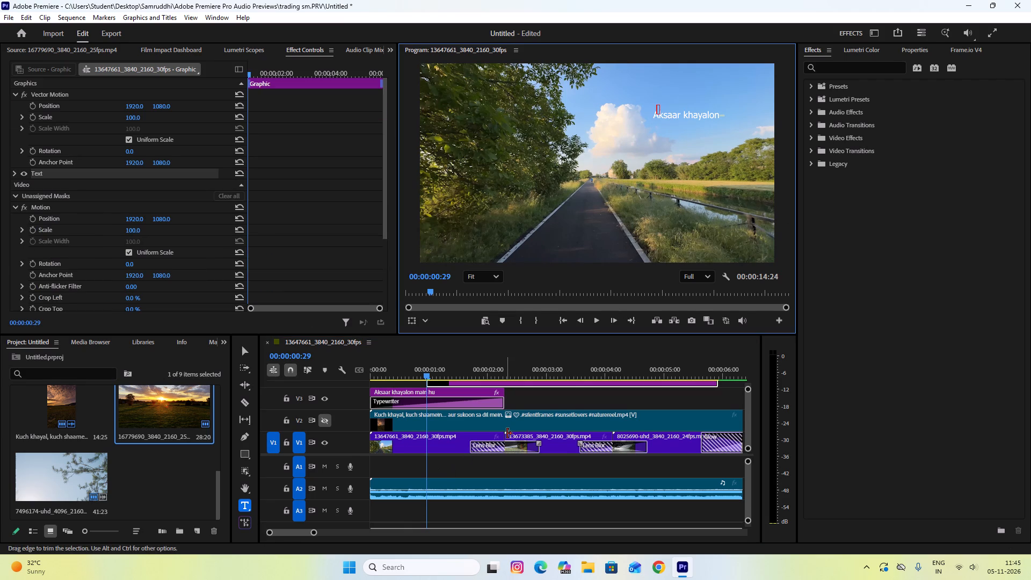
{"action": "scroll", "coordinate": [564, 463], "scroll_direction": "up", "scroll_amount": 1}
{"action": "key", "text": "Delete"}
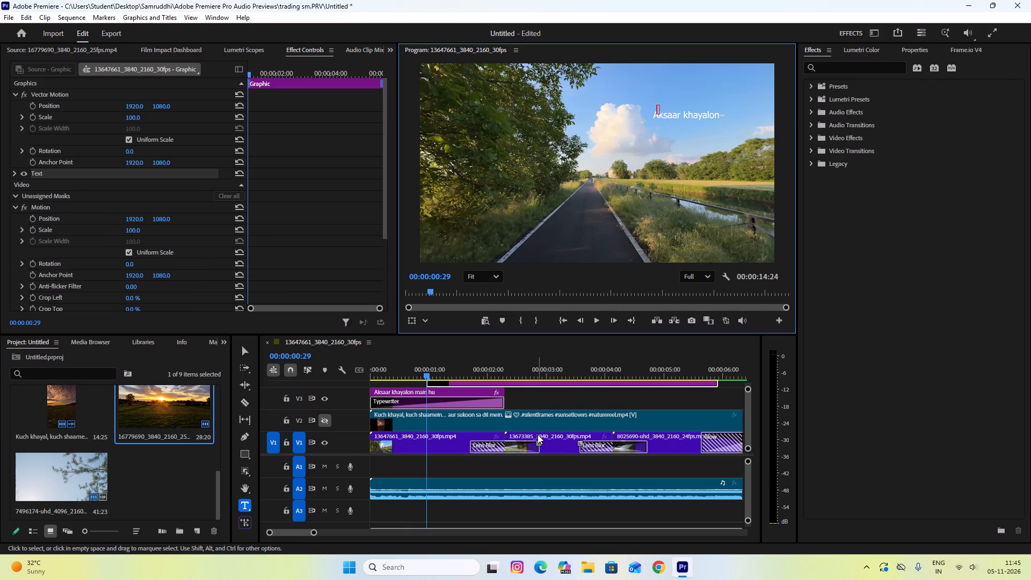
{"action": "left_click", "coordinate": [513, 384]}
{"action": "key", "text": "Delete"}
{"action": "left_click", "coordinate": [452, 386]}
Set the fill color of the "Aksaar khayalon main hu" caption text on V3 to yellow FFF607.
{"action": "left_click", "coordinate": [454, 390]}
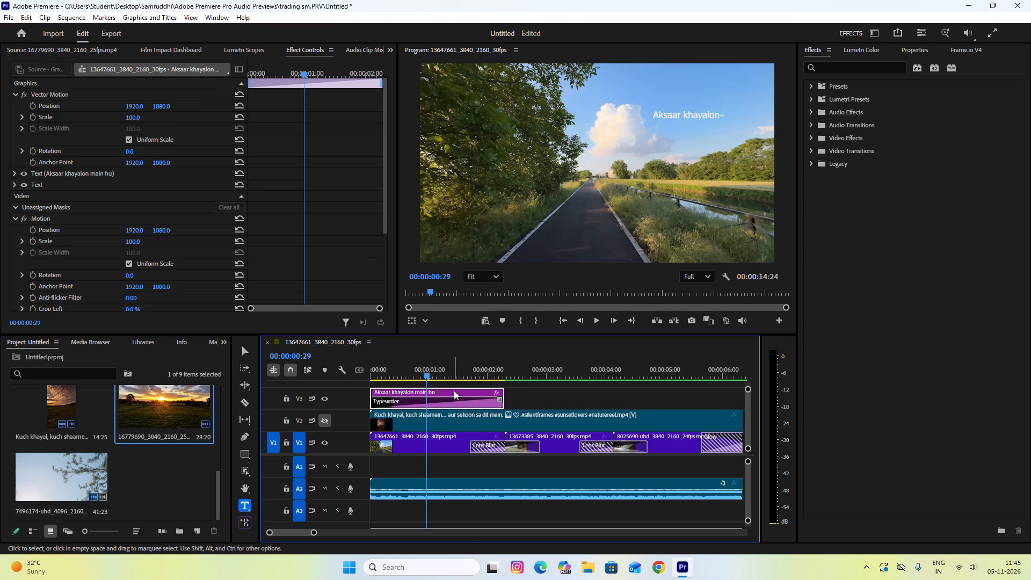
{"action": "scroll", "coordinate": [140, 209], "scroll_direction": "down", "scroll_amount": 9}
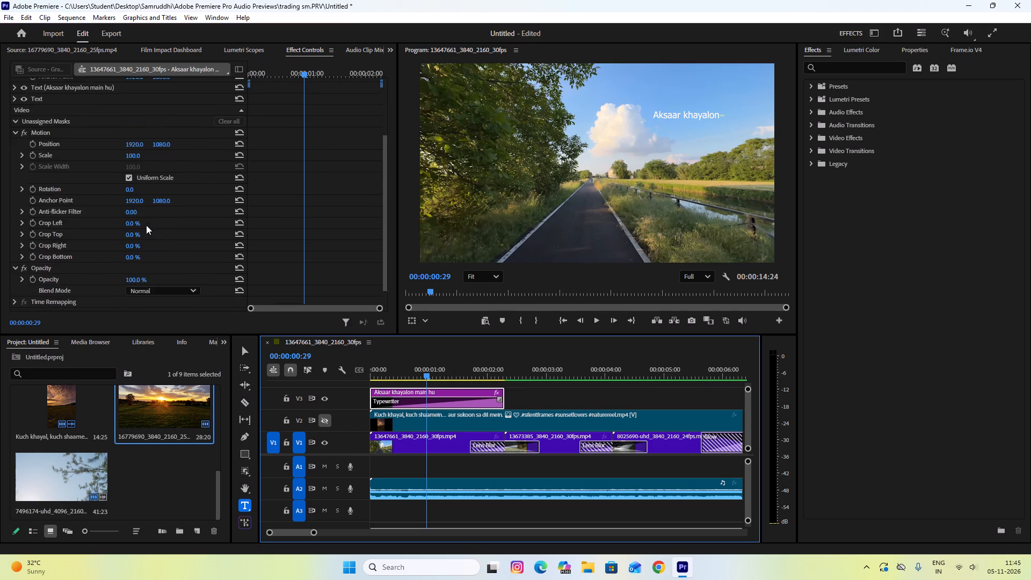
{"action": "scroll", "coordinate": [146, 225], "scroll_direction": "down", "scroll_amount": 5}
{"action": "scroll", "coordinate": [55, 220], "scroll_direction": "up", "scroll_amount": 10}
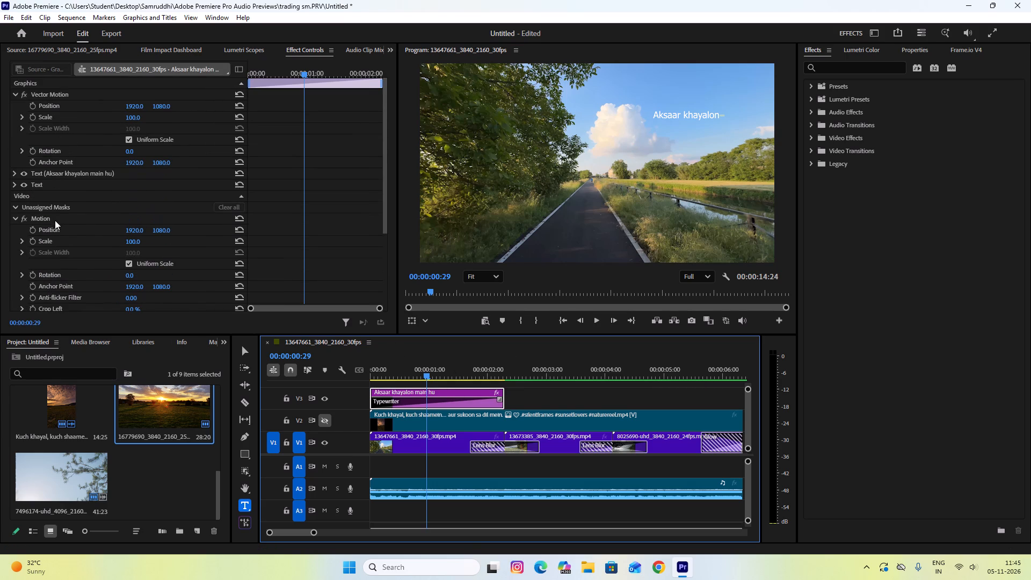
{"action": "scroll", "coordinate": [55, 220], "scroll_direction": "up", "scroll_amount": 5}
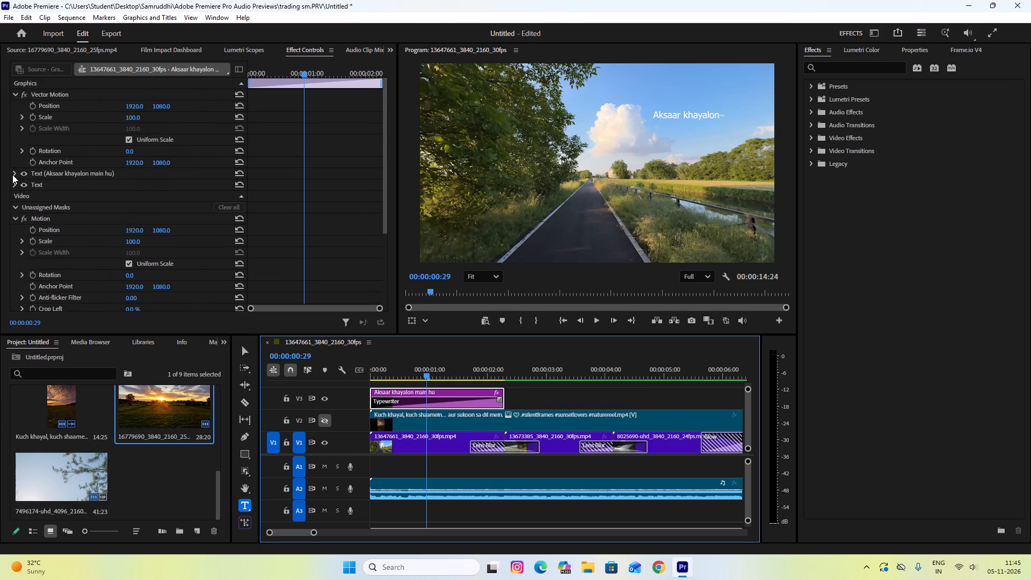
{"action": "left_click", "coordinate": [13, 174]}
{"action": "scroll", "coordinate": [90, 228], "scroll_direction": "down", "scroll_amount": 5}
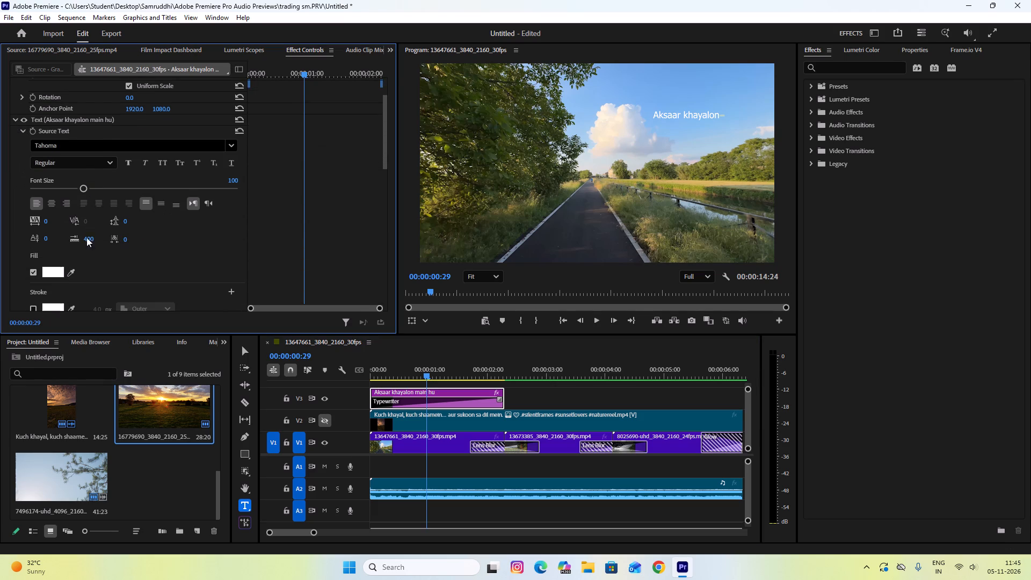
{"action": "scroll", "coordinate": [58, 267], "scroll_direction": "down", "scroll_amount": 2}
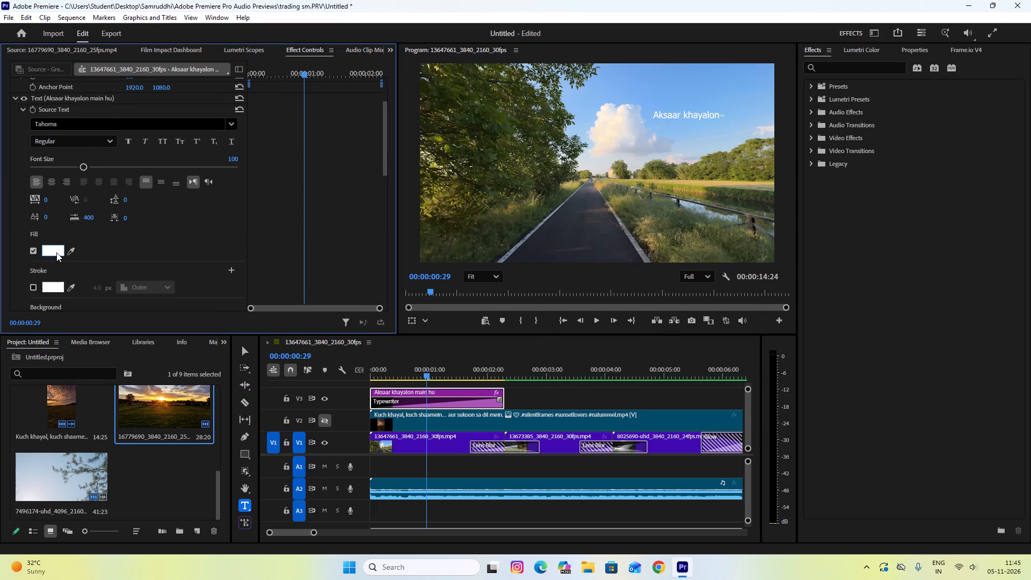
{"action": "left_click", "coordinate": [56, 252]}
{"action": "left_click", "coordinate": [534, 226]}
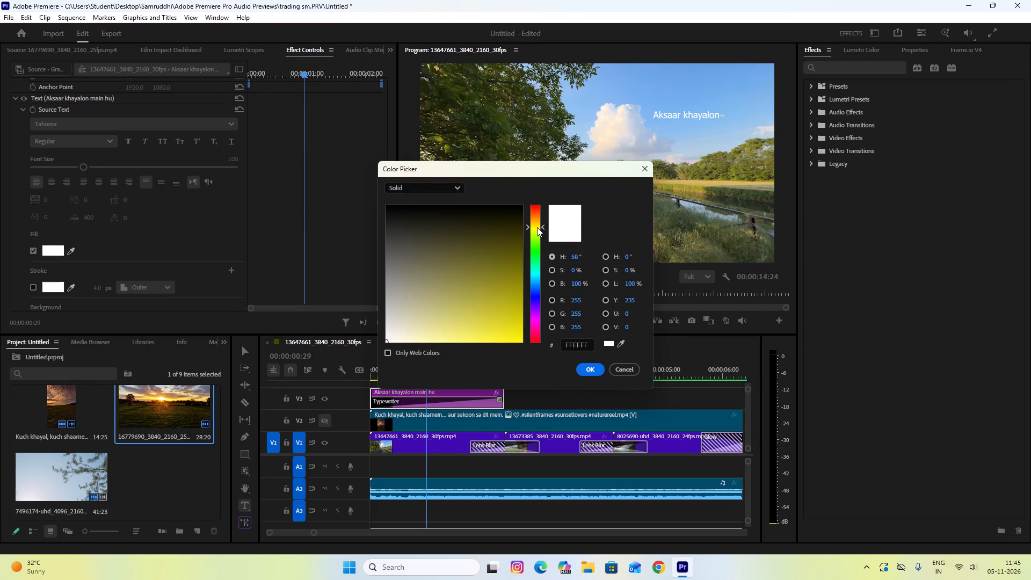
{"action": "left_click_drag", "start_coordinate": [487, 297], "coordinate": [519, 347]}
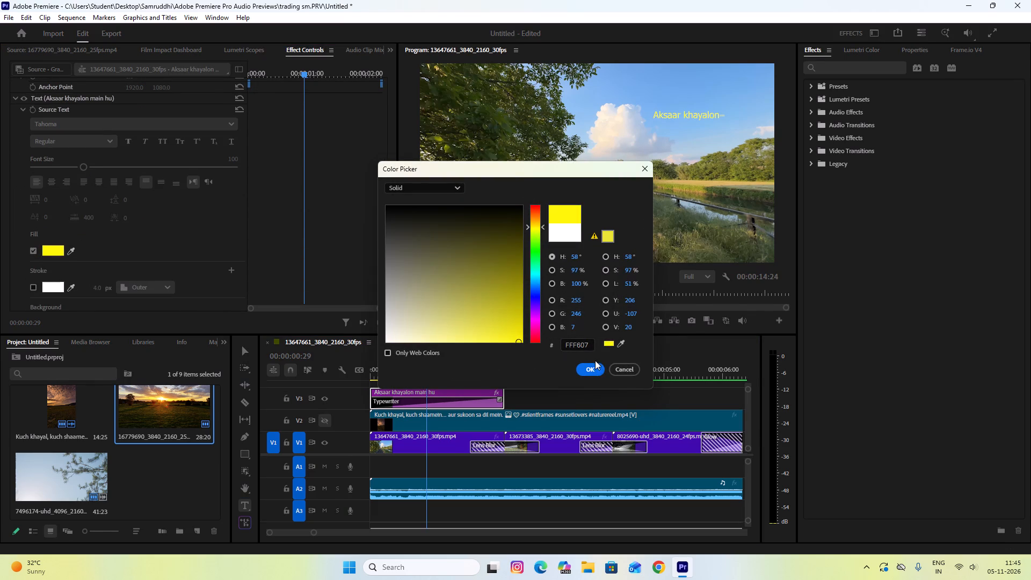
{"action": "left_click", "coordinate": [593, 367]}
Delete the empty second Text layer from the V3 caption graphic.
{"action": "scroll", "coordinate": [119, 187], "scroll_direction": "down", "scroll_amount": 2}
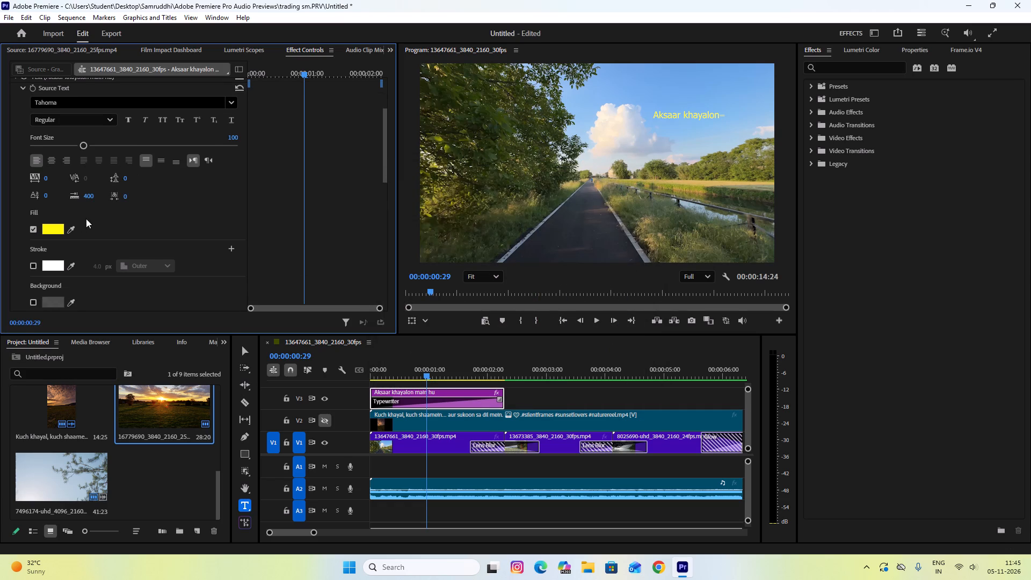
{"action": "scroll", "coordinate": [72, 226], "scroll_direction": "up", "scroll_amount": 7}
{"action": "left_click", "coordinate": [17, 153]}
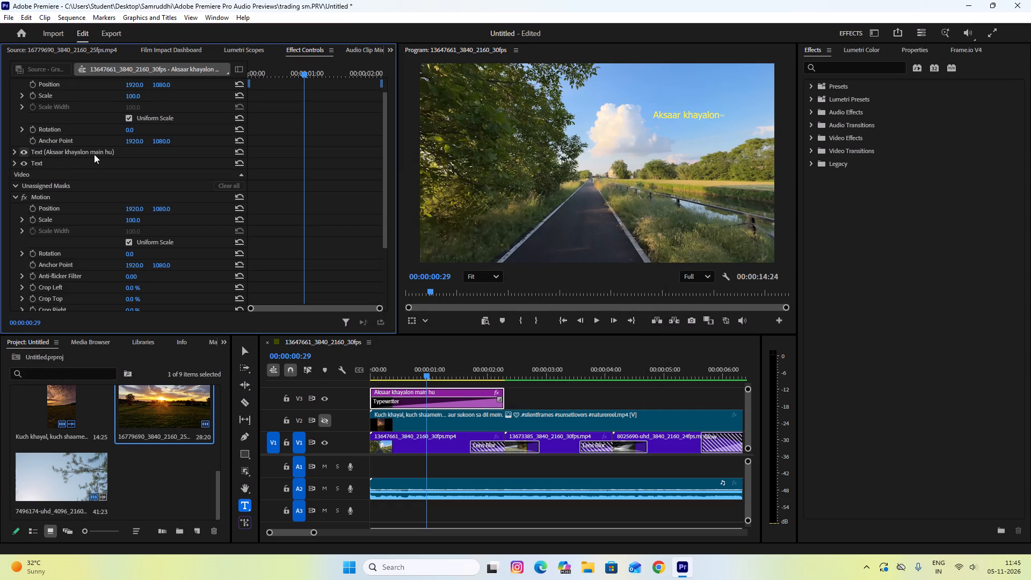
{"action": "left_click", "coordinate": [13, 155]}
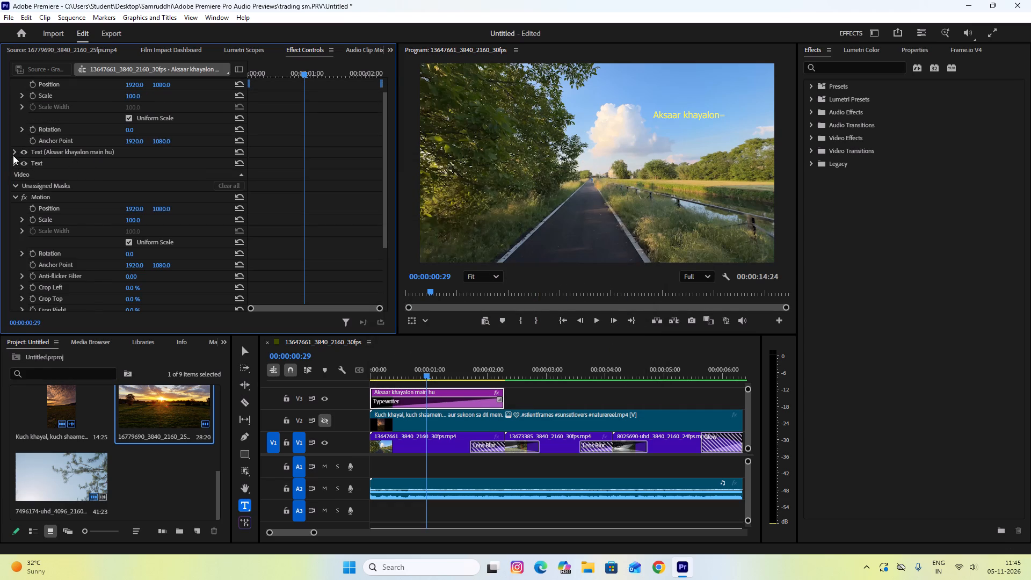
{"action": "left_click", "coordinate": [15, 153]}
{"action": "left_click", "coordinate": [16, 165]}
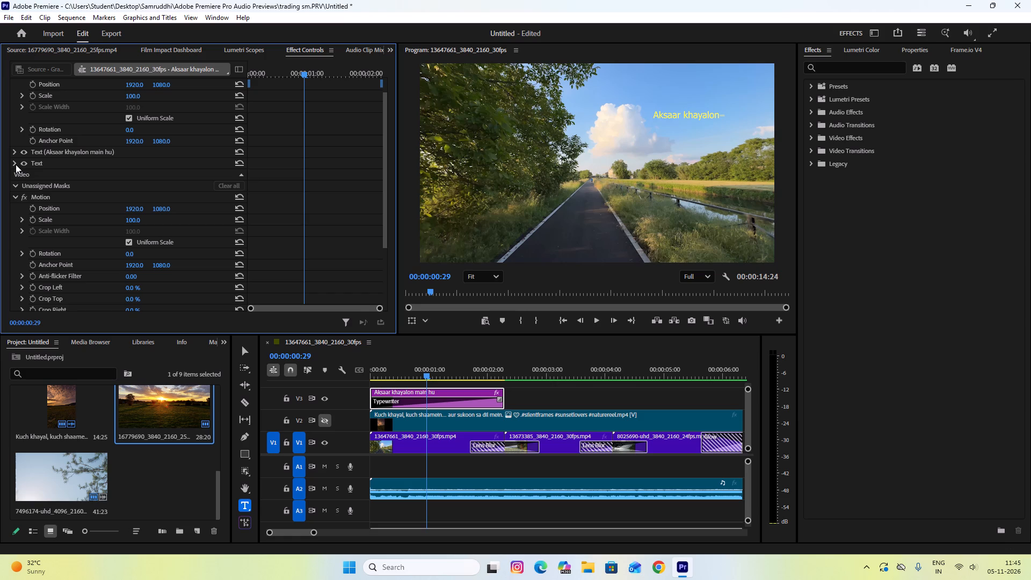
{"action": "left_click", "coordinate": [16, 164]}
{"action": "left_click", "coordinate": [57, 166]}
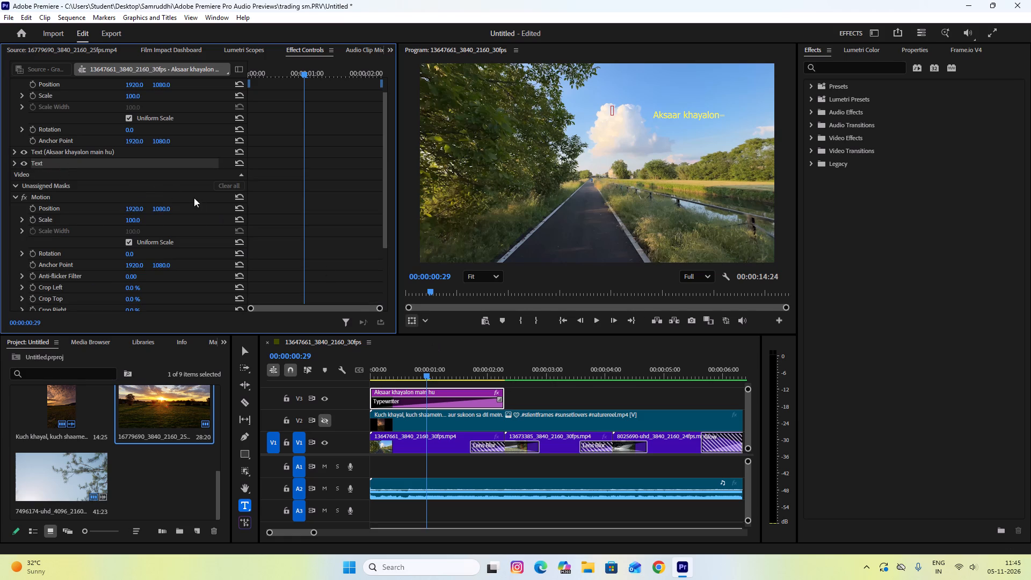
{"action": "key", "text": "Delete"}
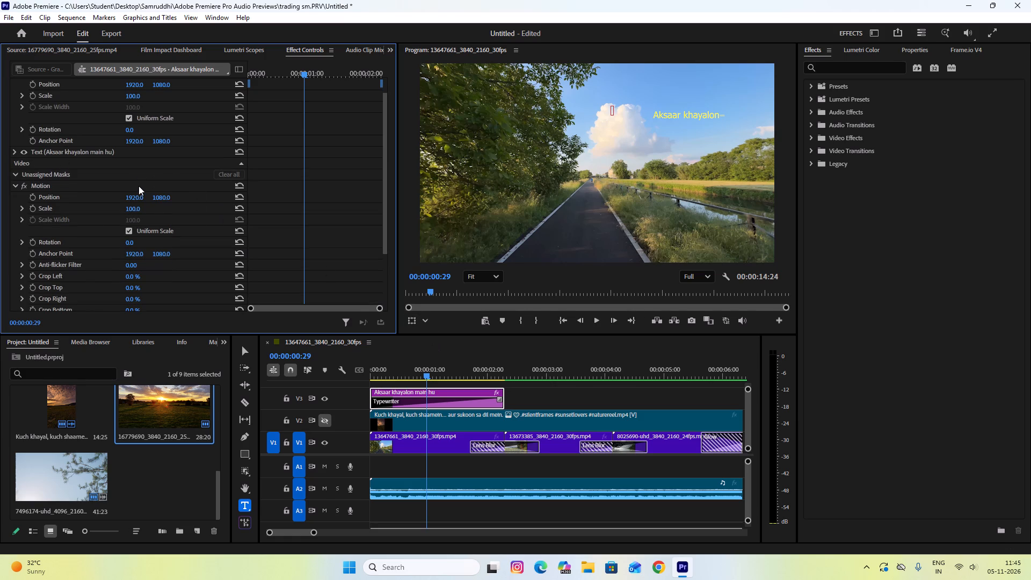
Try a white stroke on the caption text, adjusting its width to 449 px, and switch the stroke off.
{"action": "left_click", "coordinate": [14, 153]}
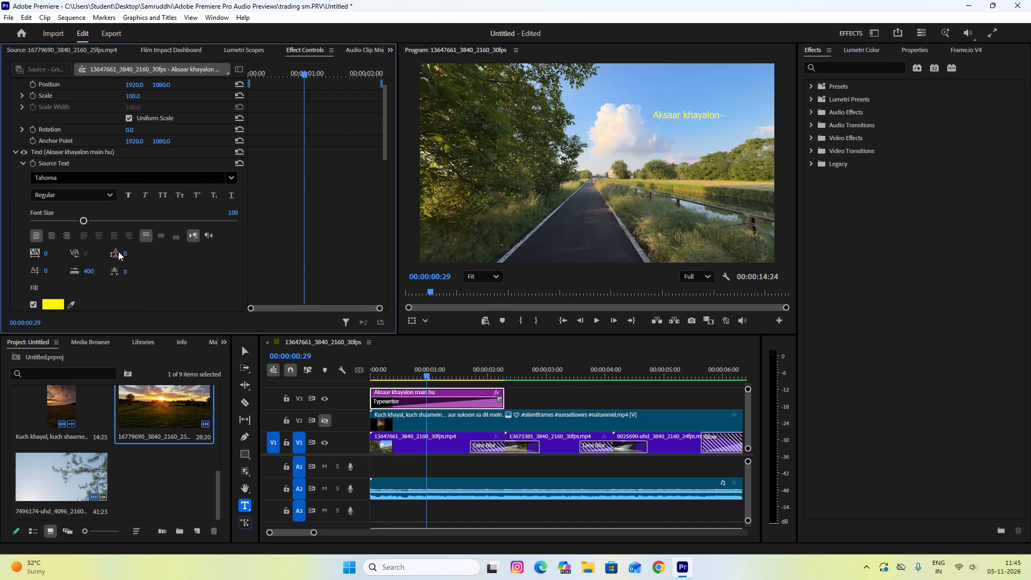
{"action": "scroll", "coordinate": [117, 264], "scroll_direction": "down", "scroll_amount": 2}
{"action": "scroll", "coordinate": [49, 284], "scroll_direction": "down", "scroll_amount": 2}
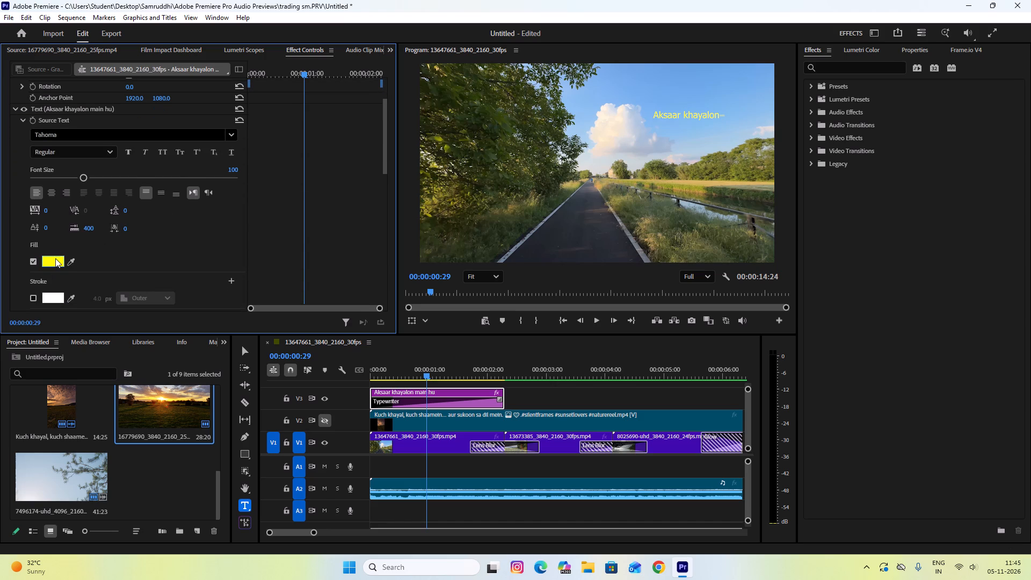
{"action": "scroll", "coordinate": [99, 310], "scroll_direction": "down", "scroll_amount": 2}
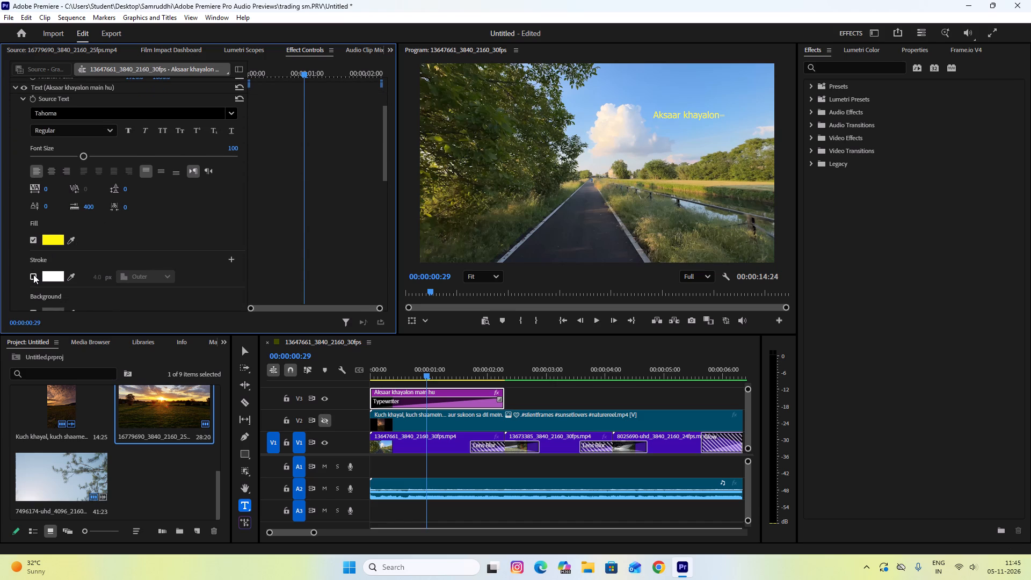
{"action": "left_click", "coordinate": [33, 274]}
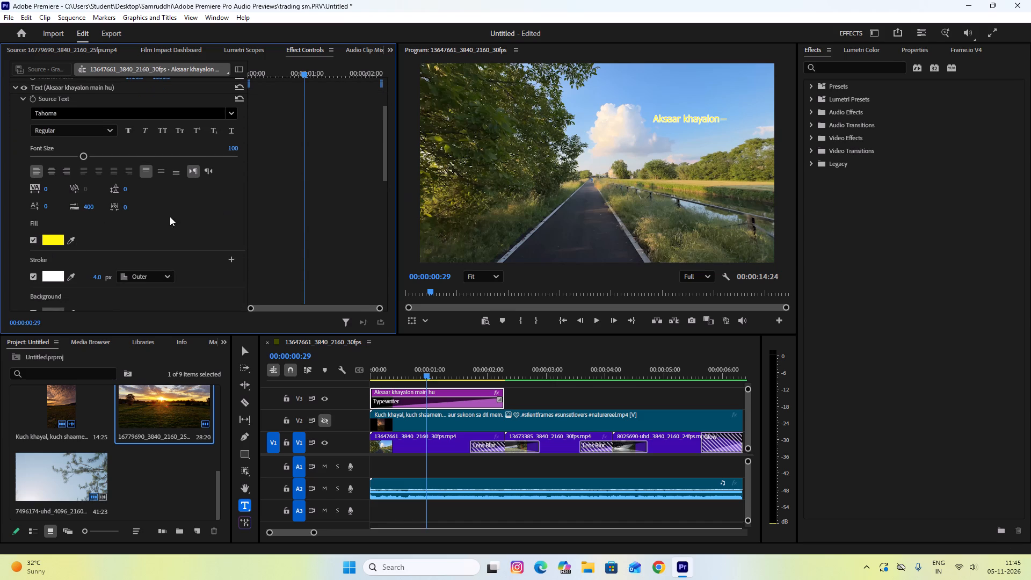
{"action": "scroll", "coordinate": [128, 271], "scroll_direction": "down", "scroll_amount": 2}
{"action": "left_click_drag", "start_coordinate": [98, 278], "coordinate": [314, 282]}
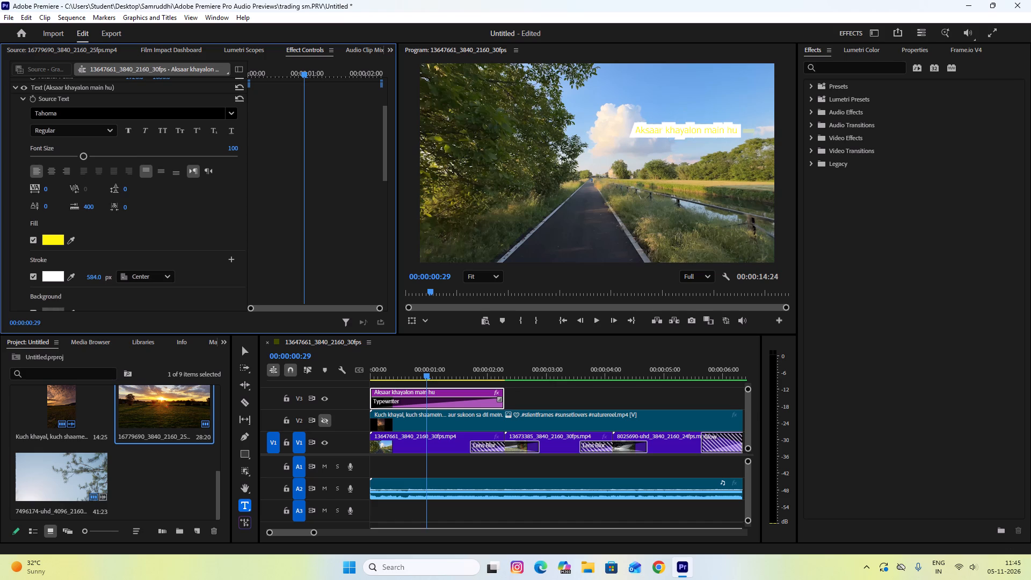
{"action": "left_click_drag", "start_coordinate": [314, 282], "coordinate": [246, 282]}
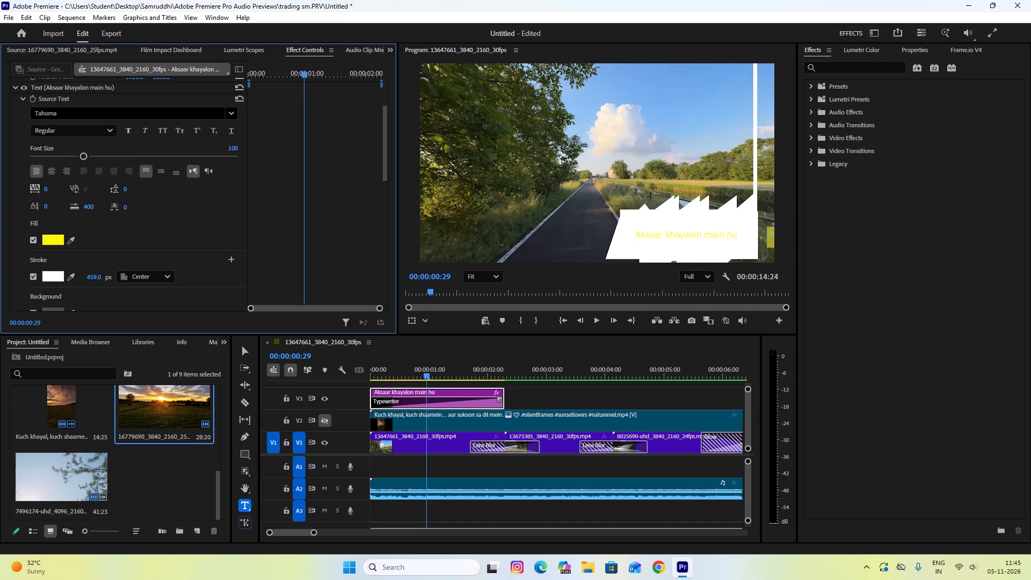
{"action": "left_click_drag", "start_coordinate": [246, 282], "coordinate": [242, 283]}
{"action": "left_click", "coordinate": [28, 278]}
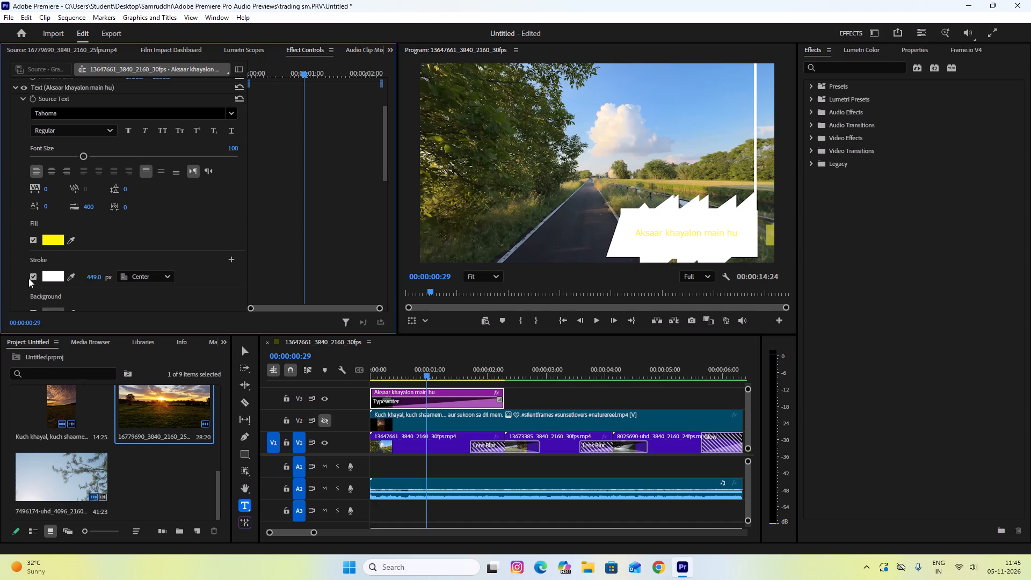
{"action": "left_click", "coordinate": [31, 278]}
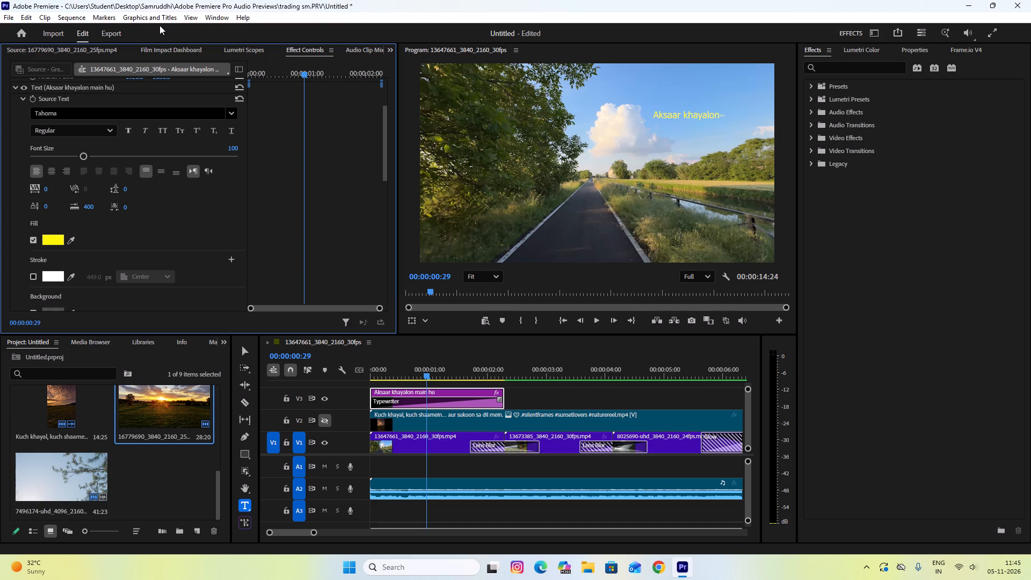
Render the sequence with Render In to Out.
{"action": "left_click", "coordinate": [76, 14]}
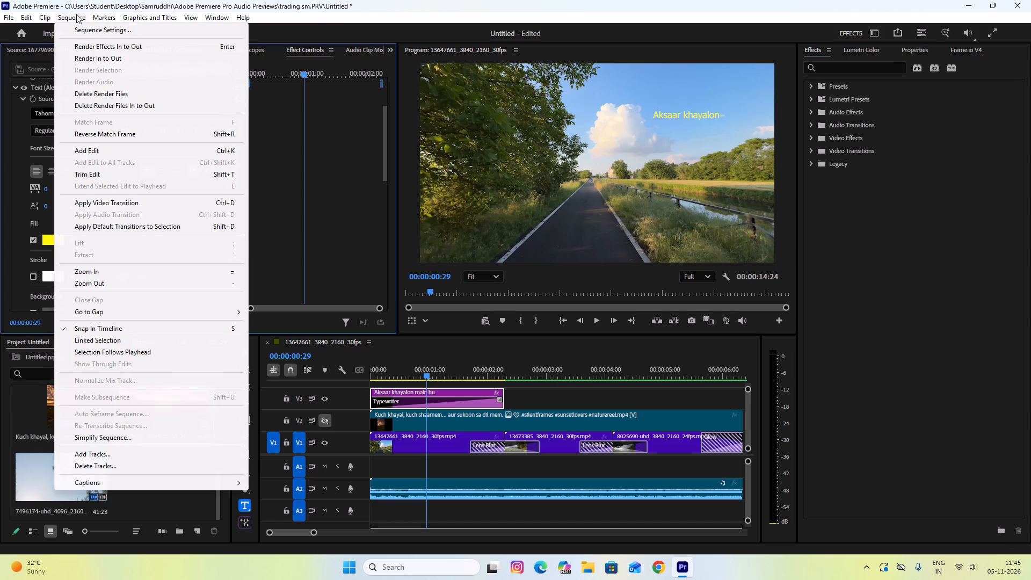
{"action": "left_click", "coordinate": [90, 55]}
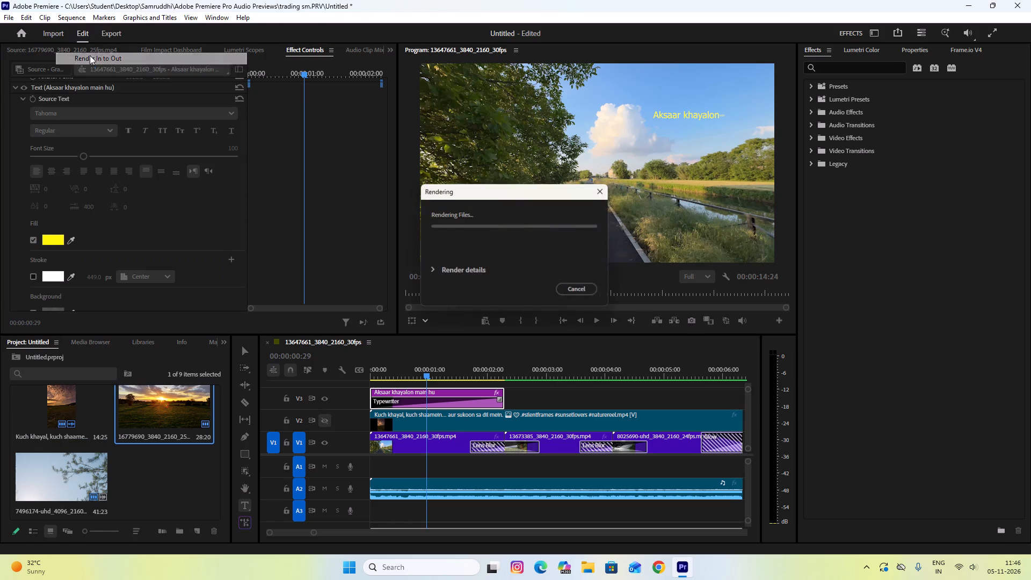
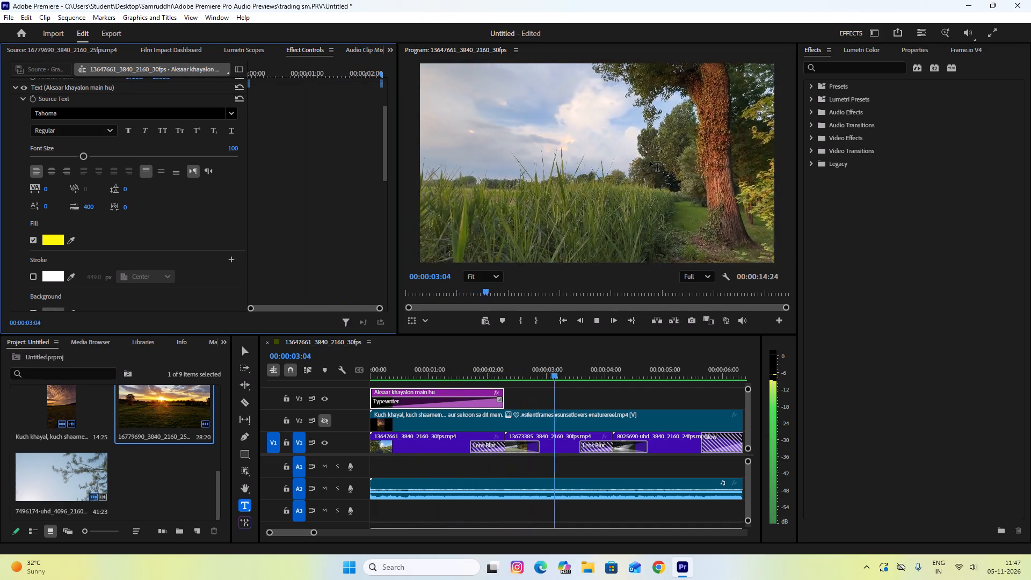
Play back the rendered sequence from the start to check the "Aksaar khayalon main hu" caption.
{"action": "left_click_drag", "start_coordinate": [631, 379], "coordinate": [0, 295]}
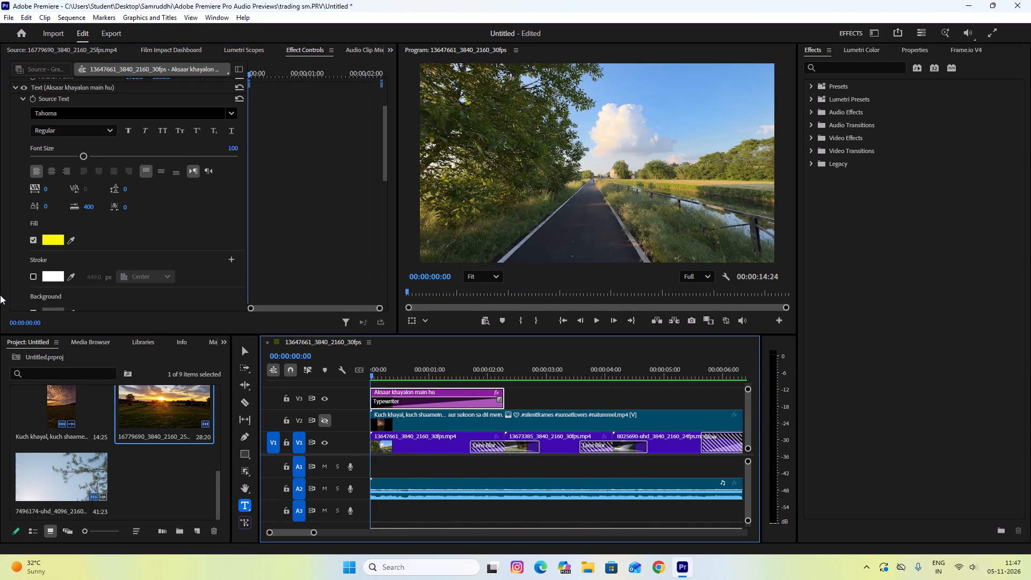
{"action": "key", "text": "space"}
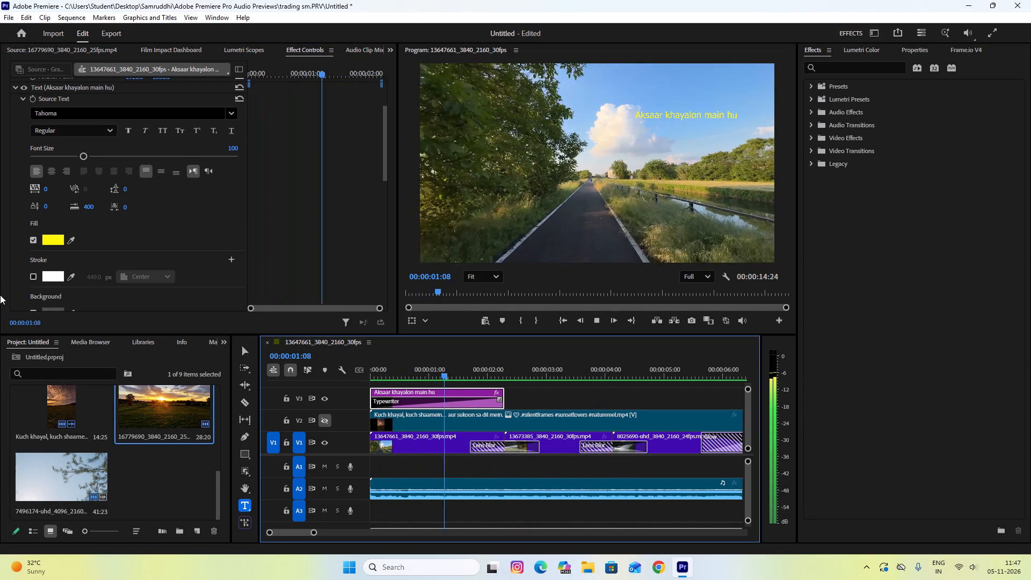
{"action": "key", "text": "space"}
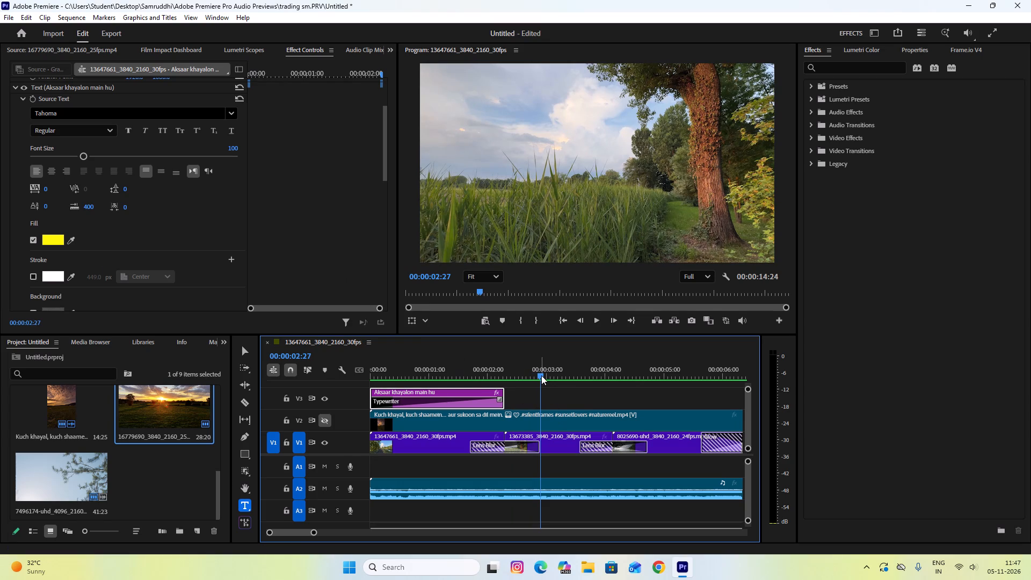
Start a new text graphic on V3 at 00:00:02:24, placed over the sky of the second clip.
{"action": "left_click_drag", "start_coordinate": [541, 375], "coordinate": [506, 376]}
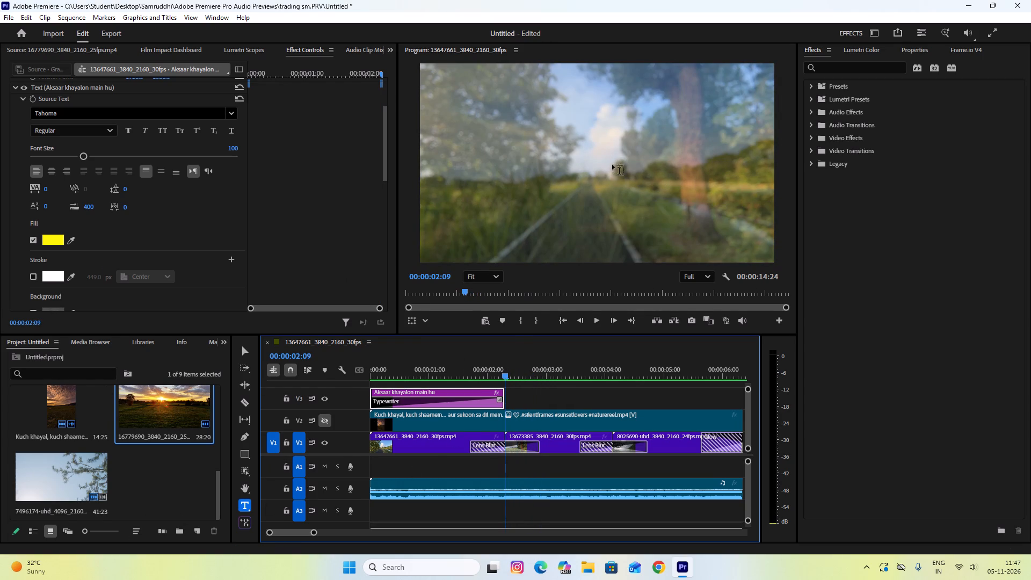
{"action": "key", "text": "space"}
{"action": "key", "text": "space"}
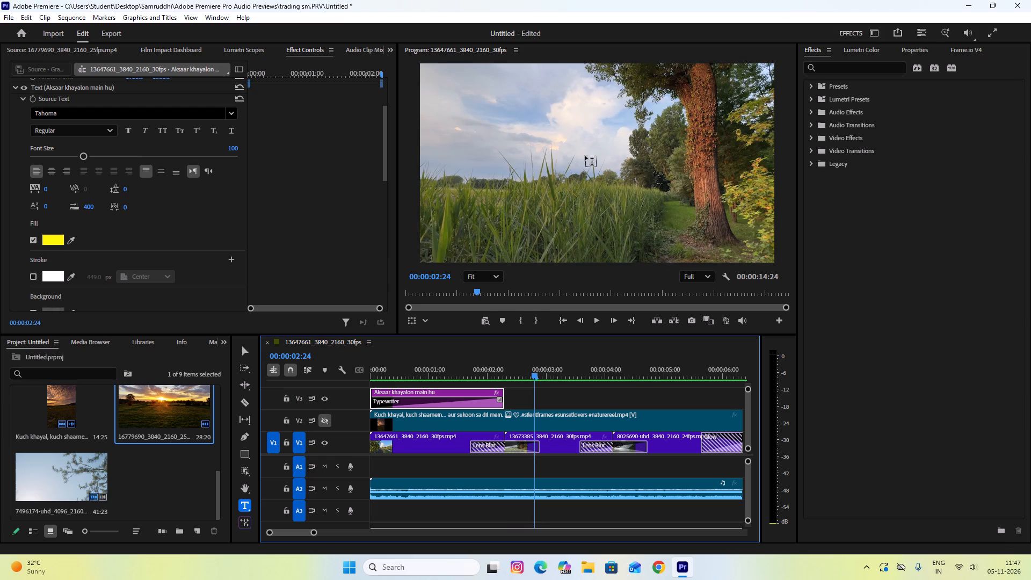
{"action": "left_click", "coordinate": [597, 128]}
{"action": "left_click", "coordinate": [615, 119]}
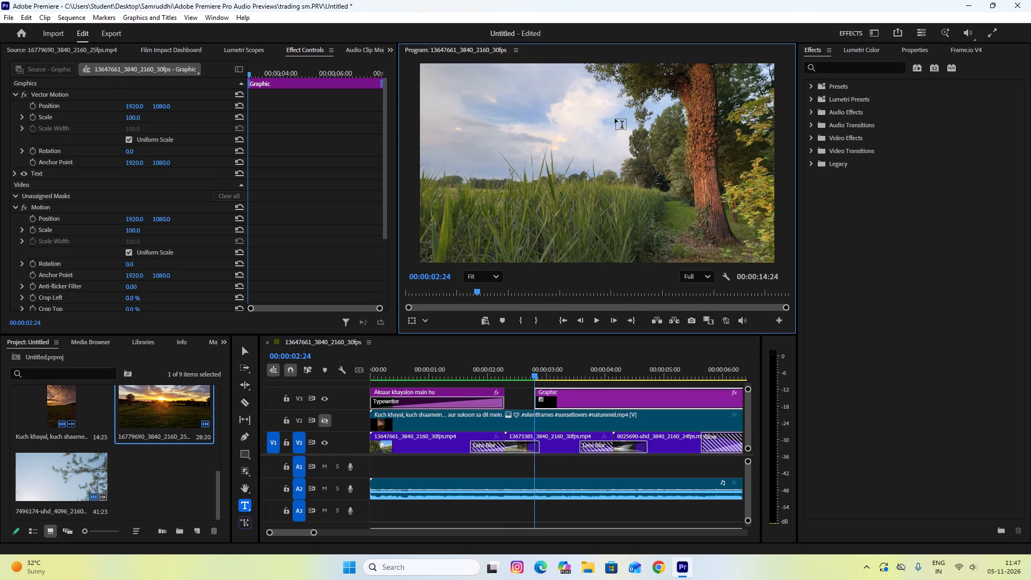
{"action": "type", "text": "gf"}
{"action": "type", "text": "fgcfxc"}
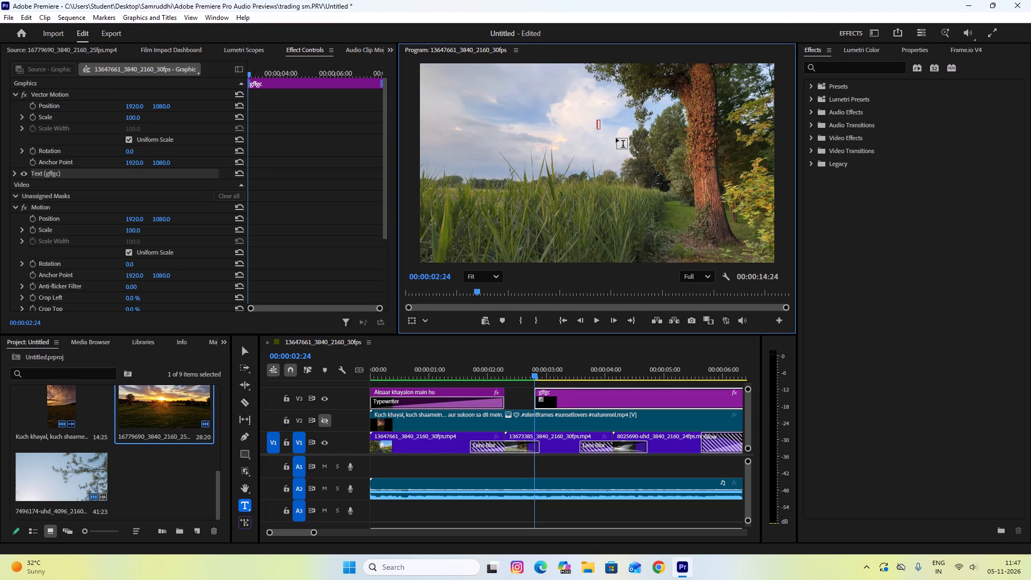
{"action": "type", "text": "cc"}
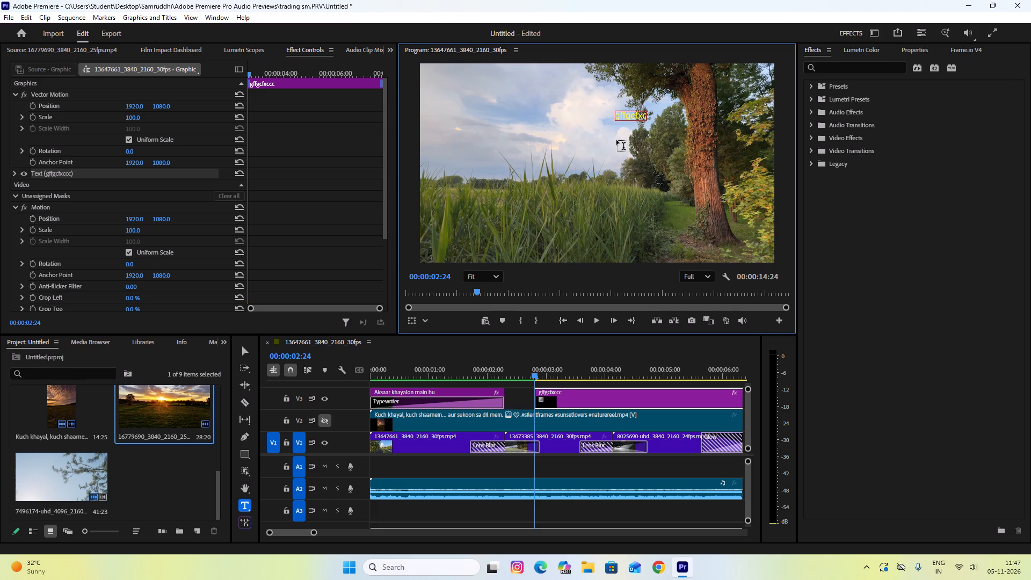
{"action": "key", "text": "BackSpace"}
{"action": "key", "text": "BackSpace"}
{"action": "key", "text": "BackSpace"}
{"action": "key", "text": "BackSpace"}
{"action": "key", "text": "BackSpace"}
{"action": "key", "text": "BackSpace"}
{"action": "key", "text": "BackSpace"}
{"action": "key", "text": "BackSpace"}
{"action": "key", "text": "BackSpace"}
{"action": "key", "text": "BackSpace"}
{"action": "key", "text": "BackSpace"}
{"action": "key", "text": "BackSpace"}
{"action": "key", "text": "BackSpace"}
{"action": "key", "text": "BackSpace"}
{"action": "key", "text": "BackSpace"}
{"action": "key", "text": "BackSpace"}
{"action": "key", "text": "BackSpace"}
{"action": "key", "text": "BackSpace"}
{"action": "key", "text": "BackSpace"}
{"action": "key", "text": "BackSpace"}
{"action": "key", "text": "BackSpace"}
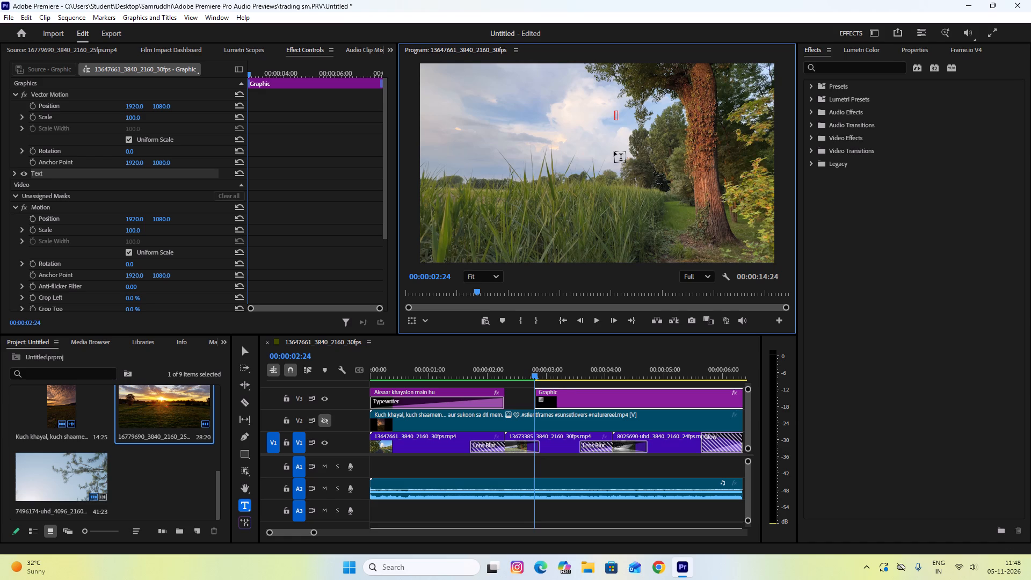
Enter "Tere main kahin" as the text of the new V3 caption.
{"action": "type", "text": "ere"}
{"action": "key", "text": "space"}
{"action": "type", "text": "mai"}
{"action": "key", "text": "n"}
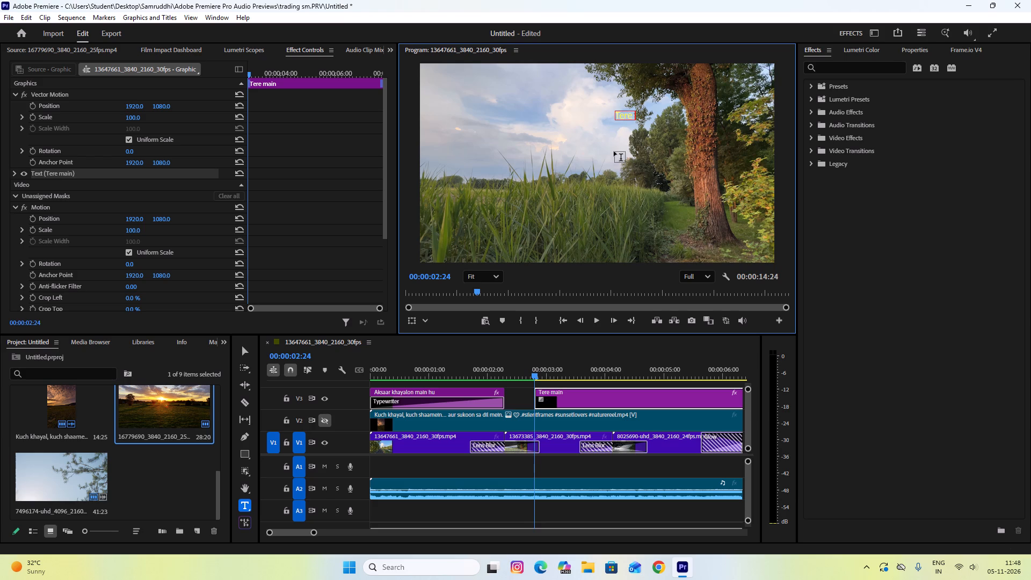
{"action": "key", "text": "space"}
{"action": "type", "text": "kh"}
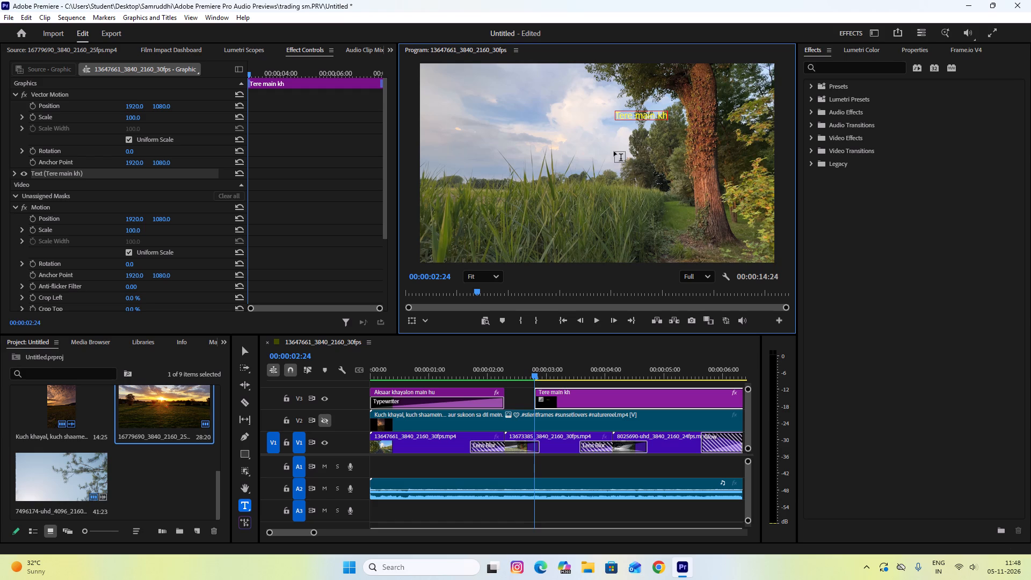
{"action": "key", "text": "BackSpace"}
{"action": "type", "text": "ahin"}
Move the "Tere main kahin" clip on V3 to start at 00:00:02:09, directly after the first caption, and play the join.
{"action": "left_click_drag", "start_coordinate": [585, 400], "coordinate": [564, 398]}
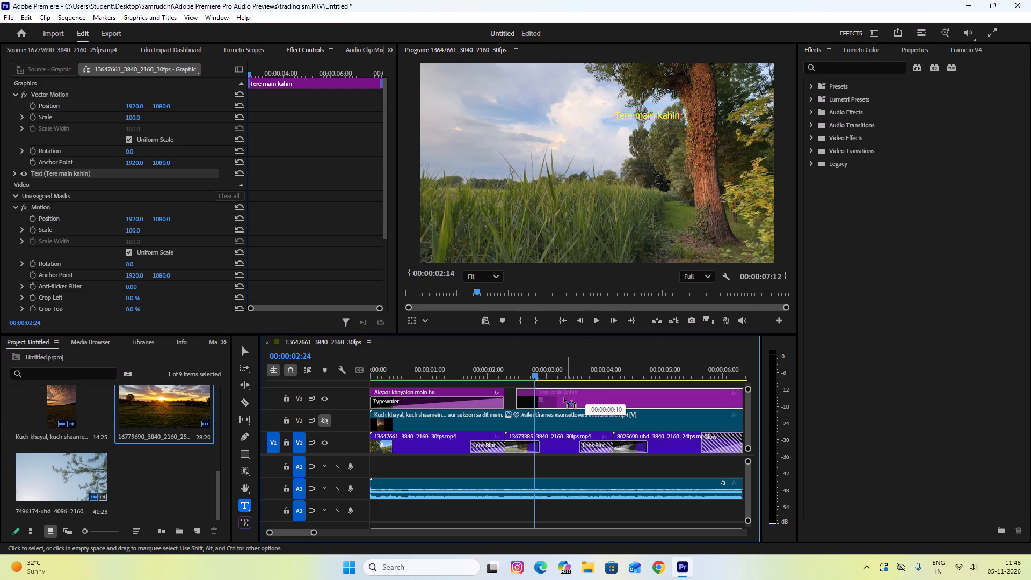
{"action": "left_click_drag", "start_coordinate": [564, 398], "coordinate": [553, 398]}
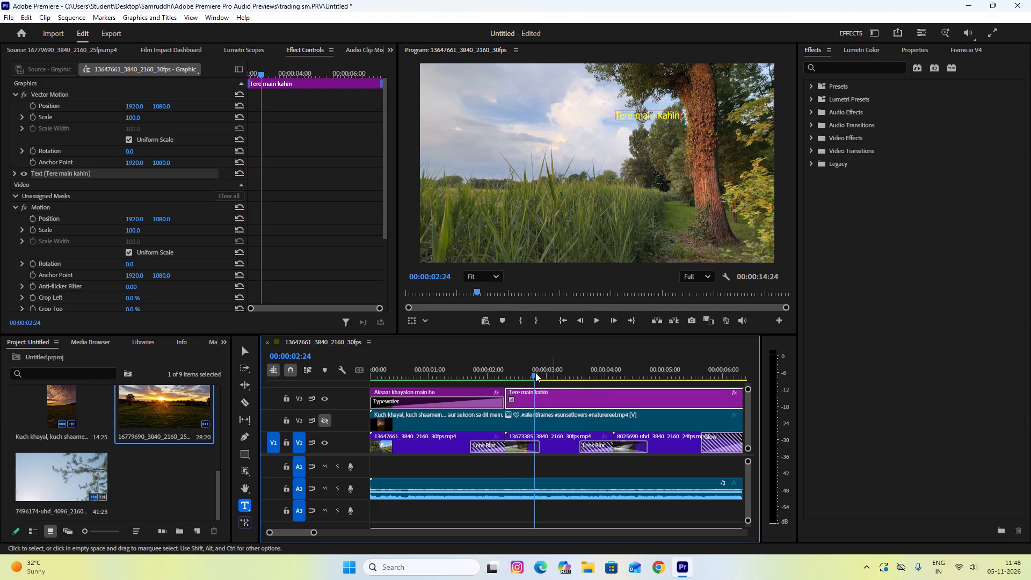
{"action": "left_click_drag", "start_coordinate": [532, 373], "coordinate": [472, 375]}
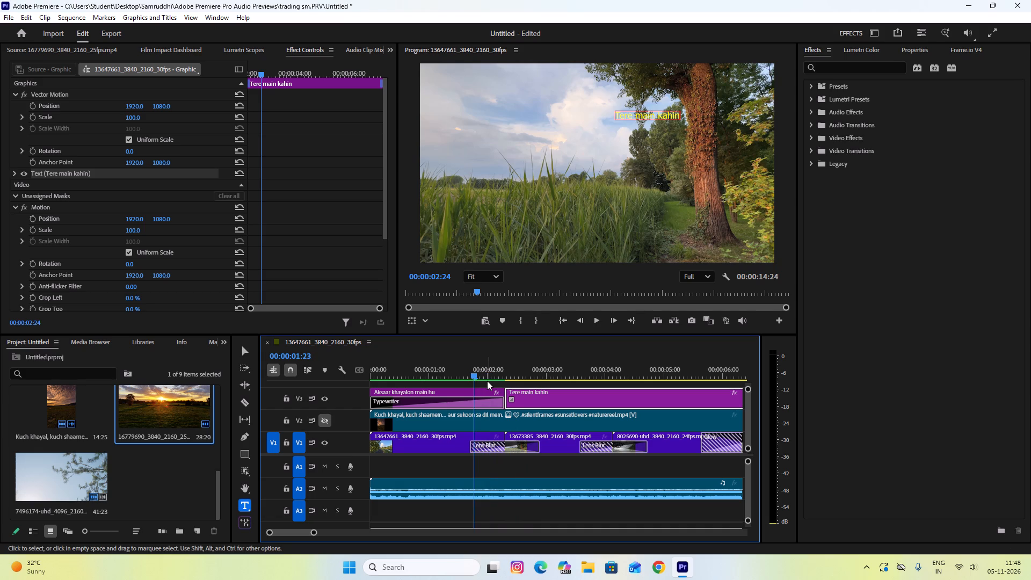
{"action": "key", "text": "space"}
{"action": "left_click", "coordinate": [557, 398]}
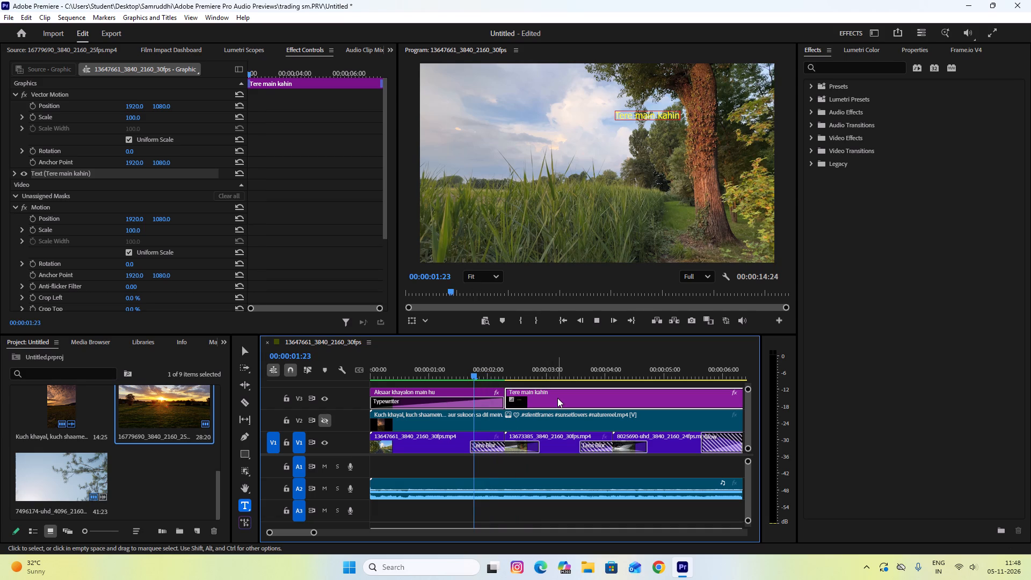
{"action": "key", "text": "space"}
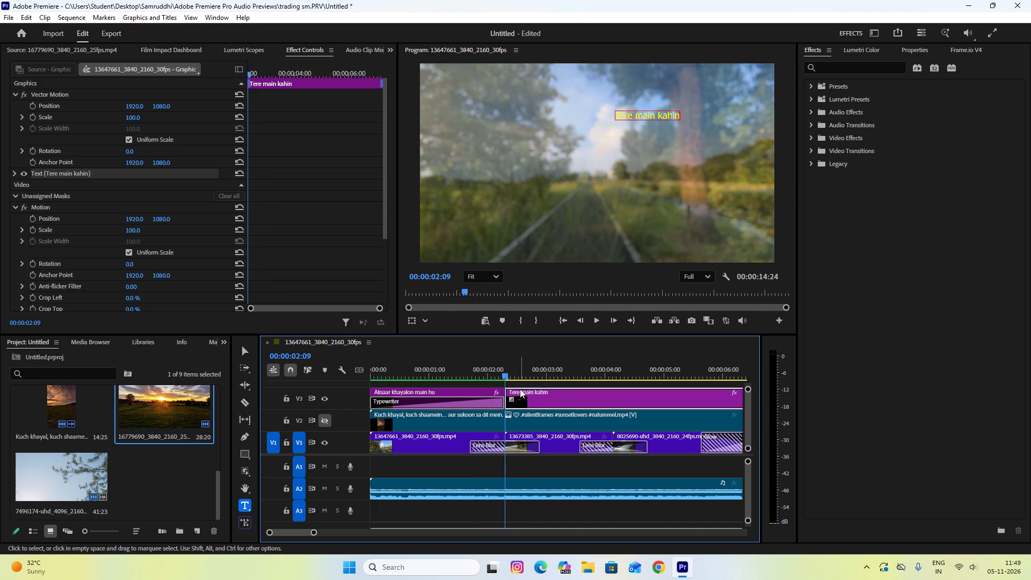
Reposition the "Tere main kahin" text within the video frame to the upper-left area of the sky.
{"action": "left_click_drag", "start_coordinate": [504, 369], "coordinate": [519, 373]}
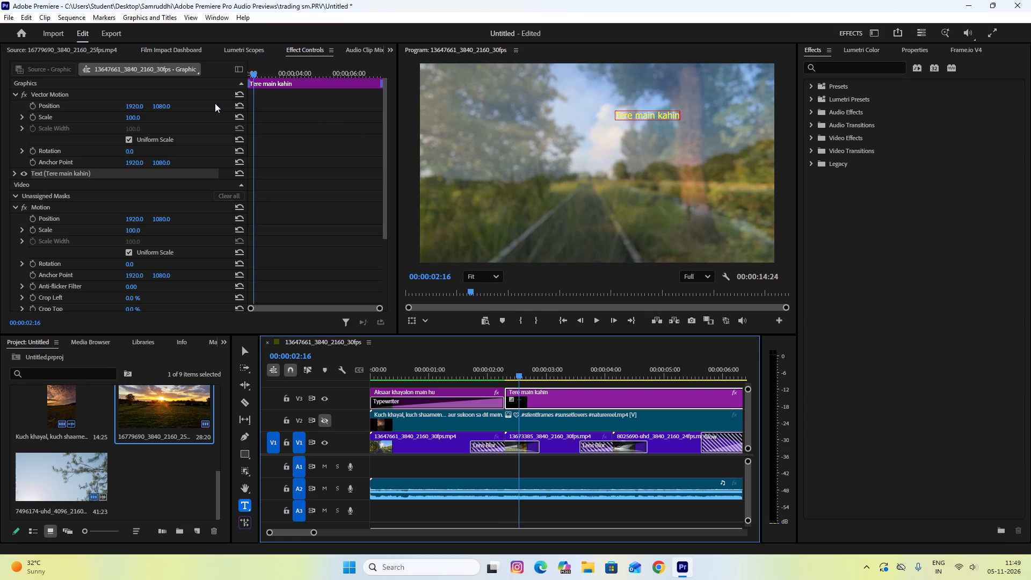
{"action": "left_click", "coordinate": [242, 349]}
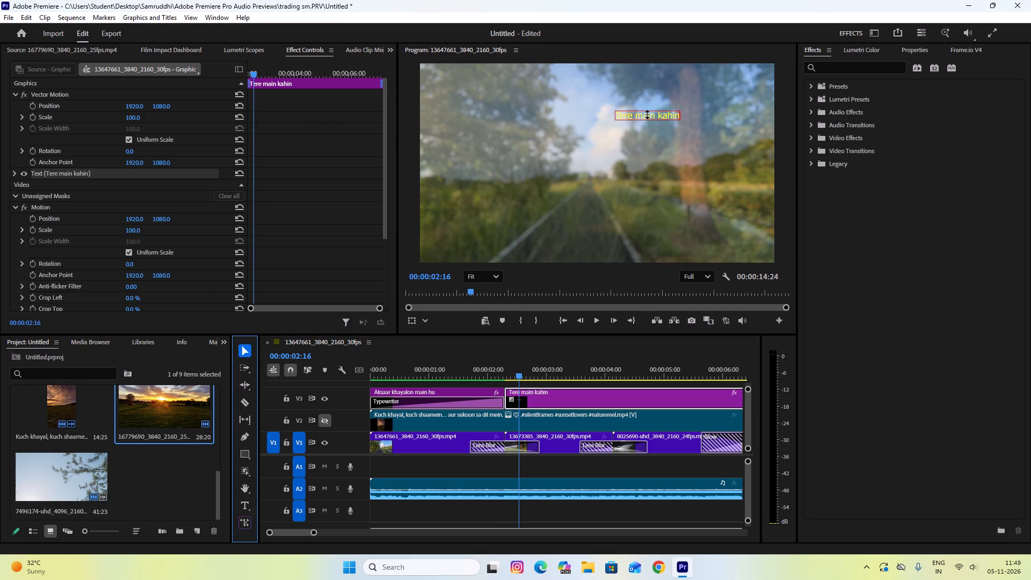
{"action": "double_click", "coordinate": [662, 120]}
{"action": "left_click_drag", "start_coordinate": [663, 117], "coordinate": [449, 118]}
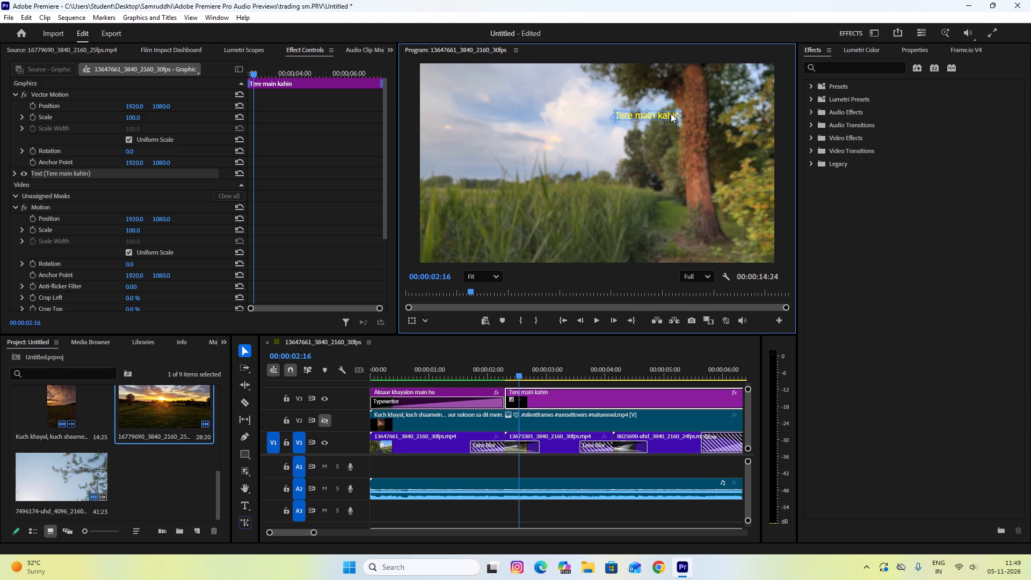
{"action": "left_click_drag", "start_coordinate": [669, 113], "coordinate": [487, 114]}
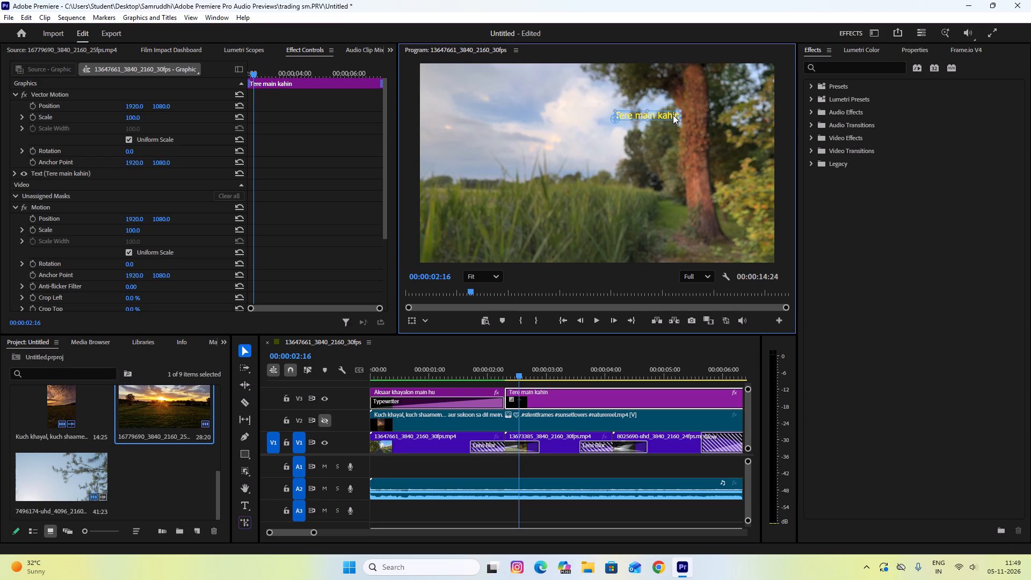
{"action": "left_click_drag", "start_coordinate": [661, 112], "coordinate": [477, 107]}
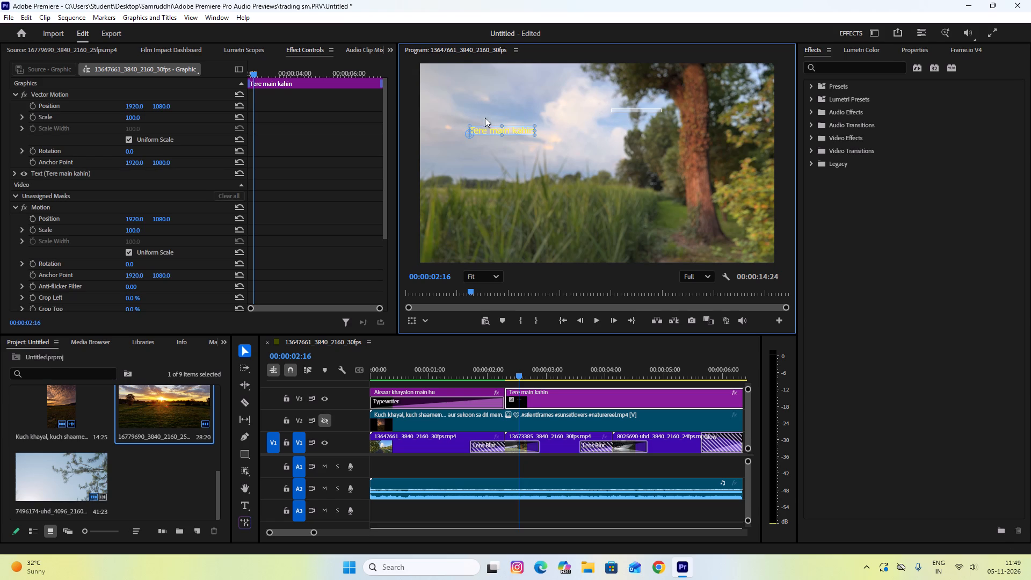
{"action": "left_click_drag", "start_coordinate": [490, 128], "coordinate": [478, 107]}
{"action": "double_click", "coordinate": [518, 130]}
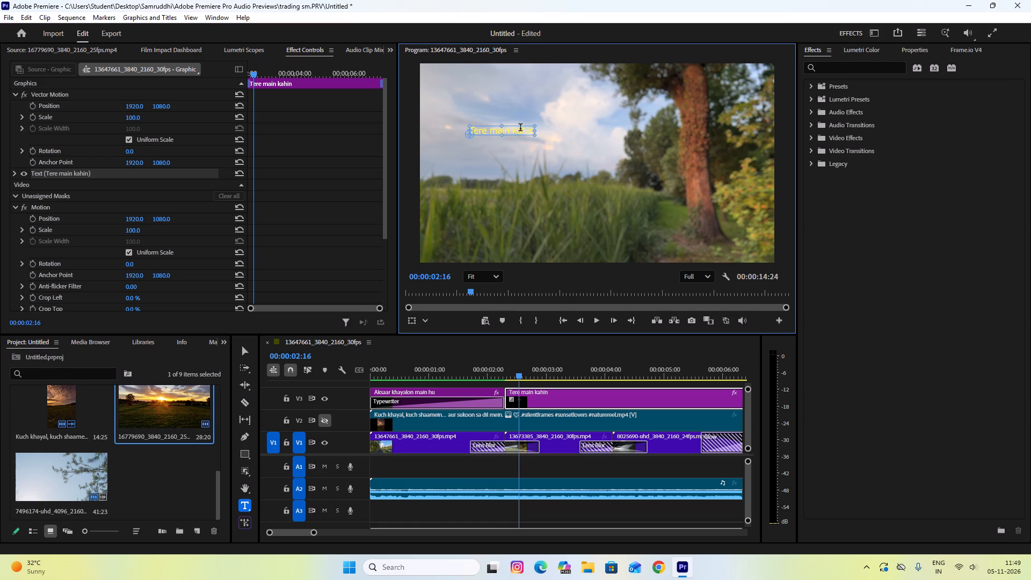
{"action": "left_click", "coordinate": [520, 175]}
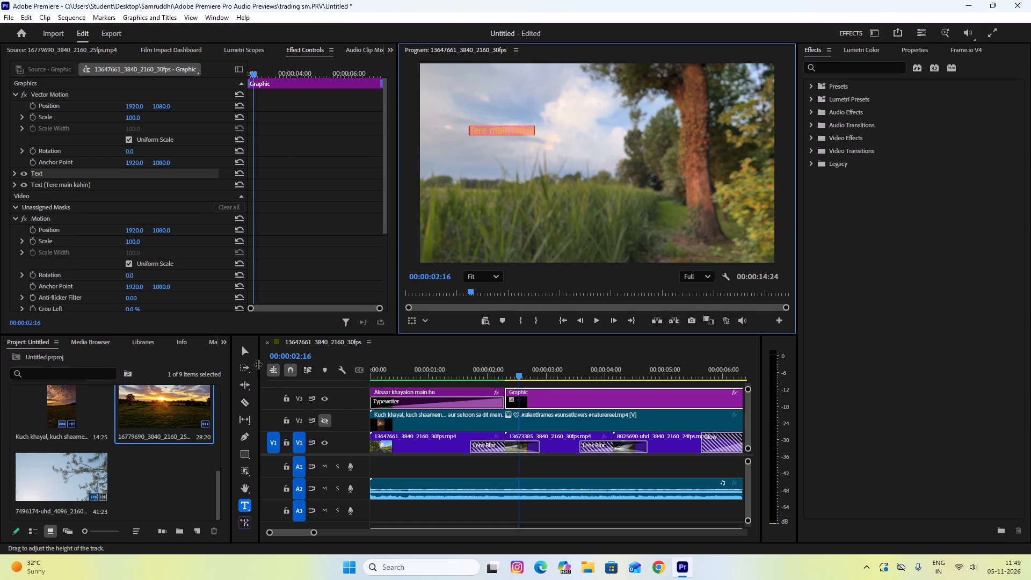
{"action": "left_click", "coordinate": [244, 352]}
{"action": "left_click_drag", "start_coordinate": [524, 132], "coordinate": [497, 104]}
{"action": "left_click", "coordinate": [499, 128]}
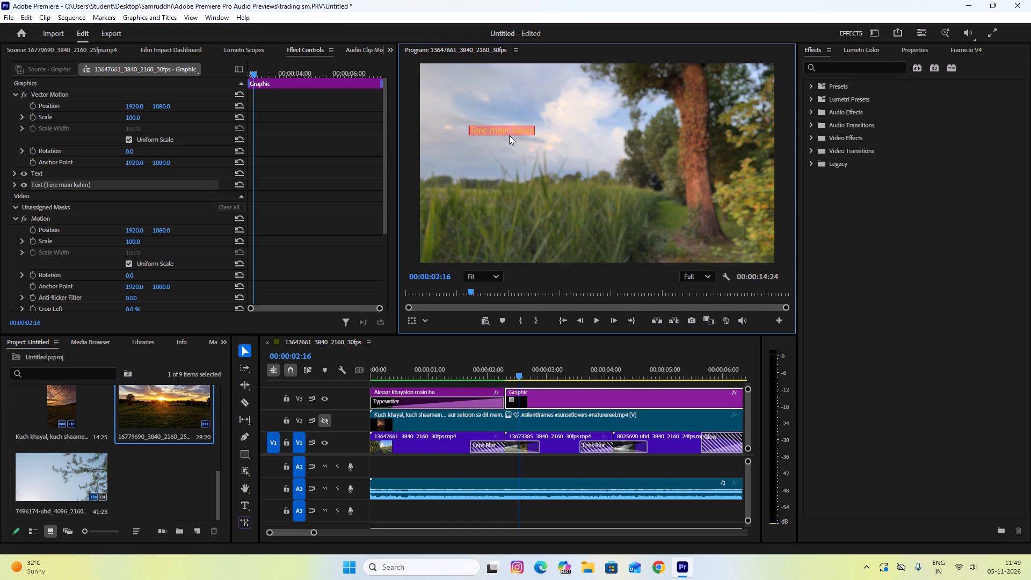
{"action": "double_click", "coordinate": [513, 128]}
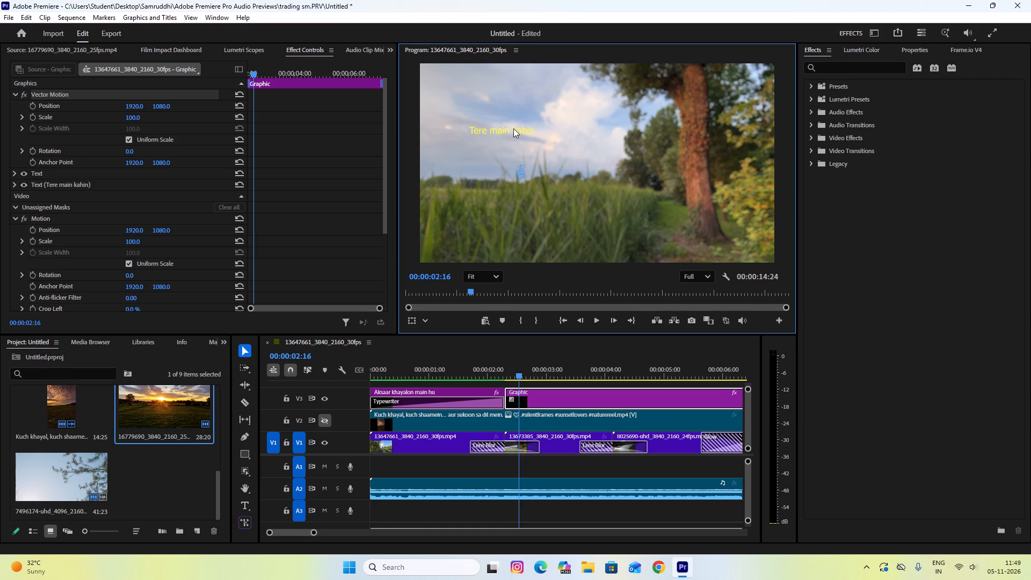
{"action": "left_click", "coordinate": [513, 128]}
{"action": "double_click", "coordinate": [513, 128]}
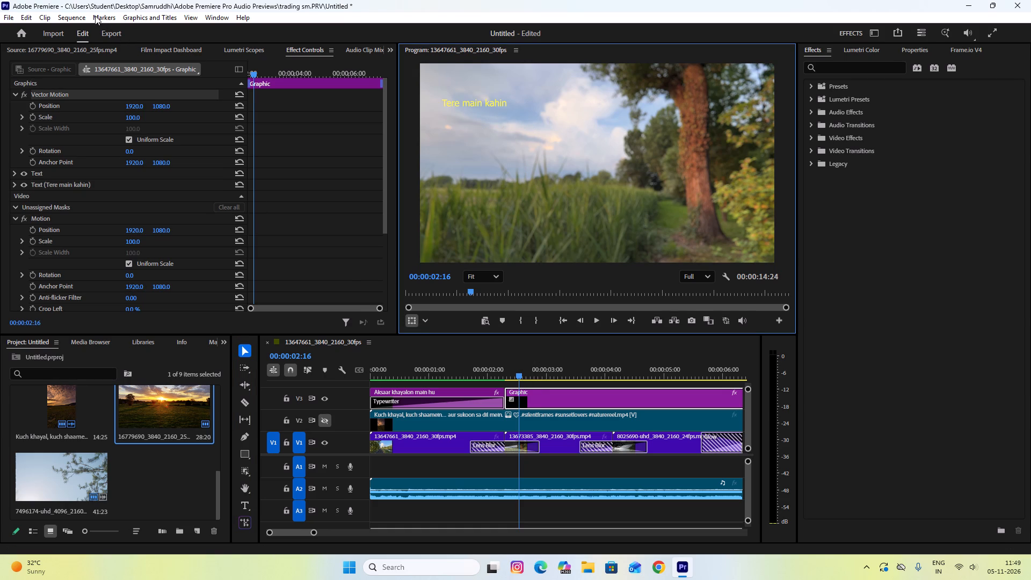
Render the sequence with Render In to Out.
{"action": "left_click", "coordinate": [71, 15]}
{"action": "left_click", "coordinate": [93, 58]}
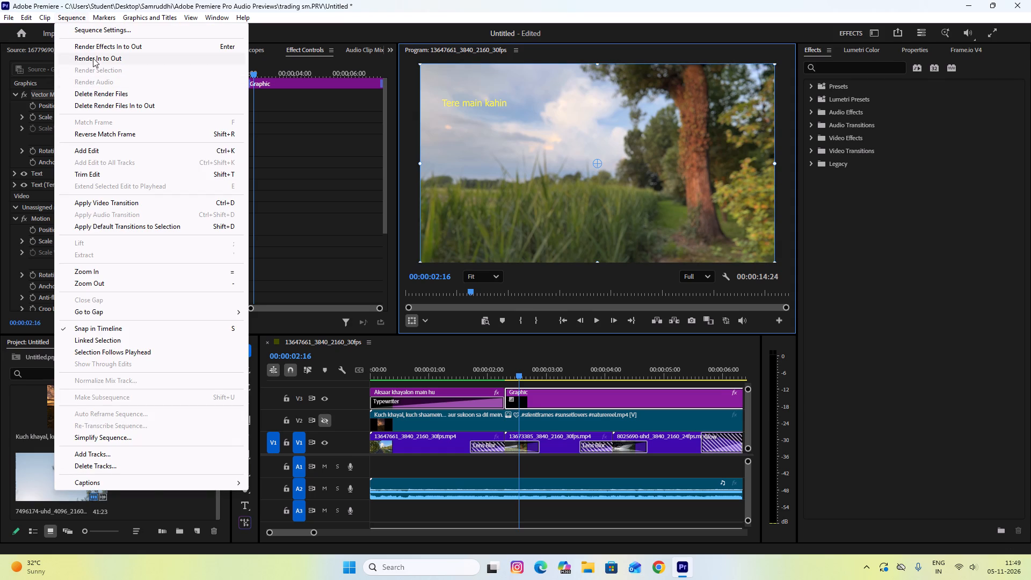
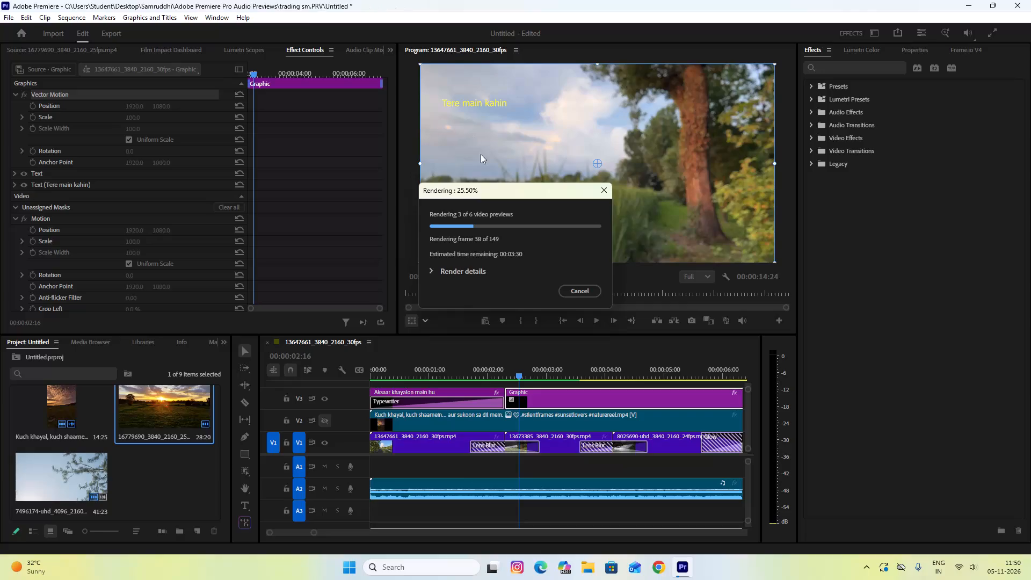
Cancel the preview render in progress.
{"action": "left_click", "coordinate": [579, 290]}
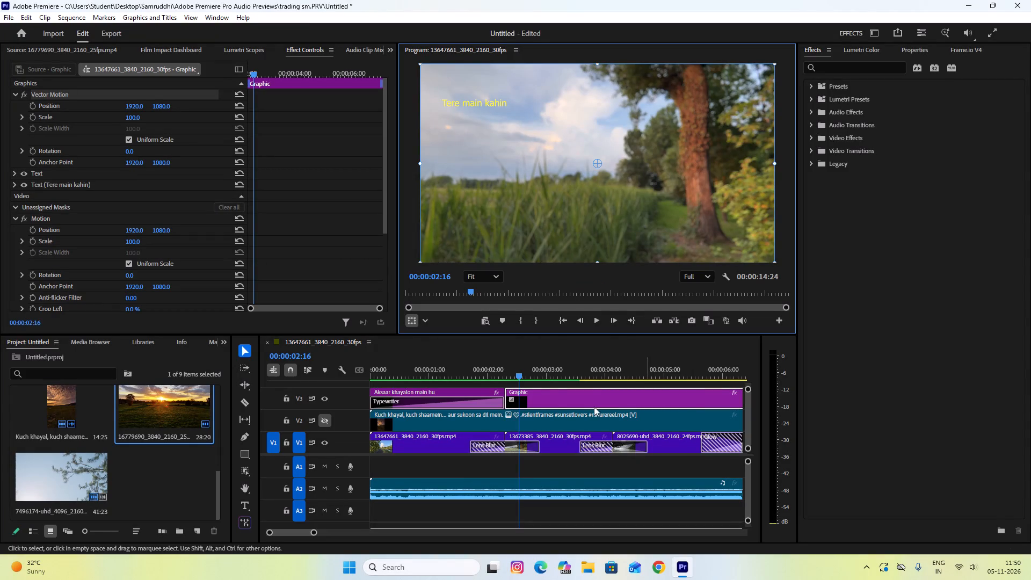
Shorten the "Tere main kahin" caption on V3 so it ends at the cut where the 8025690 clip starts on V1.
{"action": "left_click_drag", "start_coordinate": [518, 374], "coordinate": [647, 394]}
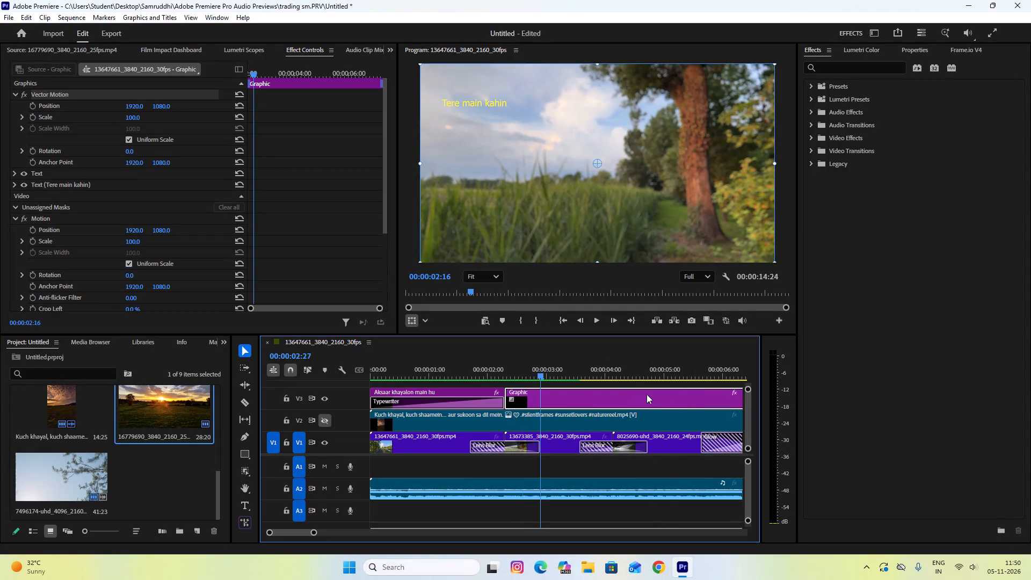
{"action": "left_click_drag", "start_coordinate": [647, 394], "coordinate": [770, 405]}
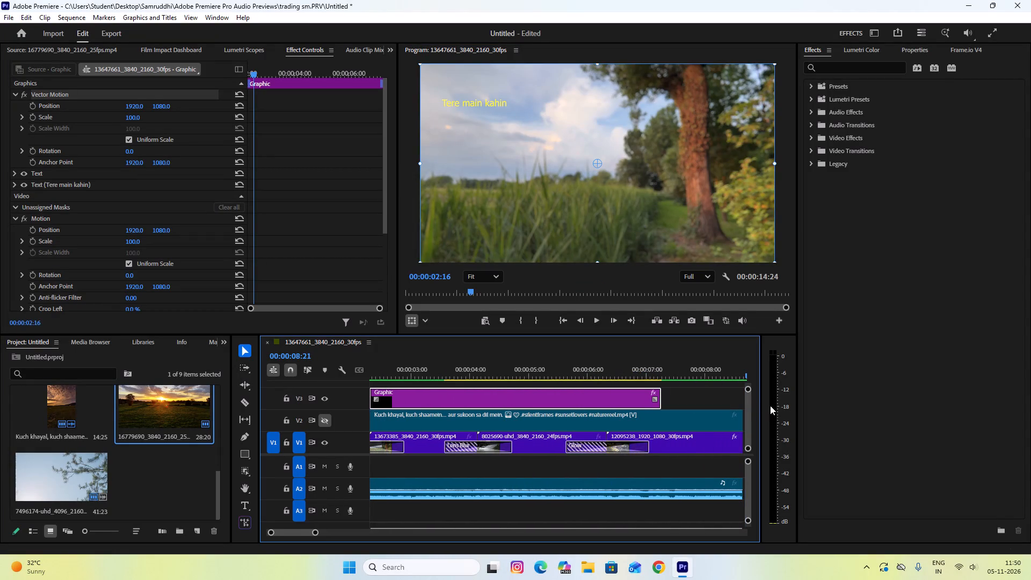
{"action": "left_click_drag", "start_coordinate": [770, 405], "coordinate": [514, 402]}
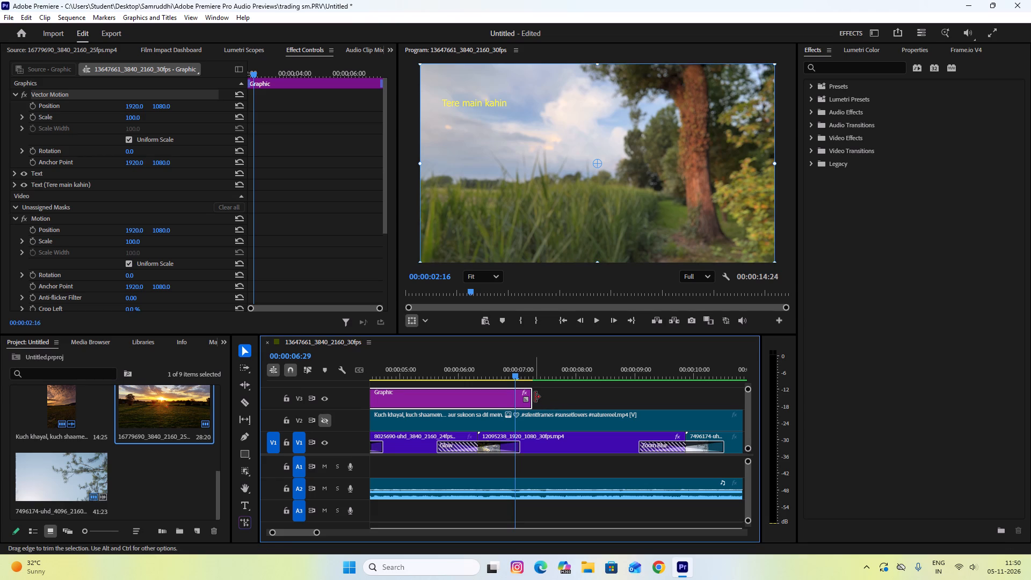
{"action": "left_click_drag", "start_coordinate": [531, 396], "coordinate": [457, 414]}
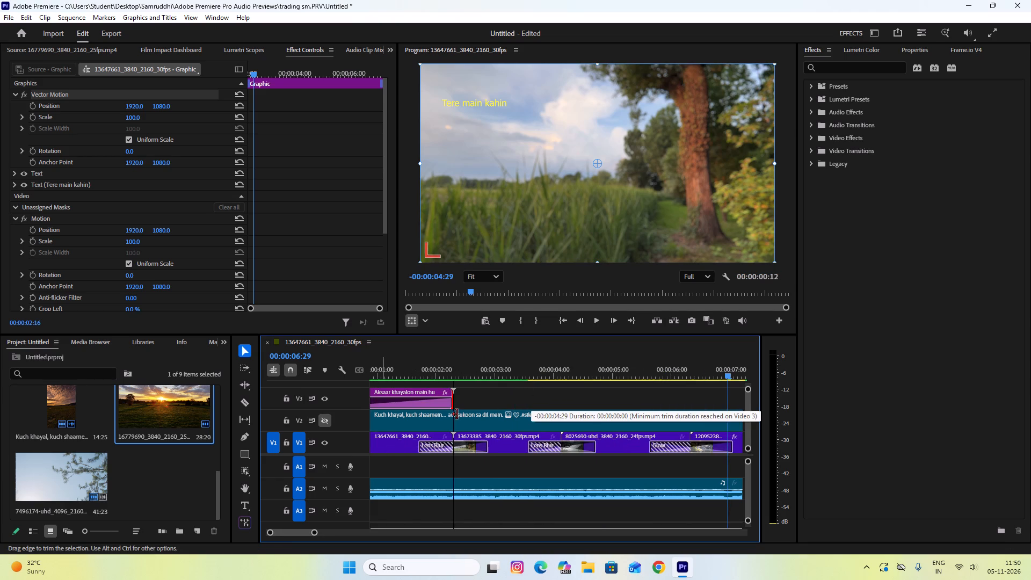
{"action": "left_click_drag", "start_coordinate": [457, 414], "coordinate": [564, 418]}
Return the playhead to 00:00:02:12 near the start of the second caption and render the sequence with Render In to Out.
{"action": "left_click_drag", "start_coordinate": [722, 373], "coordinate": [715, 373]}
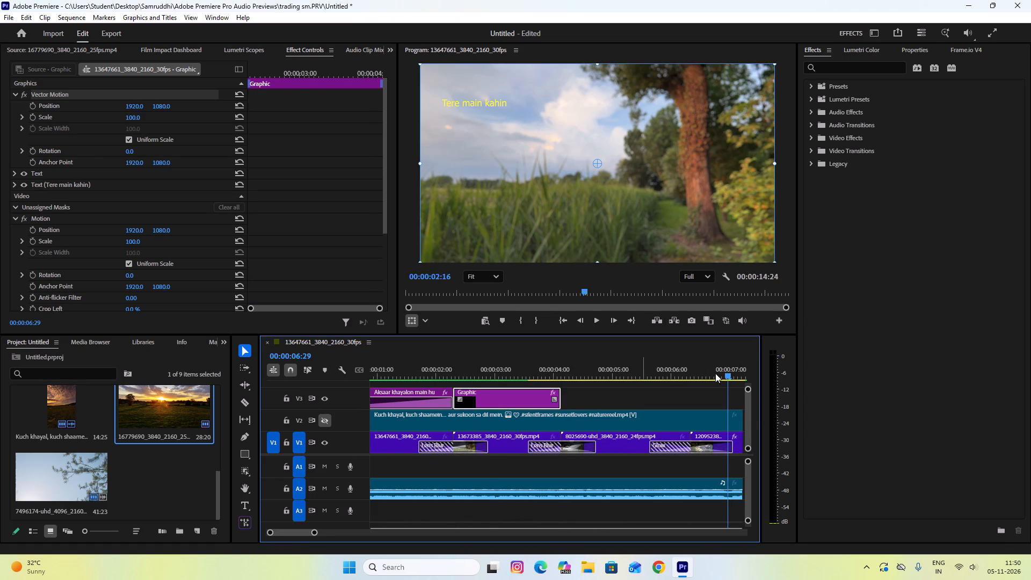
{"action": "left_click_drag", "start_coordinate": [715, 373], "coordinate": [461, 373]}
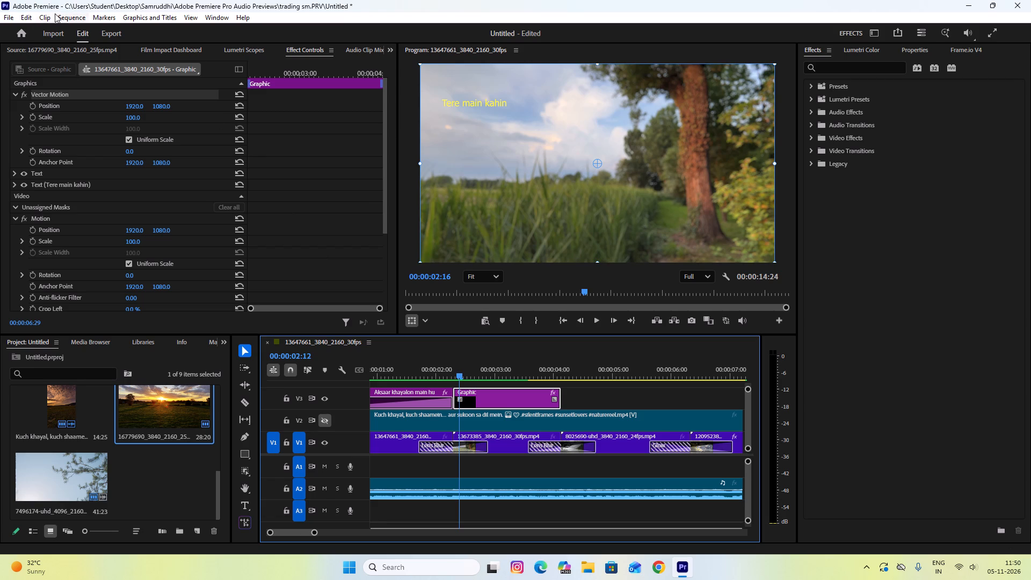
{"action": "left_click", "coordinate": [60, 14]}
{"action": "left_click", "coordinate": [84, 56]}
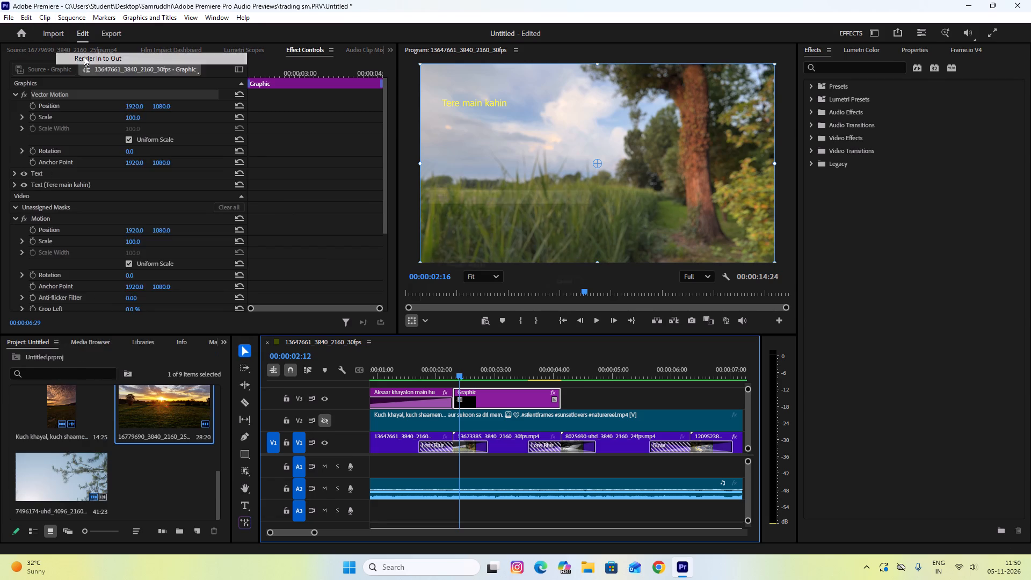
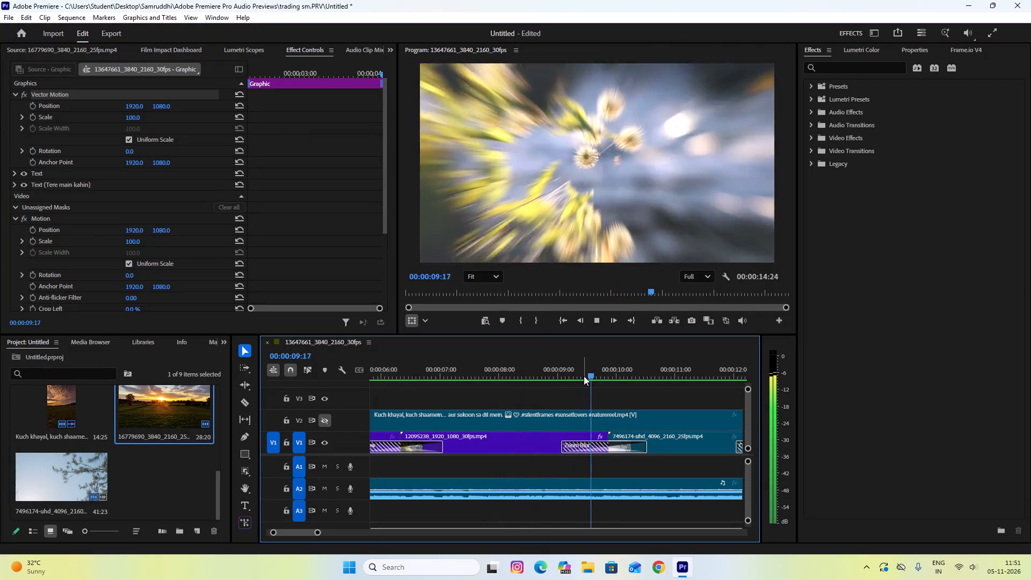
Play the sequence from the start to review the first caption and its handover to "Tere main kahin", stopping at 00:00:02:12.
{"action": "left_click_drag", "start_coordinate": [621, 374], "coordinate": [77, 381]}
{"action": "key", "text": "space"}
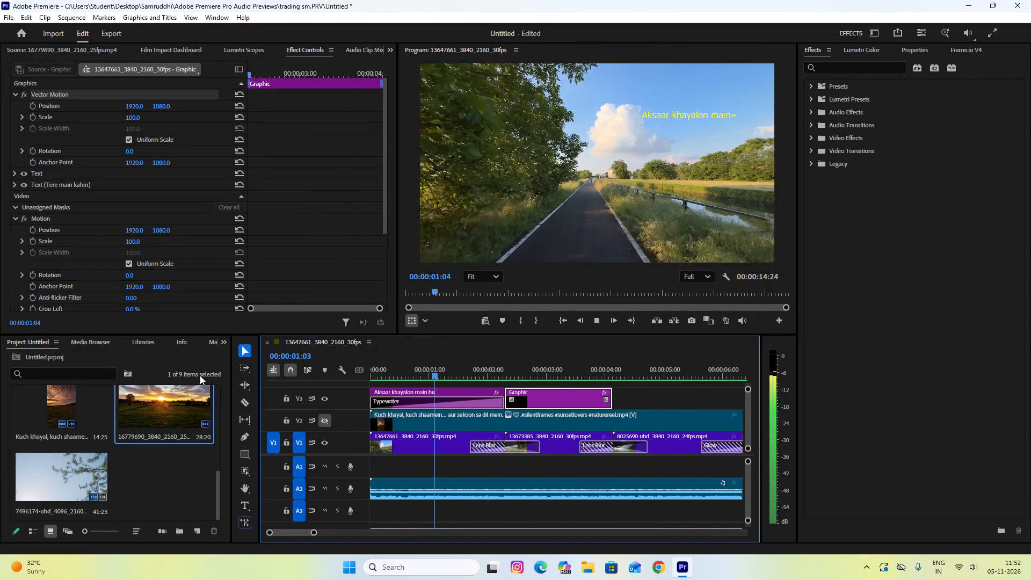
{"action": "key", "text": "space"}
{"action": "key", "text": "space"}
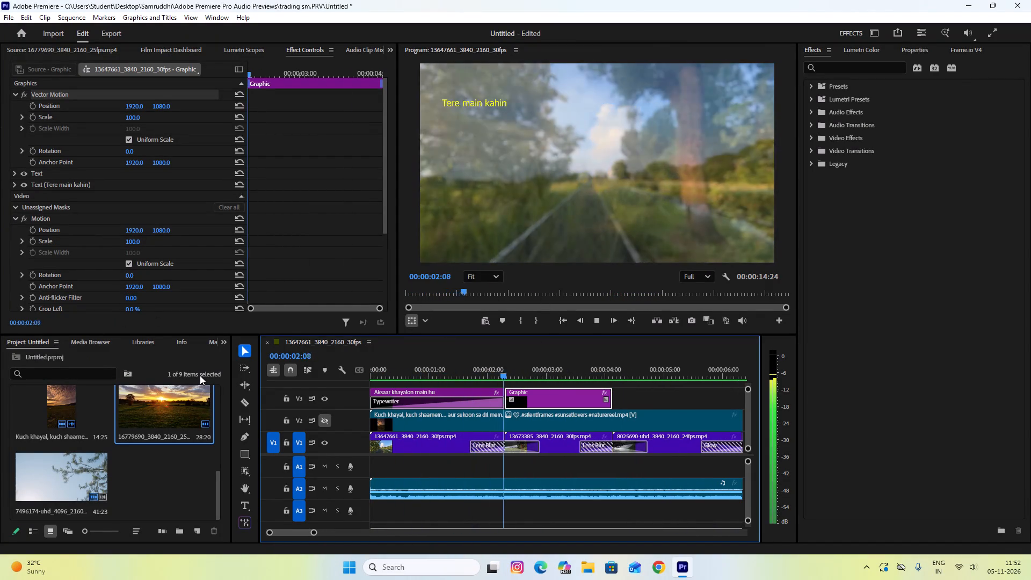
{"action": "key", "text": "space"}
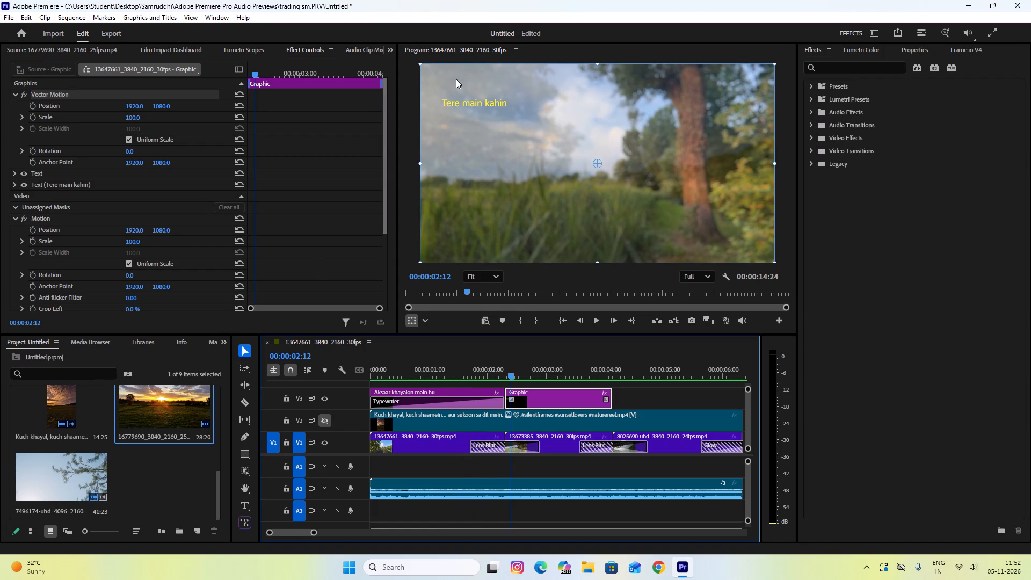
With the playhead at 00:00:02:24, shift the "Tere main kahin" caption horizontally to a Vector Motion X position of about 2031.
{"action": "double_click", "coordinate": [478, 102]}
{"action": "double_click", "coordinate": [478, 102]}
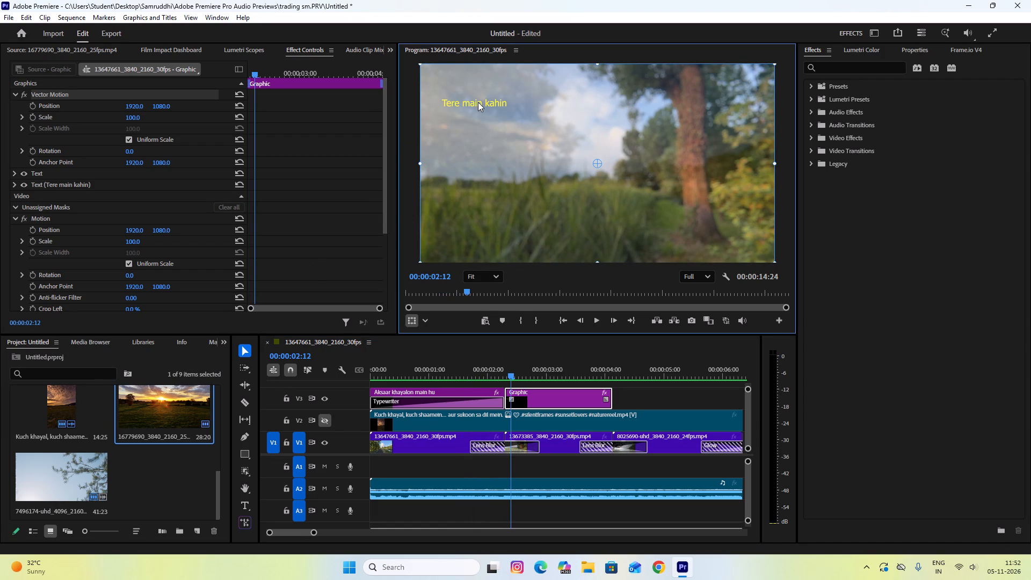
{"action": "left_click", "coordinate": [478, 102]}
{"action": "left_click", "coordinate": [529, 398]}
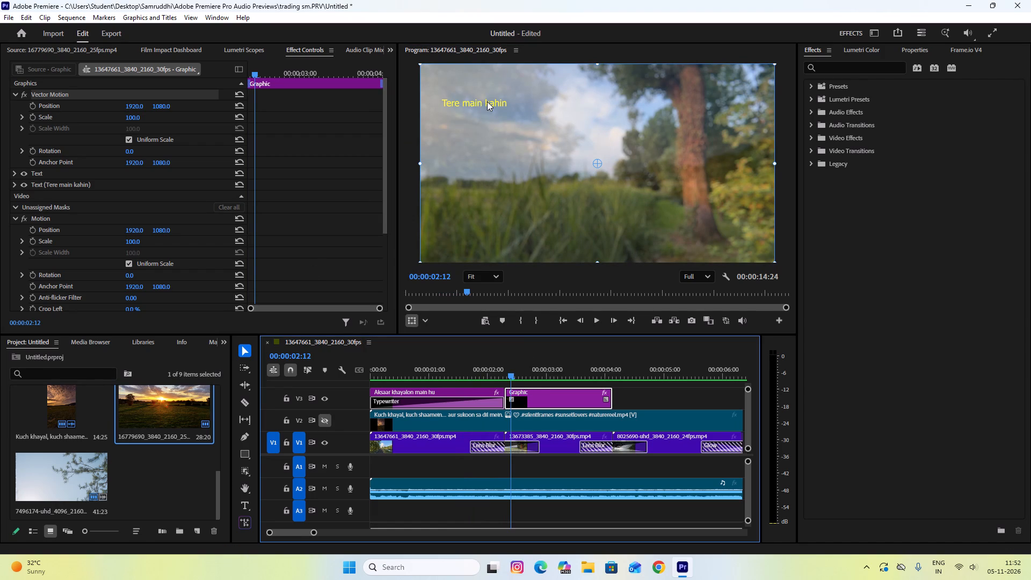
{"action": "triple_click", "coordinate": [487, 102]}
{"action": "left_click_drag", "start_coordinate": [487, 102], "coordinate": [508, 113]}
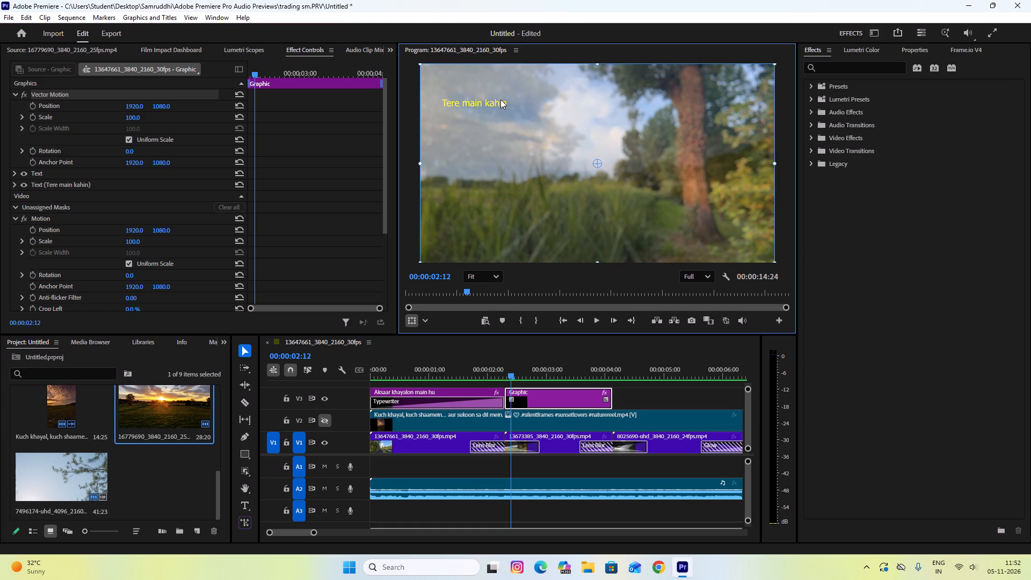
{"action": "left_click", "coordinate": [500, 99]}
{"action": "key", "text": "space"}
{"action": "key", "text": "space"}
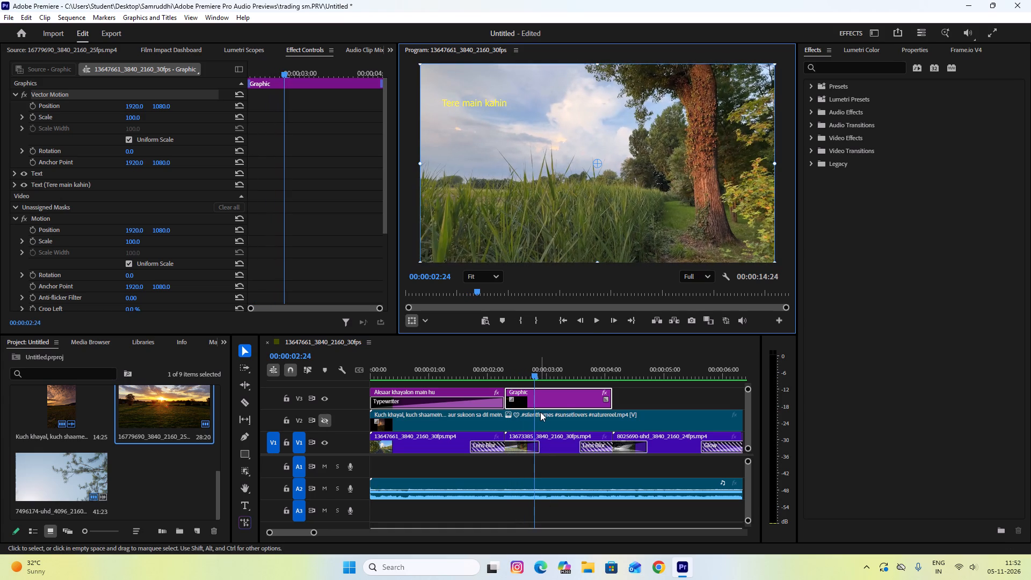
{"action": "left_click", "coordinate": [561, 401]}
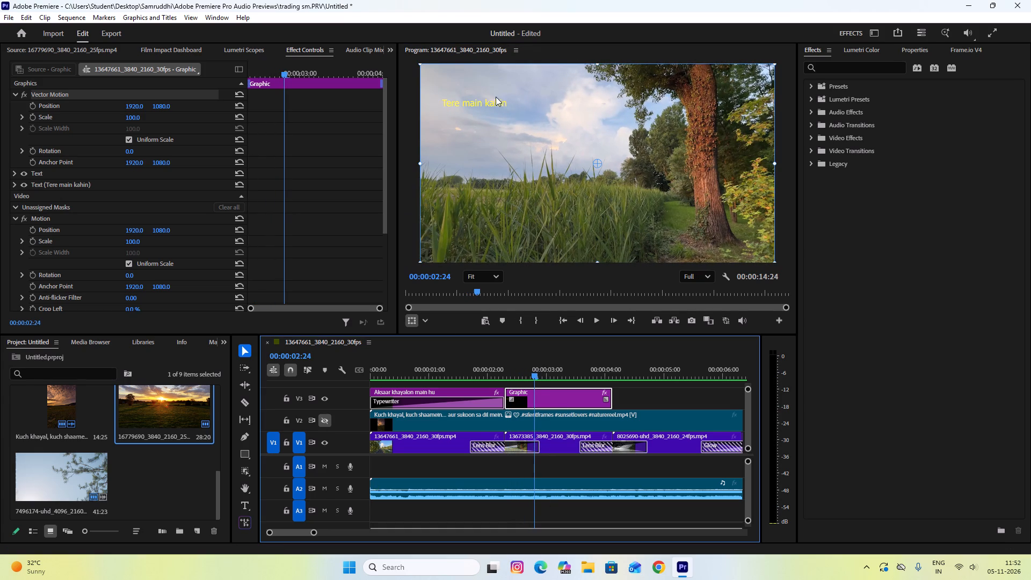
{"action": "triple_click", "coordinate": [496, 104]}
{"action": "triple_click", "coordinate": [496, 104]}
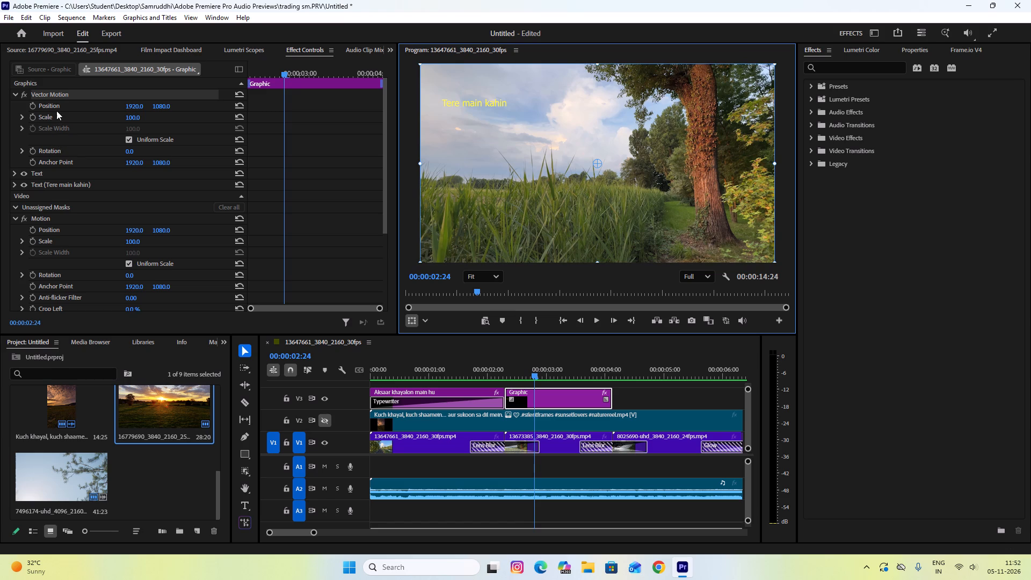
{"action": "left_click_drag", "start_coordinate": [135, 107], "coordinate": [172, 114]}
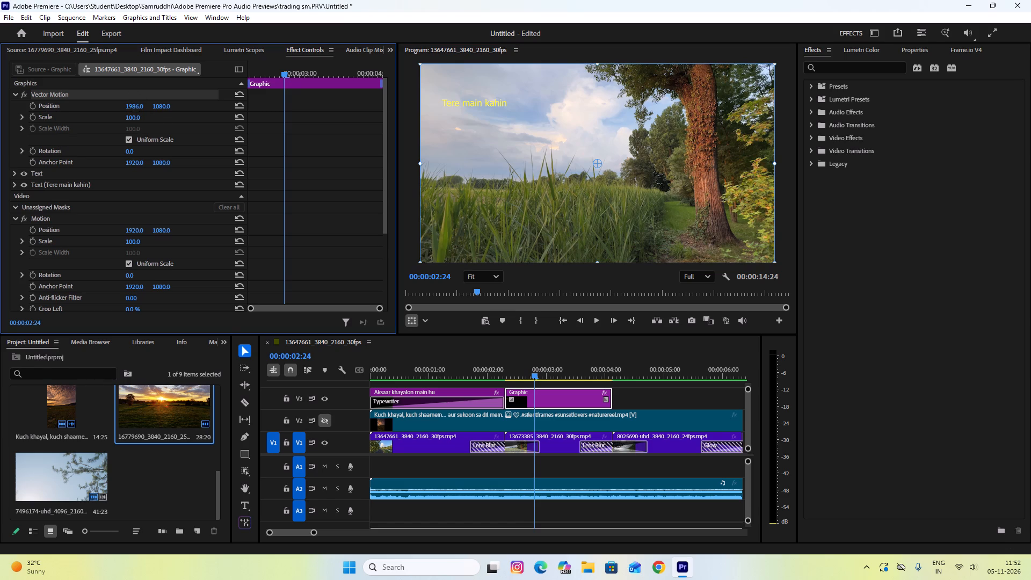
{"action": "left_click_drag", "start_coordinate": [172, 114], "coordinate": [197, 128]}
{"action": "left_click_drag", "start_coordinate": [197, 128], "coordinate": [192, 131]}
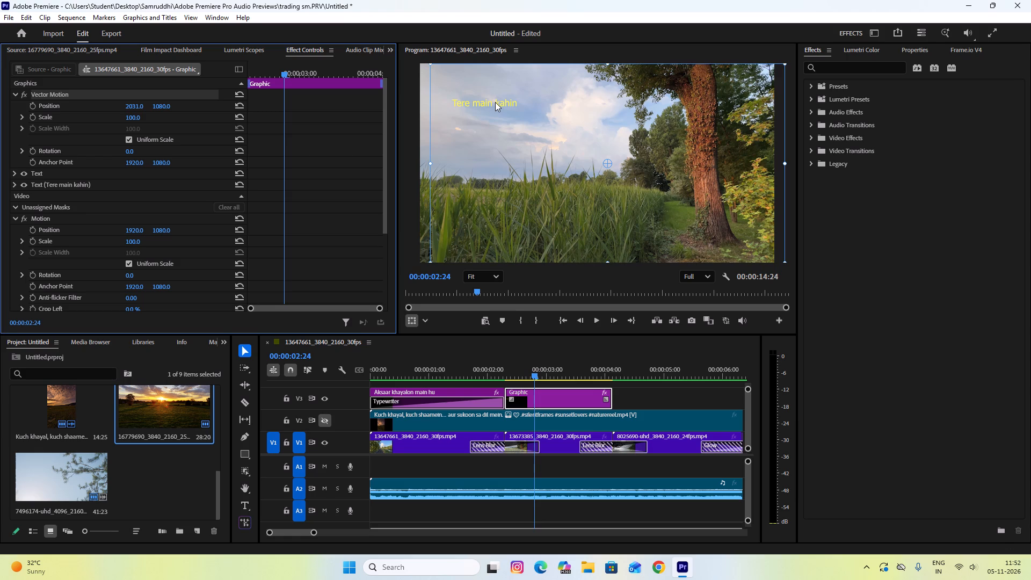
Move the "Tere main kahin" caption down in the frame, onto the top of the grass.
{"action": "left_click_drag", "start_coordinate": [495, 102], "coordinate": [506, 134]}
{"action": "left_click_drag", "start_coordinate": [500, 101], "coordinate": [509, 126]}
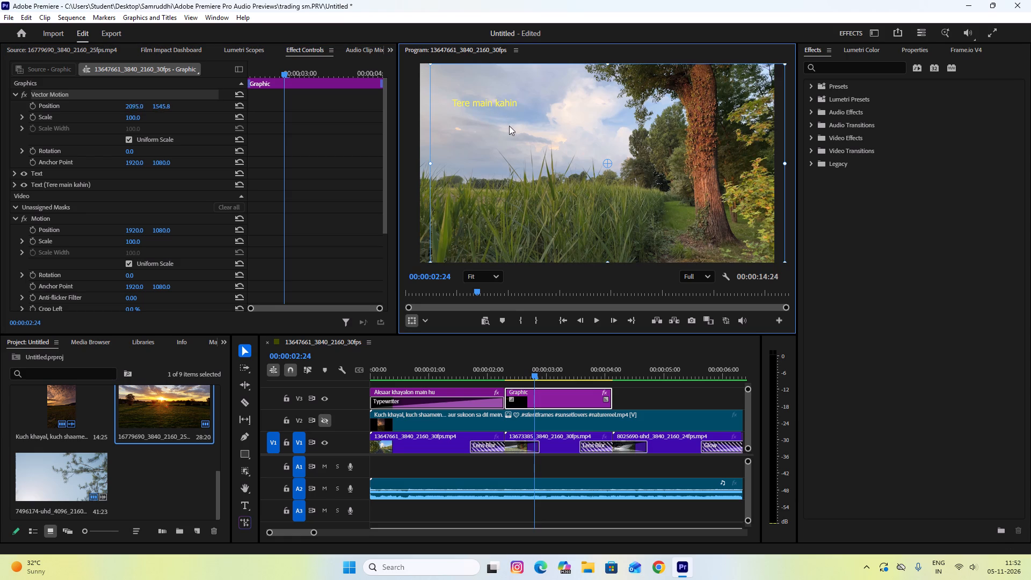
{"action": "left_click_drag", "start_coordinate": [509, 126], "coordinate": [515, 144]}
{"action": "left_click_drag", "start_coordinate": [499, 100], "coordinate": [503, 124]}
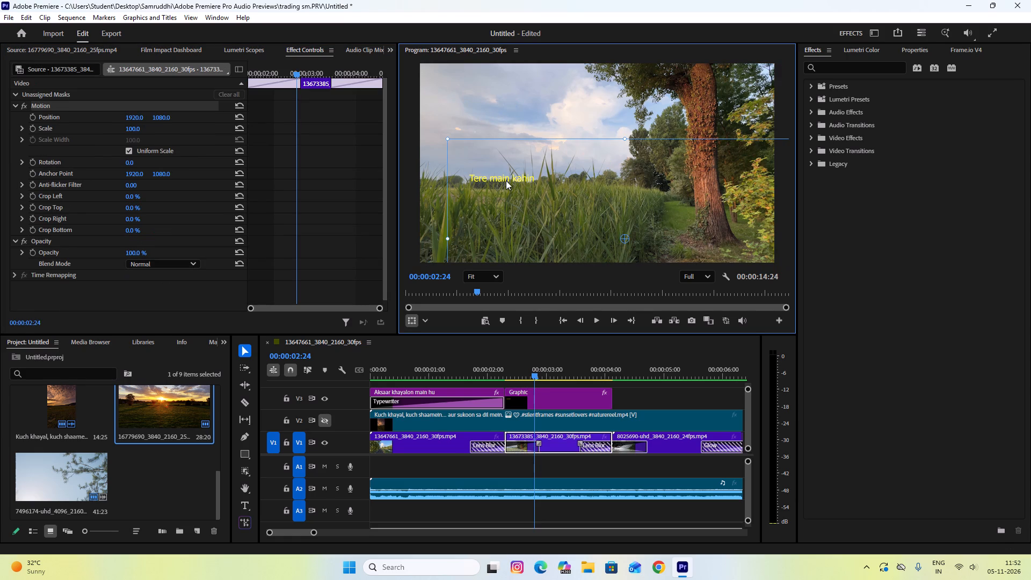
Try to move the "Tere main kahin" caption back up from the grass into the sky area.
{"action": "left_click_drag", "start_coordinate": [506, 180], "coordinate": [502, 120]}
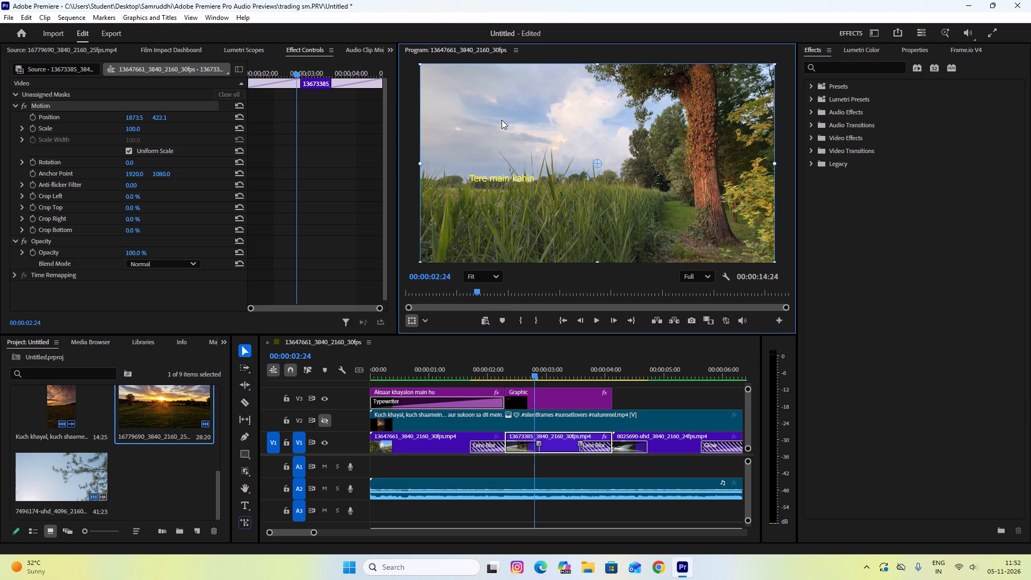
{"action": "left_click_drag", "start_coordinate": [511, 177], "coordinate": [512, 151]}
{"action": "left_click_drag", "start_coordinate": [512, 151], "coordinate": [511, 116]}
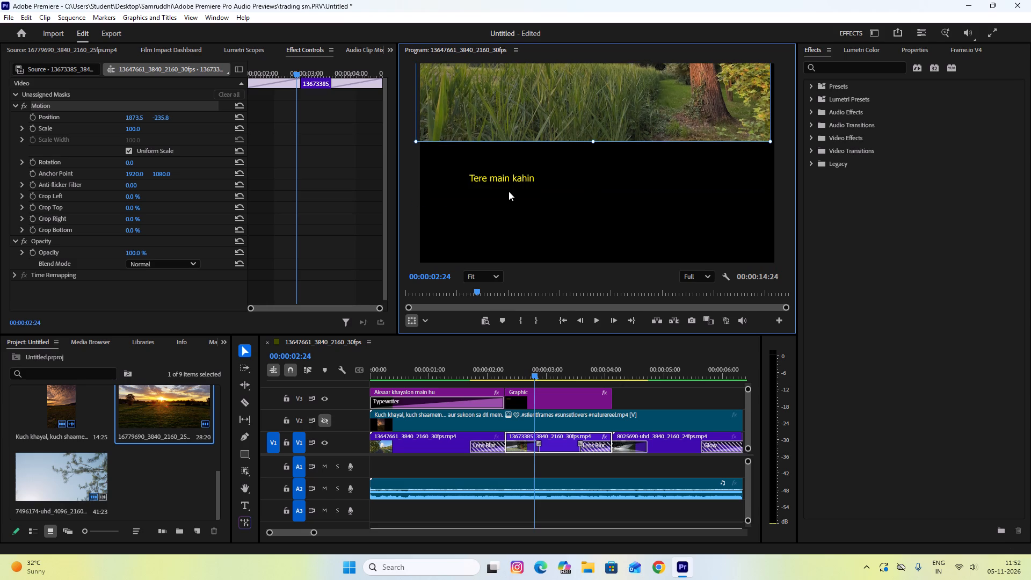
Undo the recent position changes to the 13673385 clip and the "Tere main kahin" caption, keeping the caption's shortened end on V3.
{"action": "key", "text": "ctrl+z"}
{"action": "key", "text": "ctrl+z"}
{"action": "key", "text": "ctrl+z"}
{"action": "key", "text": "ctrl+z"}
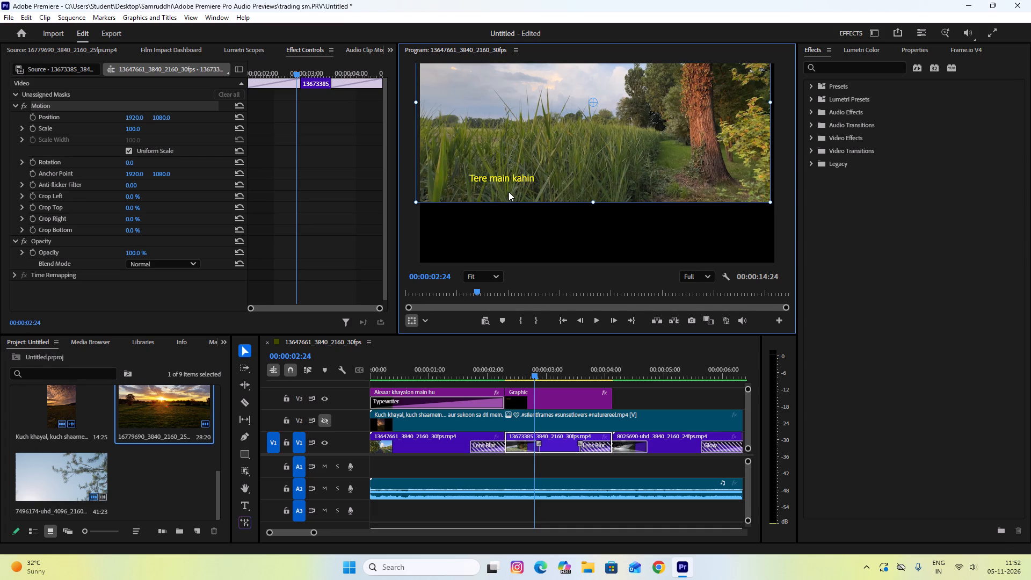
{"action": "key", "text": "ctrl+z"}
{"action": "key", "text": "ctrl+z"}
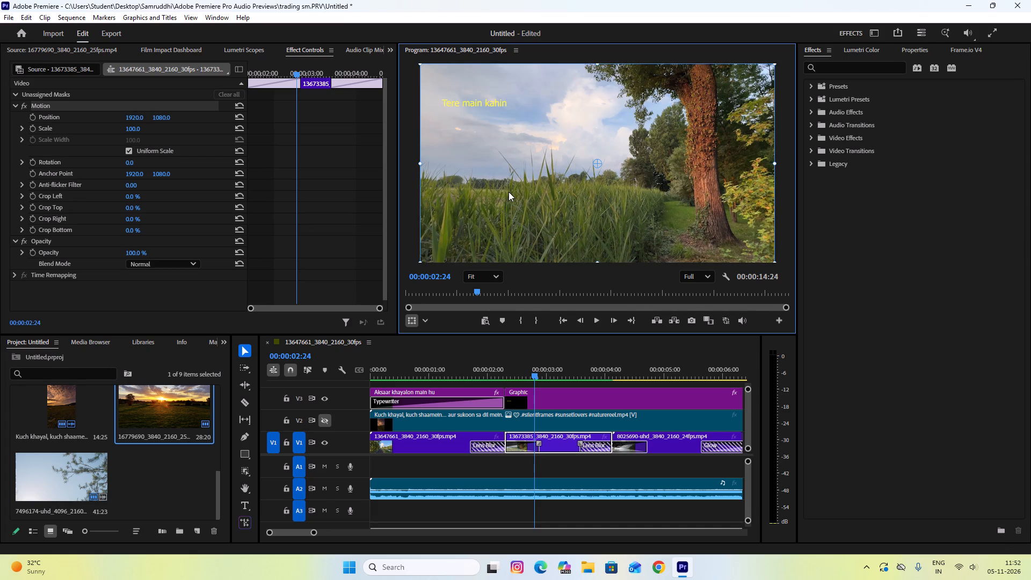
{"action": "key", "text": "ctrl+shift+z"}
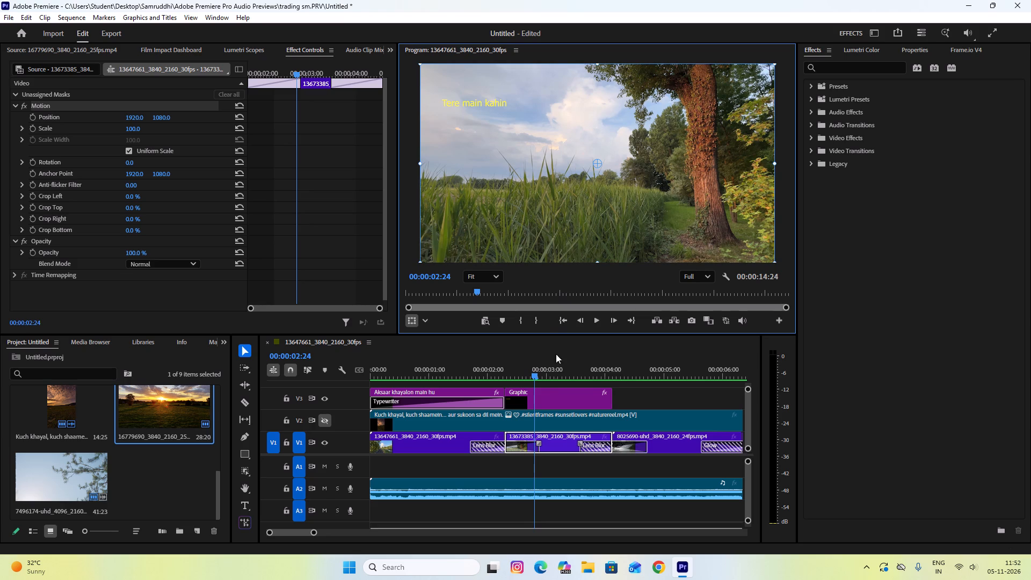
Reposition the "Tere main kahin" caption inward in the sky area, to a Vector Motion position of about 2188, 1138.
{"action": "left_click", "coordinate": [545, 389]}
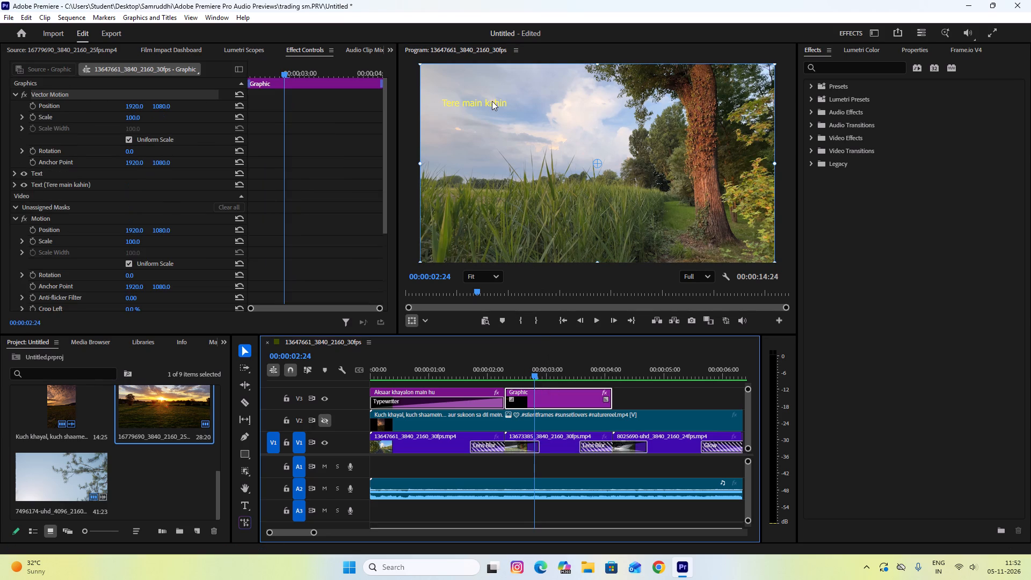
{"action": "left_click", "coordinate": [492, 100]}
{"action": "left_click_drag", "start_coordinate": [492, 100], "coordinate": [533, 124]}
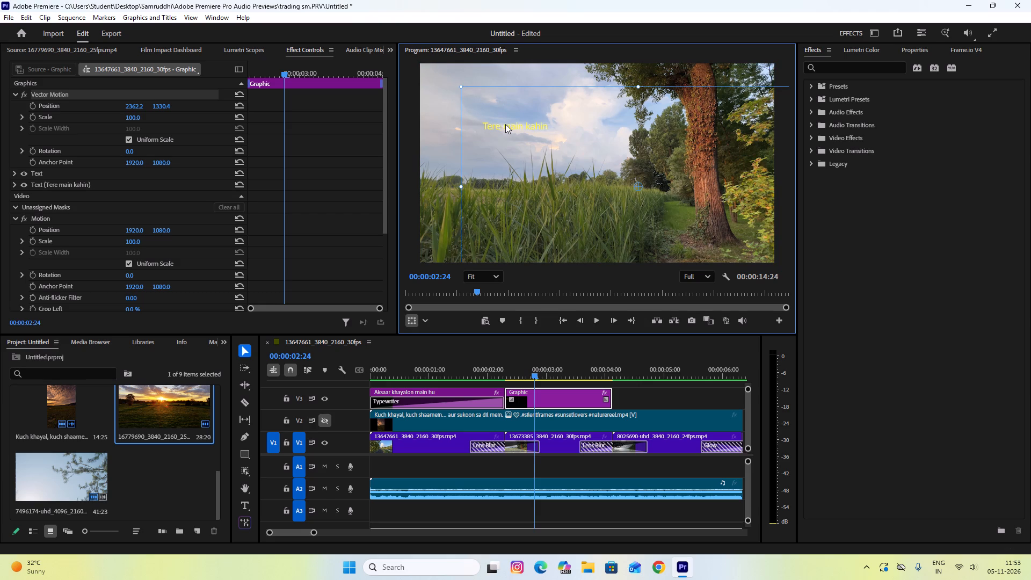
{"action": "left_click_drag", "start_coordinate": [506, 125], "coordinate": [490, 107]}
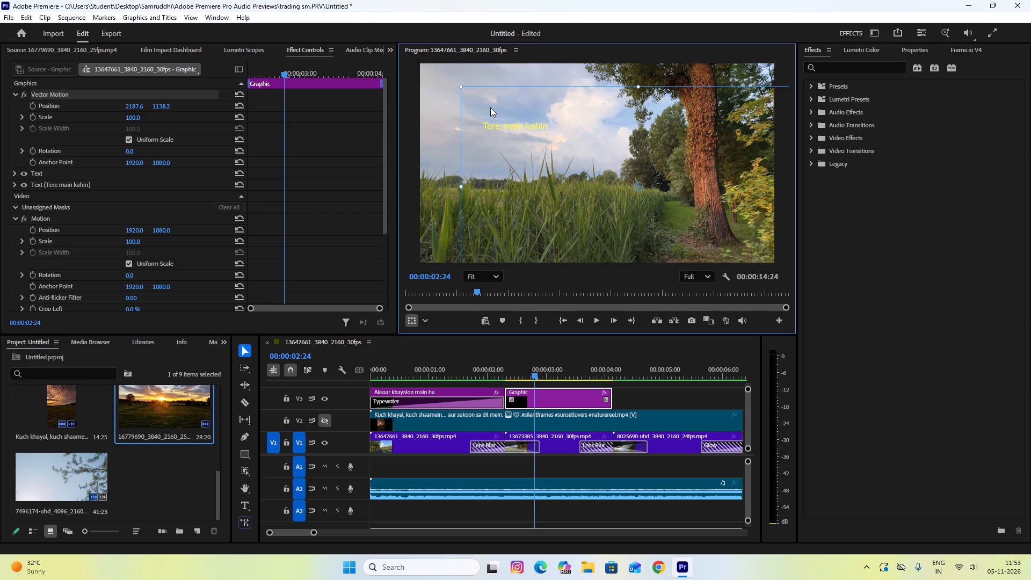
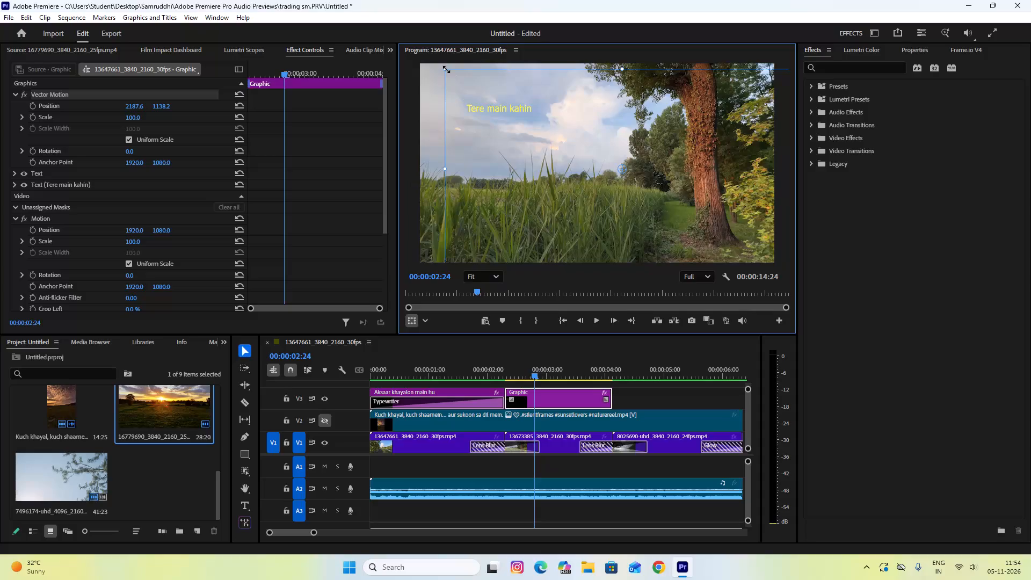
Render the sequence from In to Out so the repositioned "Tere main kahin" caption previews smoothly.
{"action": "left_click", "coordinate": [84, 18]}
{"action": "left_click", "coordinate": [113, 60]}
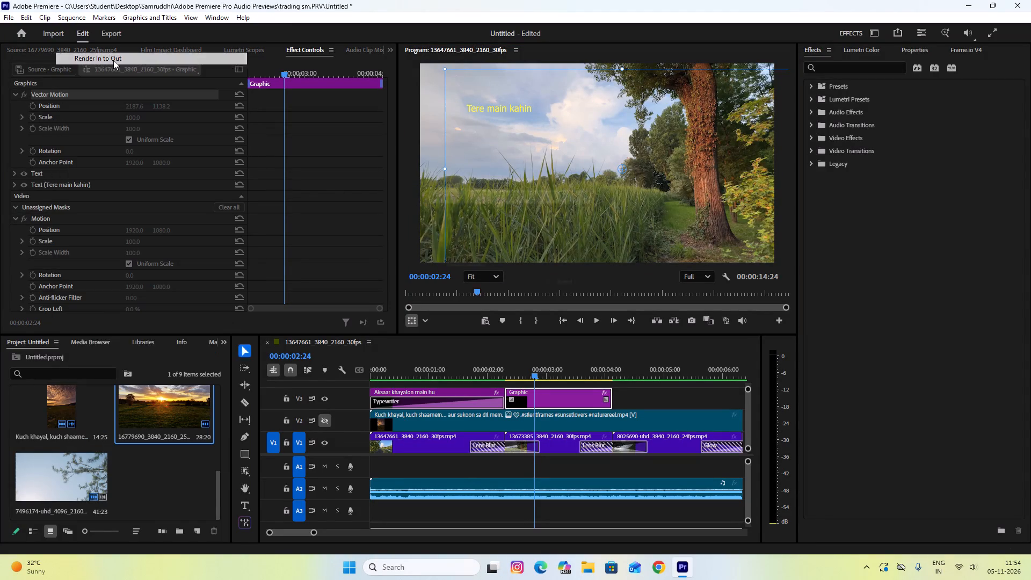
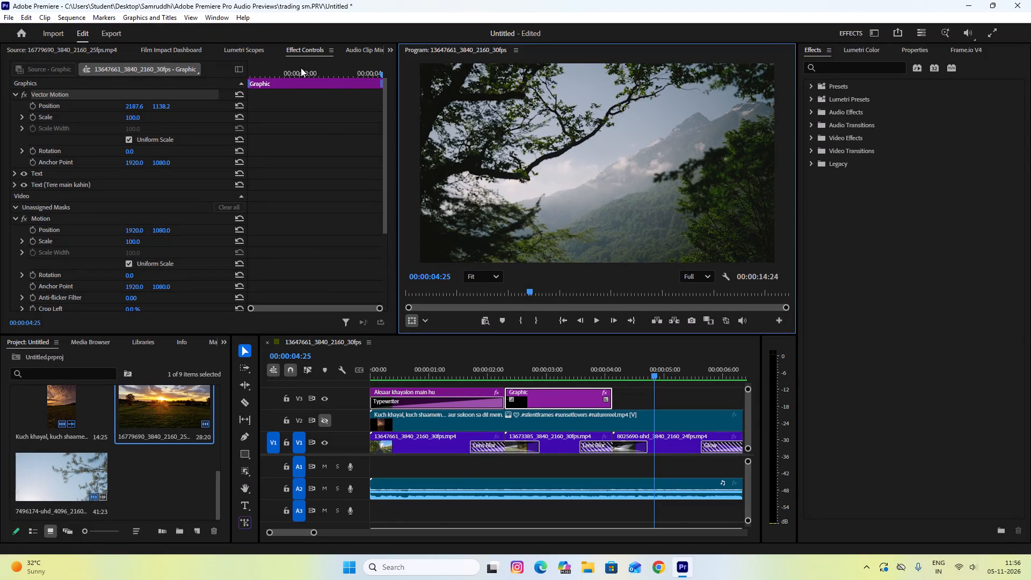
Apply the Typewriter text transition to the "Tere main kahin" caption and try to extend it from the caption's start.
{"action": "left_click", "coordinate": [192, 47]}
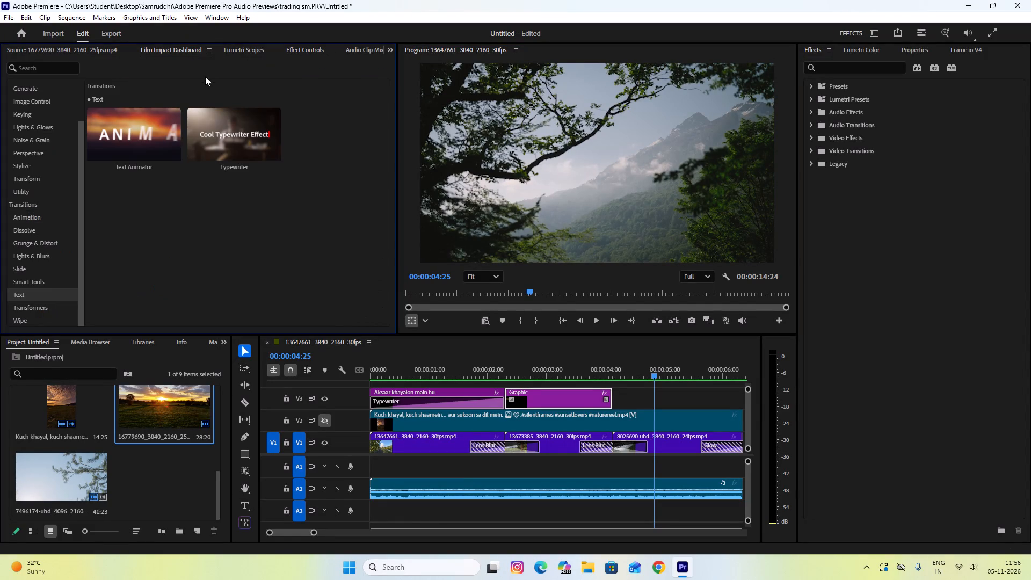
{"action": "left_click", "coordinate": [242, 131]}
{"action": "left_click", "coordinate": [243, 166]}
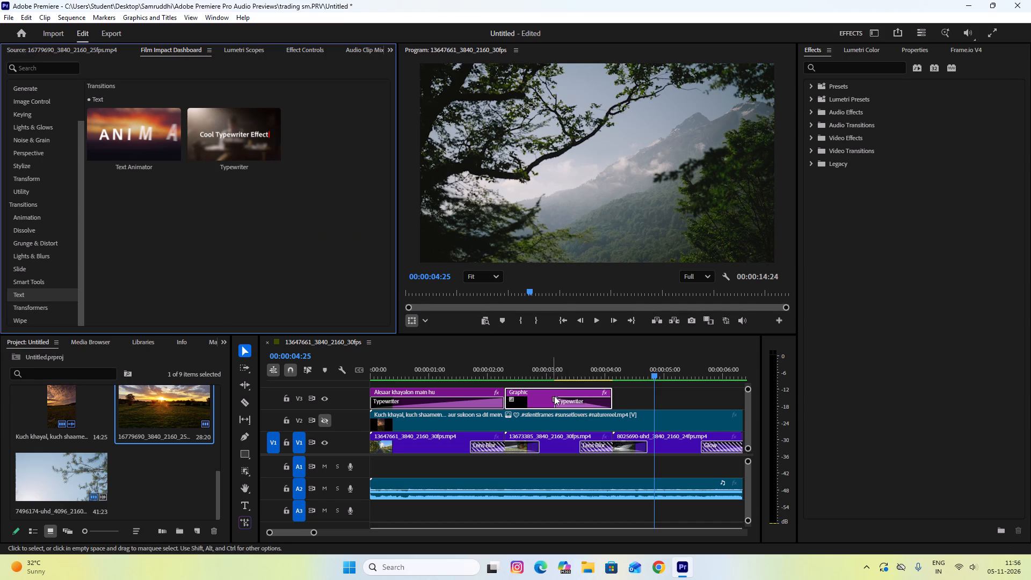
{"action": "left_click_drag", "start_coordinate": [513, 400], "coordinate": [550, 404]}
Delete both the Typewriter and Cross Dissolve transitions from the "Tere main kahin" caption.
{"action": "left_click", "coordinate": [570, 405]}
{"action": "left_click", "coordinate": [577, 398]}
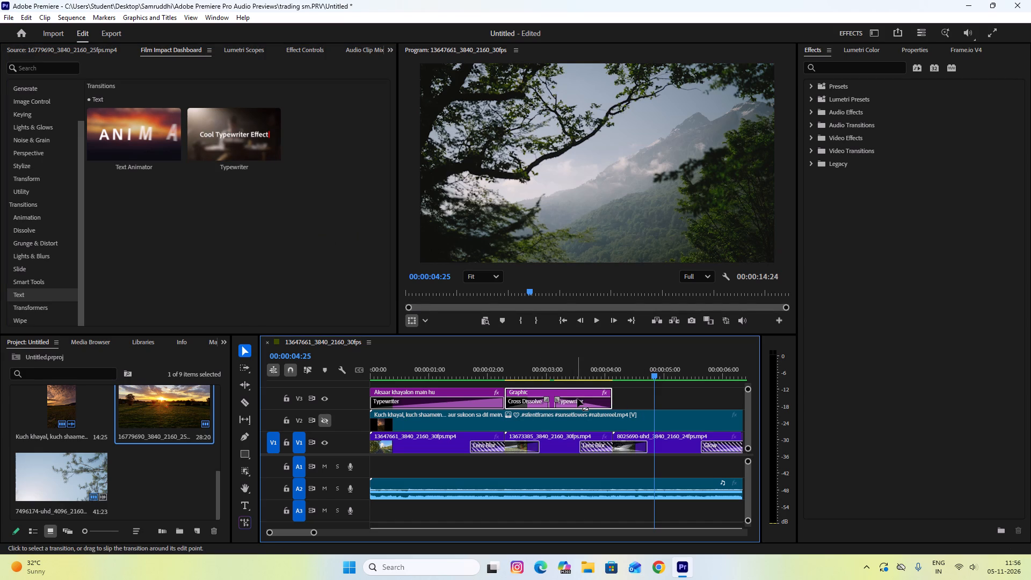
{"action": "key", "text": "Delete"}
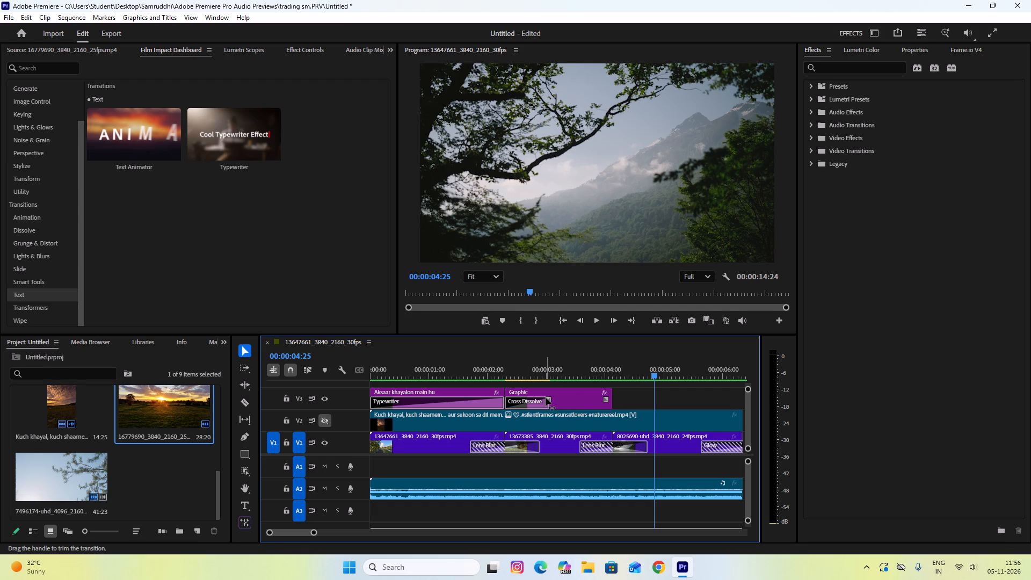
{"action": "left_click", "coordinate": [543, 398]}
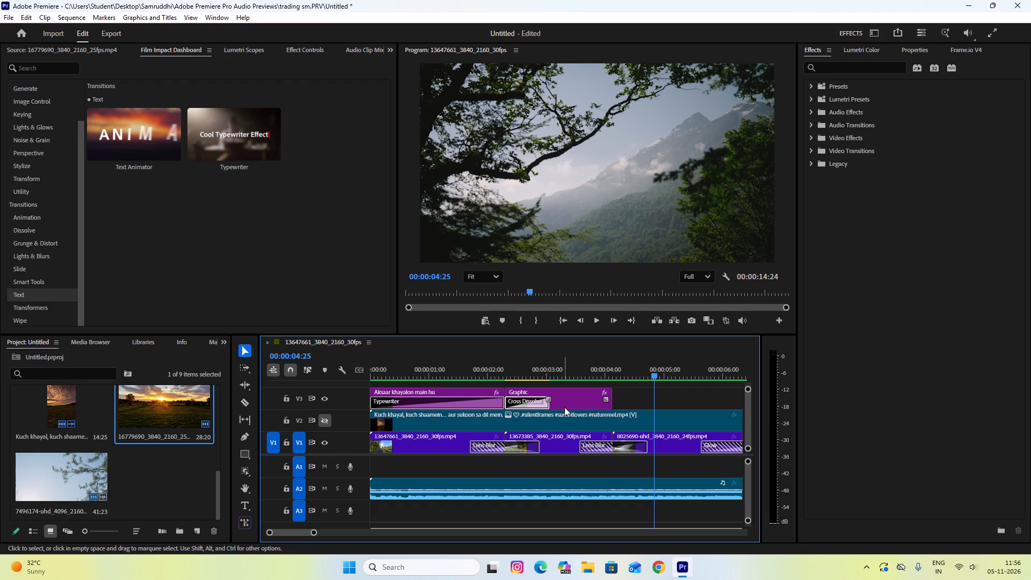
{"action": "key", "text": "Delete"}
Reapply the Typewriter text transition to the "Tere main kahin" caption on V3.
{"action": "left_click", "coordinate": [579, 395]}
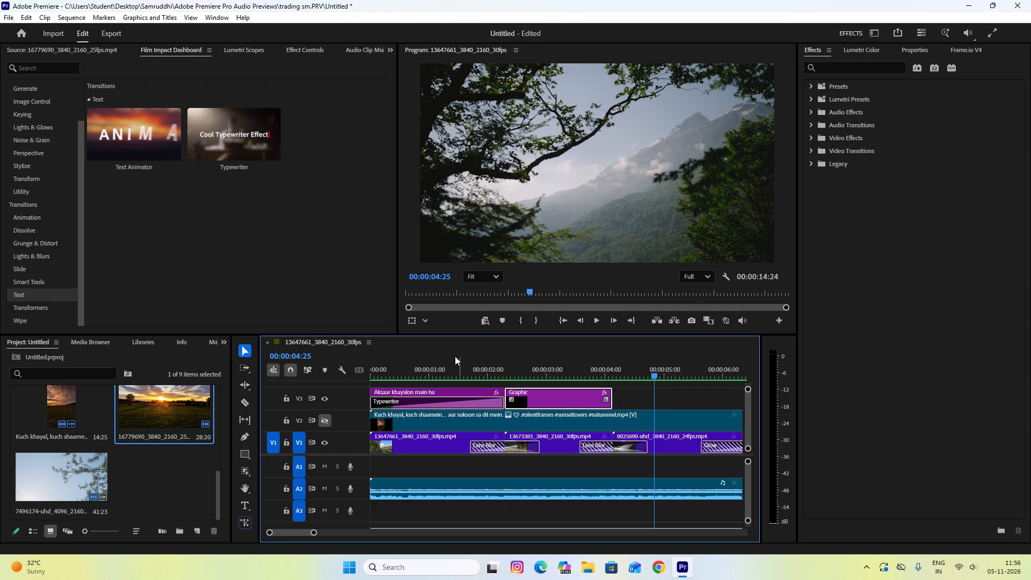
{"action": "left_click", "coordinate": [244, 168]}
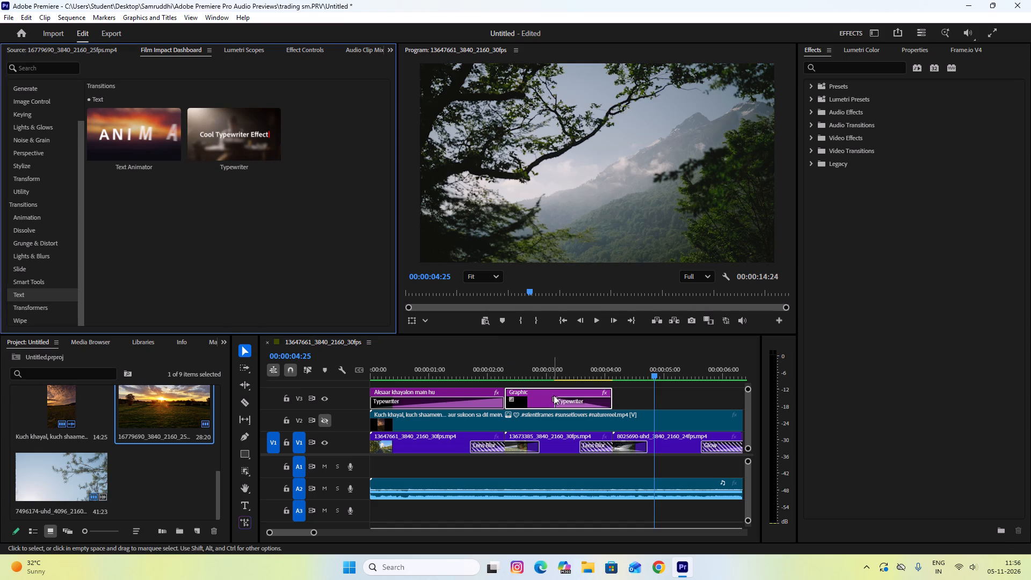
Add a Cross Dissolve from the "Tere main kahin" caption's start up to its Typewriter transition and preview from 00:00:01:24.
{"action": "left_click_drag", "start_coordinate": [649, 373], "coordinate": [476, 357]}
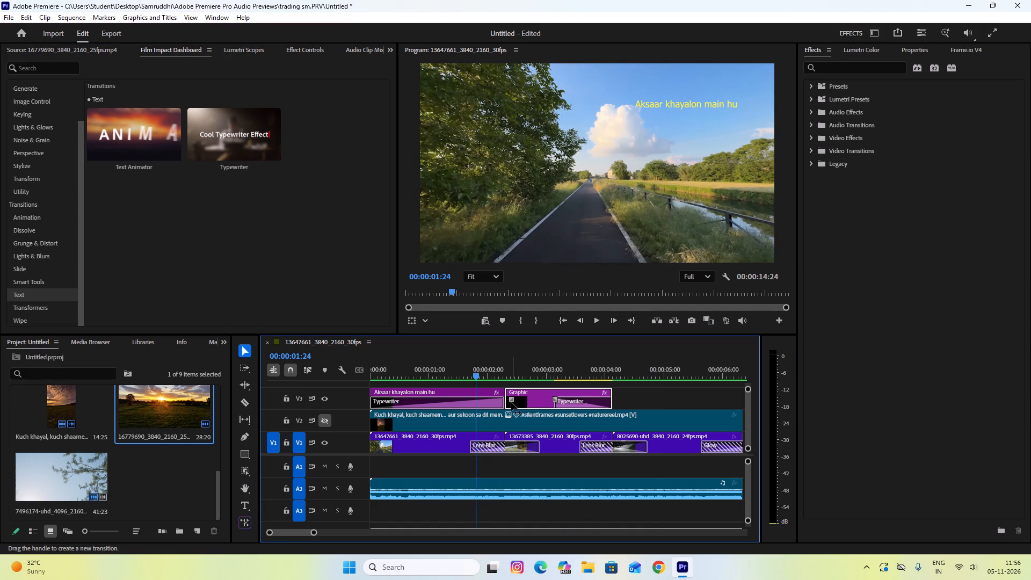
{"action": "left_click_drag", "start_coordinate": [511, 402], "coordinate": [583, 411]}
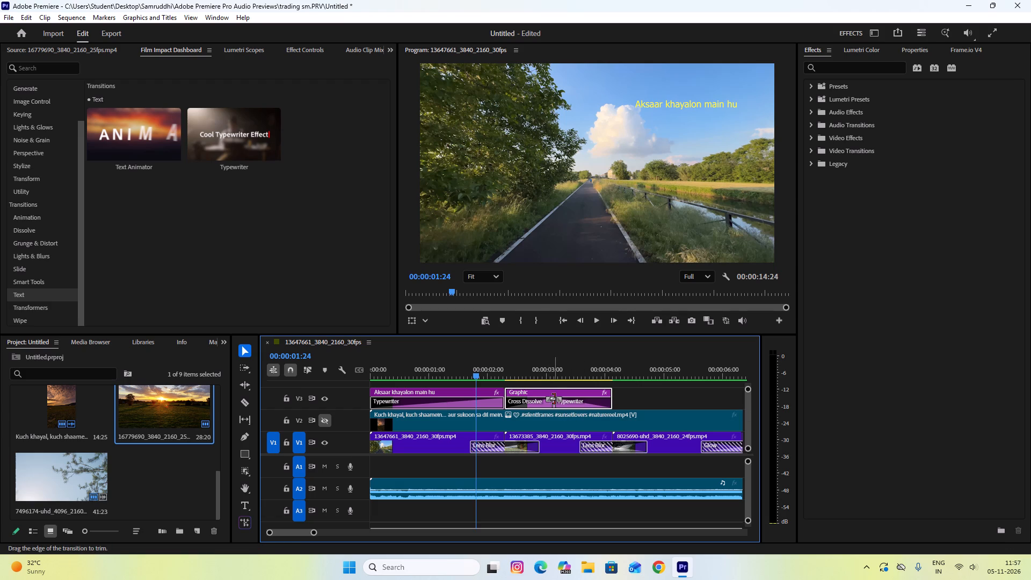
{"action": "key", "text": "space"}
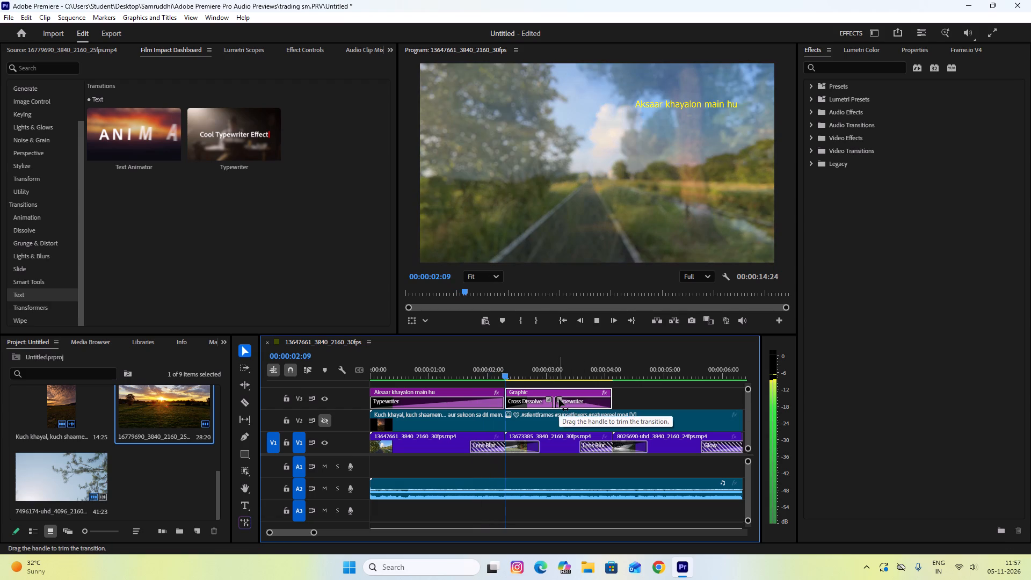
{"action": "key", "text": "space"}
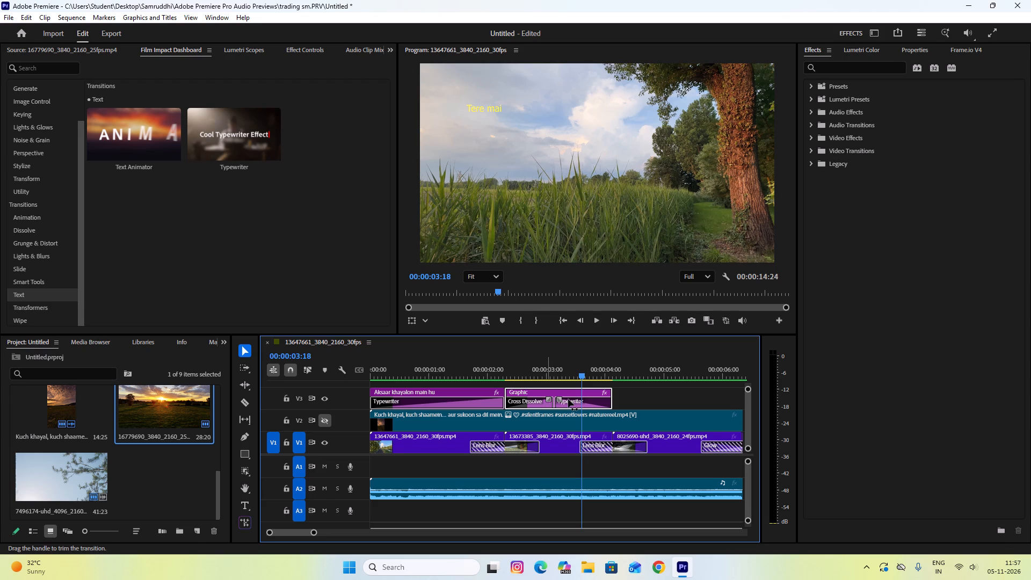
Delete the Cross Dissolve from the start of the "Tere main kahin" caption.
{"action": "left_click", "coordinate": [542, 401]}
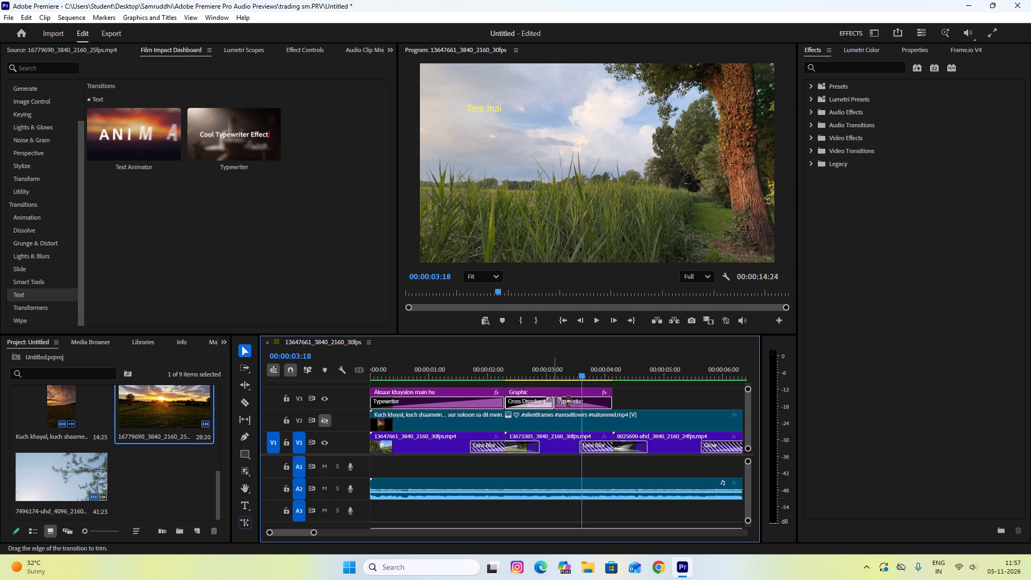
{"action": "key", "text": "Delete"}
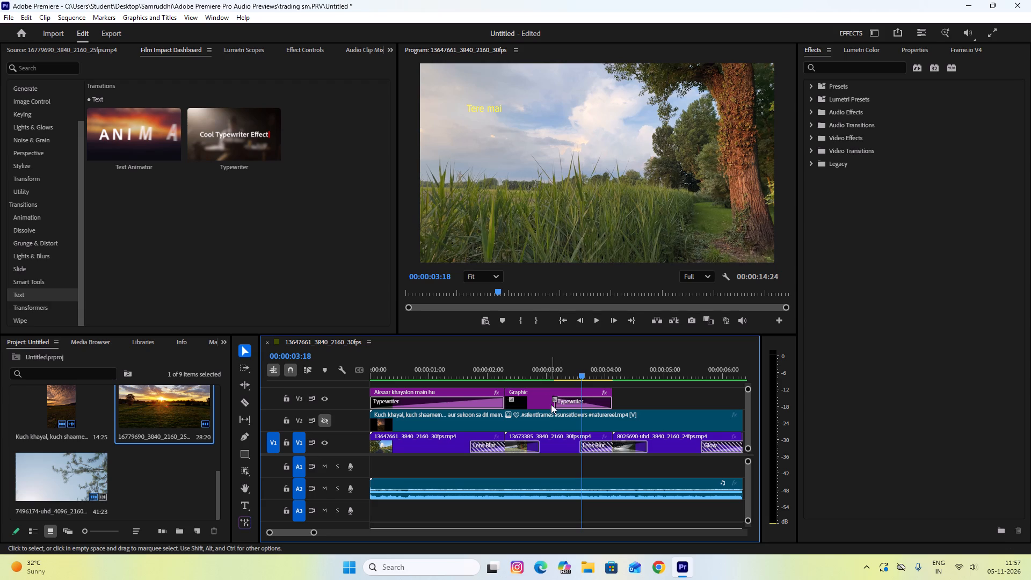
Extend the Typewriter transition back to the start of the "Tere main kahin" caption so it spans the whole clip.
{"action": "left_click_drag", "start_coordinate": [556, 396], "coordinate": [532, 394]}
{"action": "left_click_drag", "start_coordinate": [553, 400], "coordinate": [490, 396]}
{"action": "left_click", "coordinate": [607, 406]}
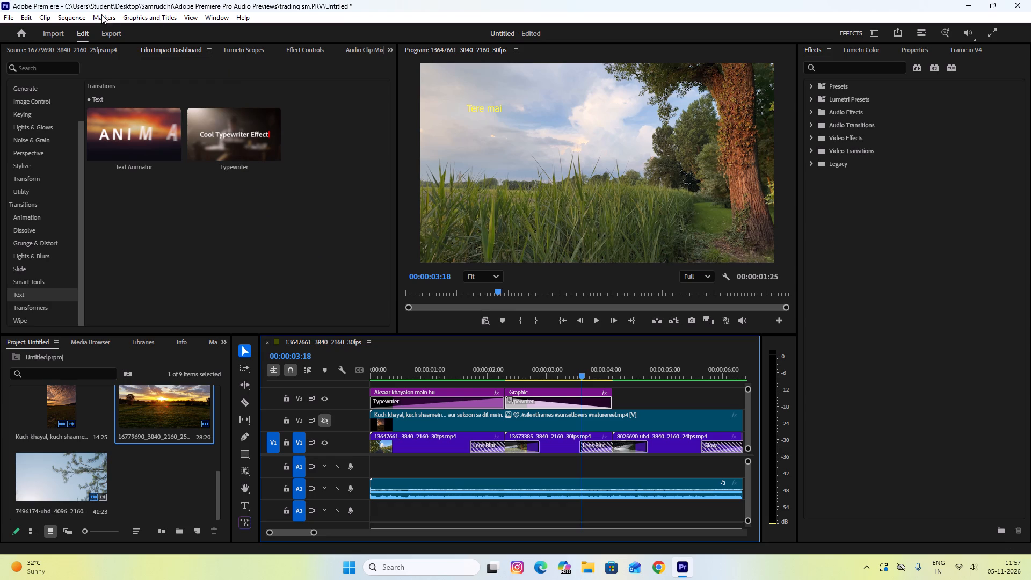
Render the sequence from In to Out with the extended Typewriter transition.
{"action": "left_click", "coordinate": [76, 20]}
{"action": "left_click", "coordinate": [108, 61]}
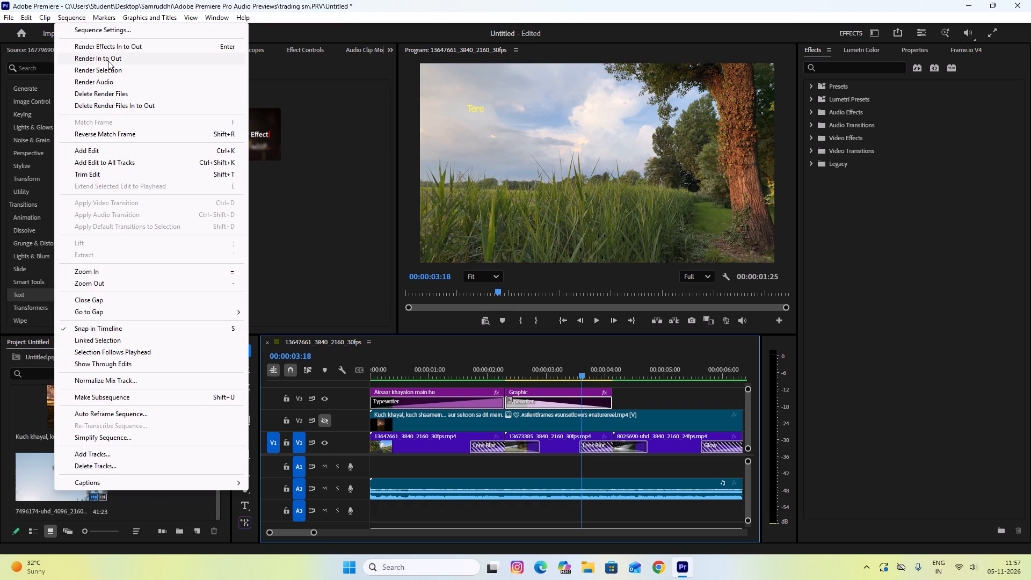
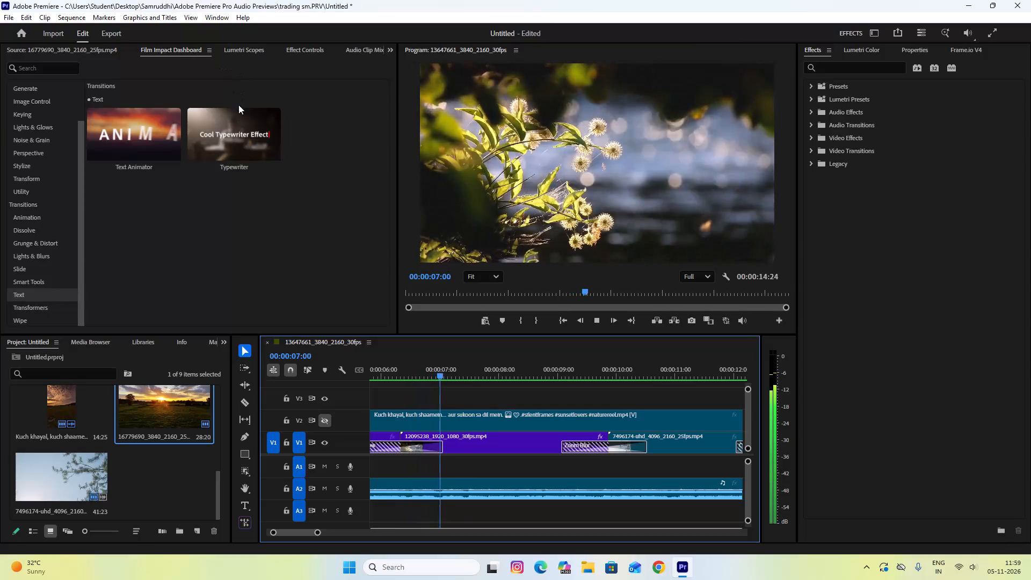
Stop playback and delete the Typewriter transition from the "Tere main kahin" caption.
{"action": "key", "text": "space"}
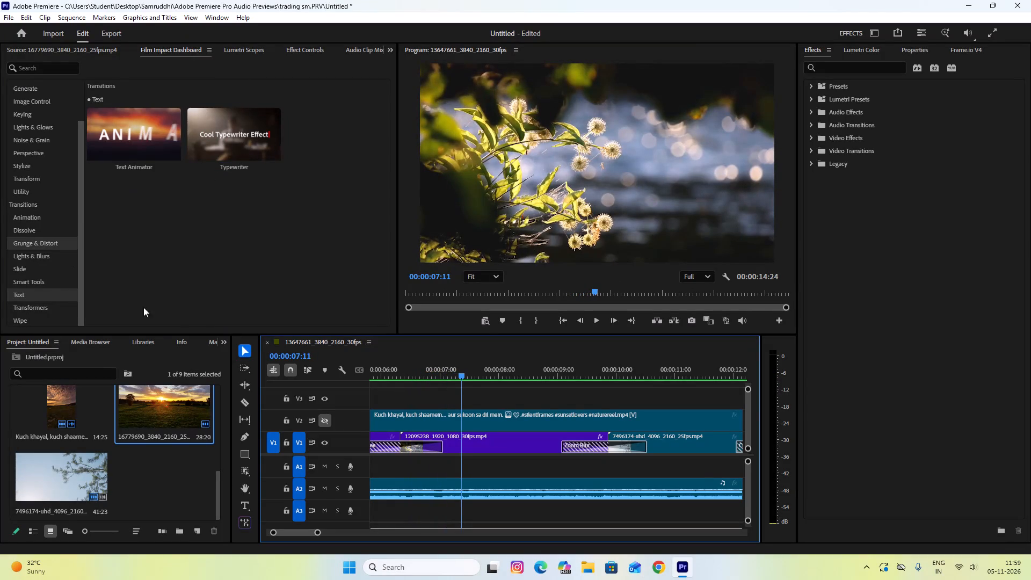
{"action": "left_click_drag", "start_coordinate": [460, 382], "coordinate": [378, 413]}
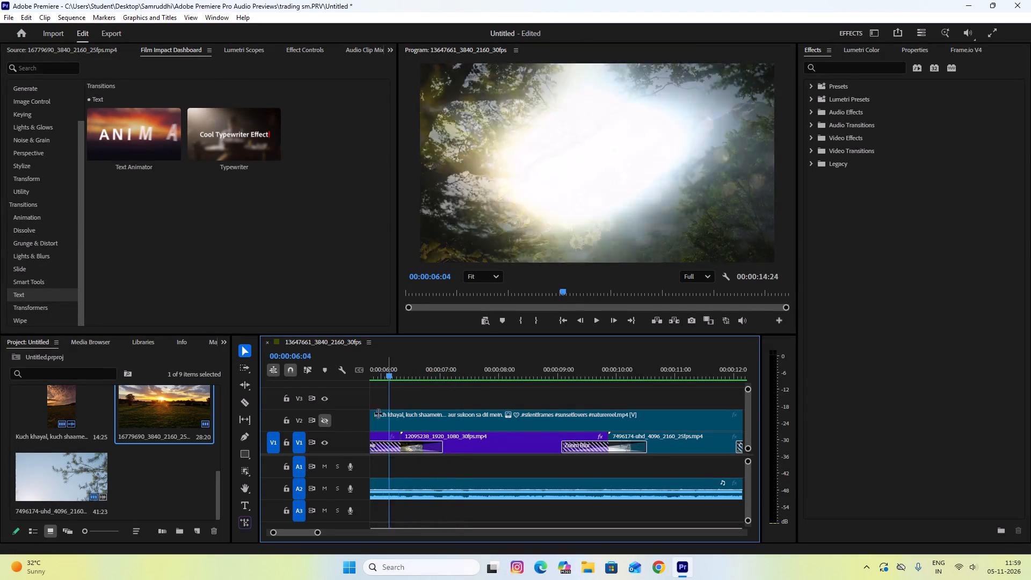
{"action": "left_click_drag", "start_coordinate": [378, 413], "coordinate": [447, 418]}
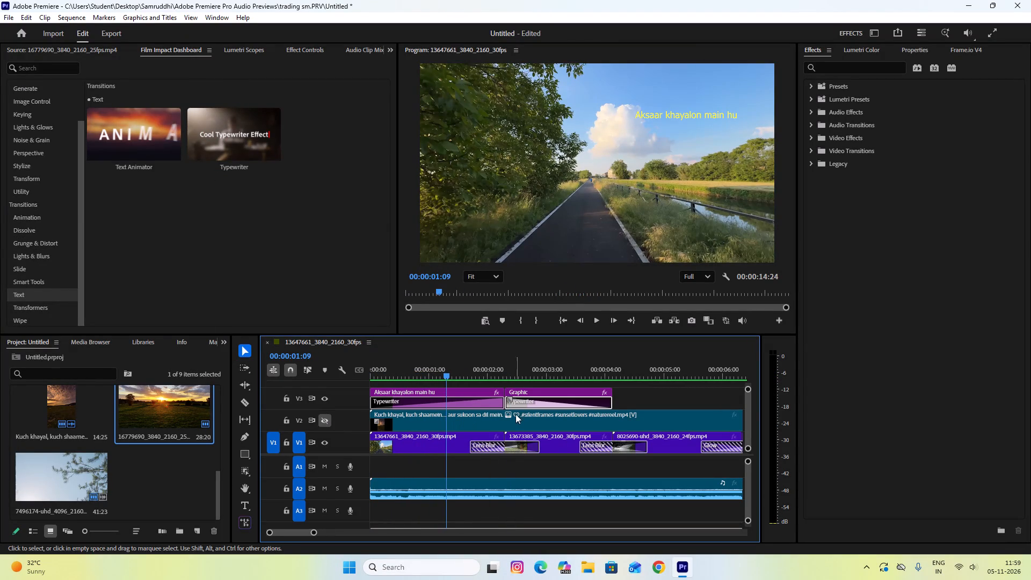
{"action": "left_click", "coordinate": [525, 397]}
{"action": "key", "text": "Delete"}
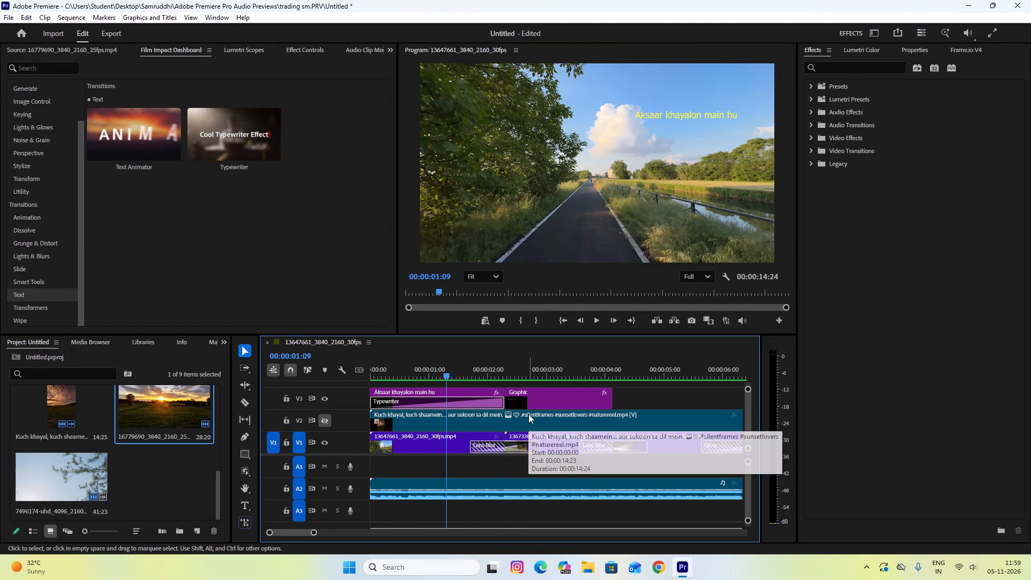
Apply a fresh Typewriter transition to the "Tere main kahin" caption with the playhead at 00:00:02:09 and preview it.
{"action": "left_click", "coordinate": [559, 389]}
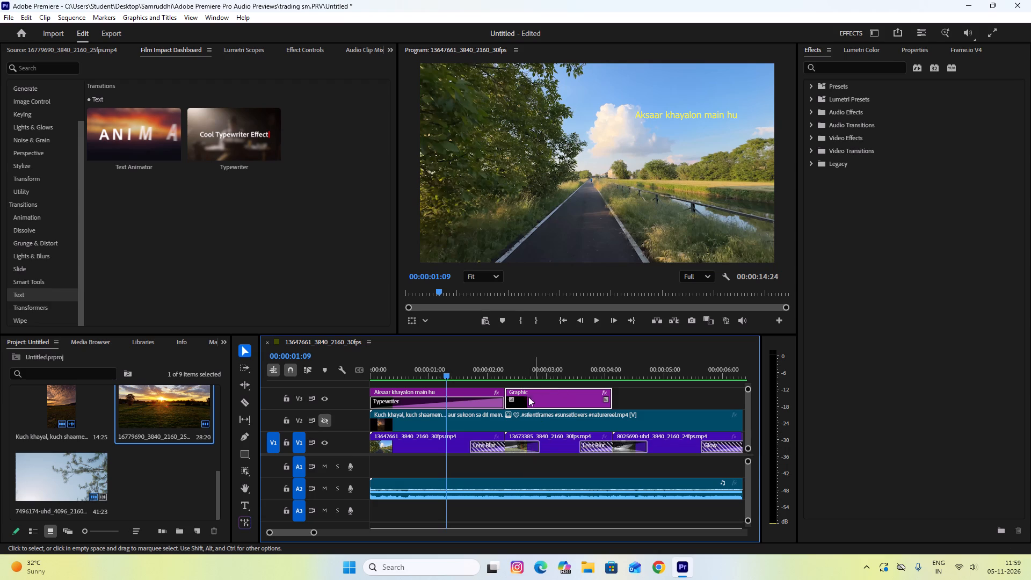
{"action": "left_click_drag", "start_coordinate": [446, 375], "coordinate": [509, 369]}
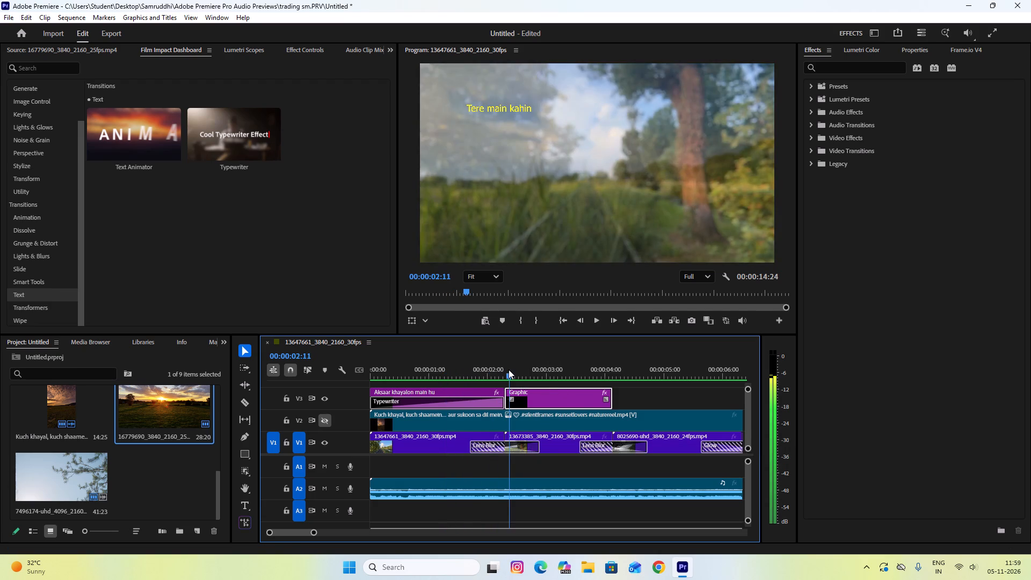
{"action": "left_click_drag", "start_coordinate": [509, 369], "coordinate": [505, 375]}
{"action": "left_click", "coordinate": [238, 172]}
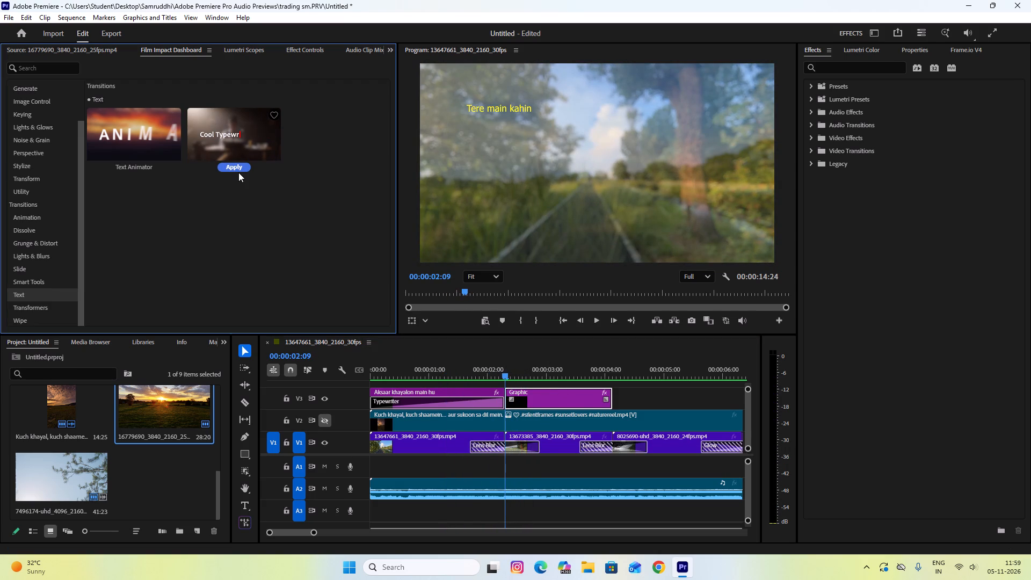
{"action": "left_click", "coordinate": [242, 169]}
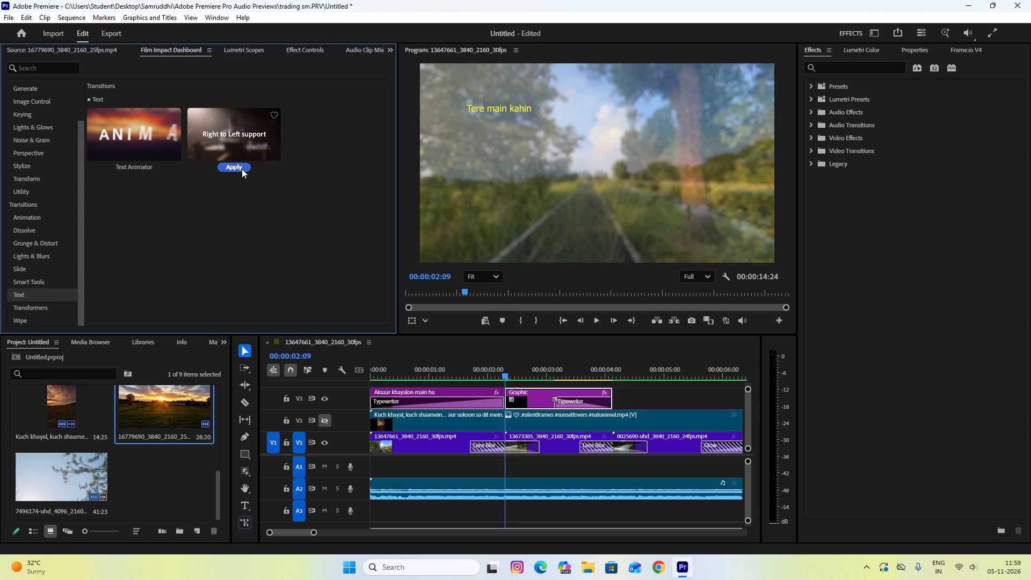
{"action": "key", "text": "space"}
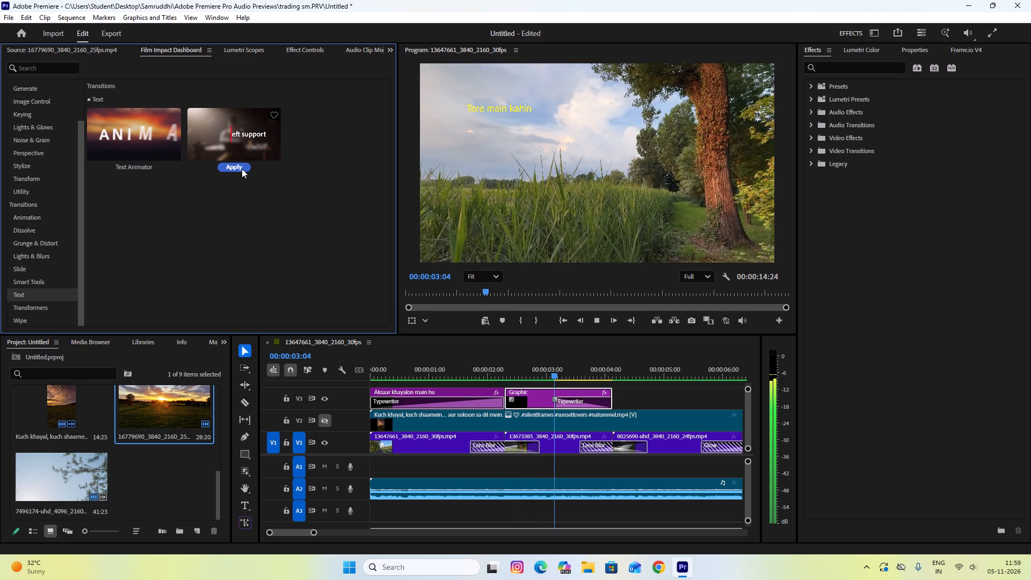
{"action": "key", "text": "space"}
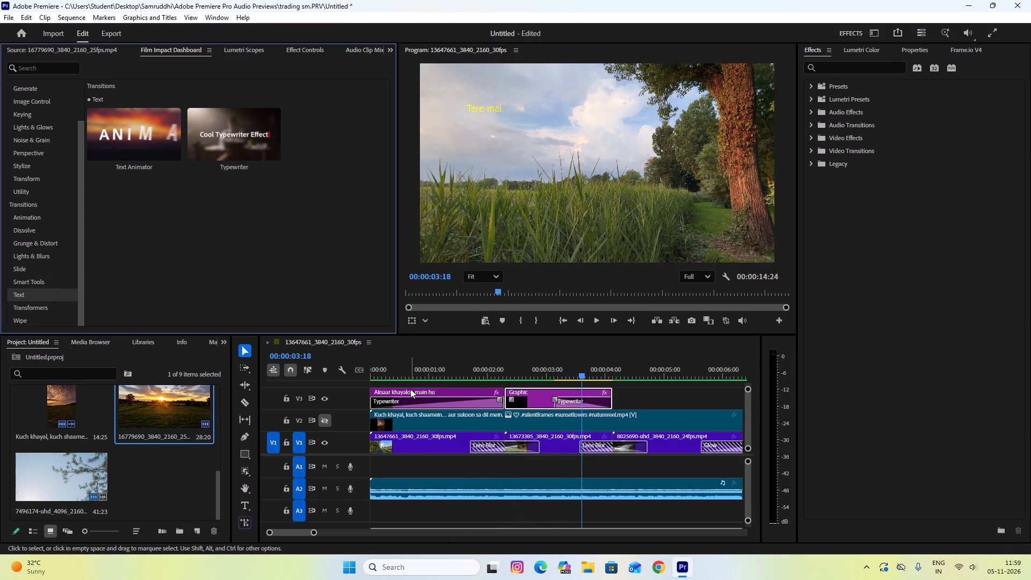
Open the effect settings of the Typewriter transition on the "Tere main kahin" caption.
{"action": "left_click", "coordinate": [568, 403]}
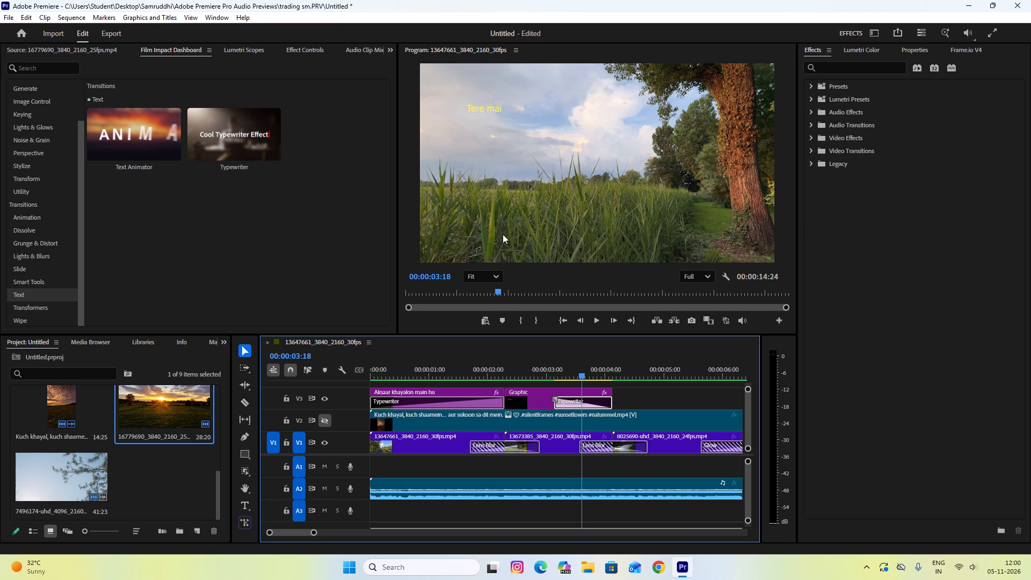
{"action": "left_click", "coordinate": [304, 56]}
{"action": "left_click", "coordinate": [305, 54]}
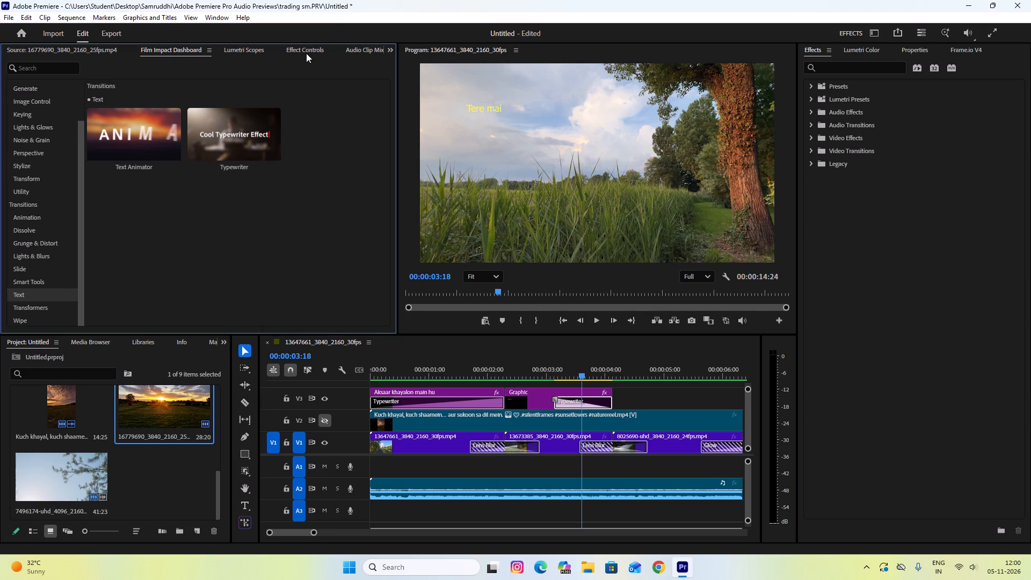
{"action": "left_click", "coordinate": [317, 98]}
{"action": "left_click", "coordinate": [300, 105]}
{"action": "double_click", "coordinate": [303, 96]}
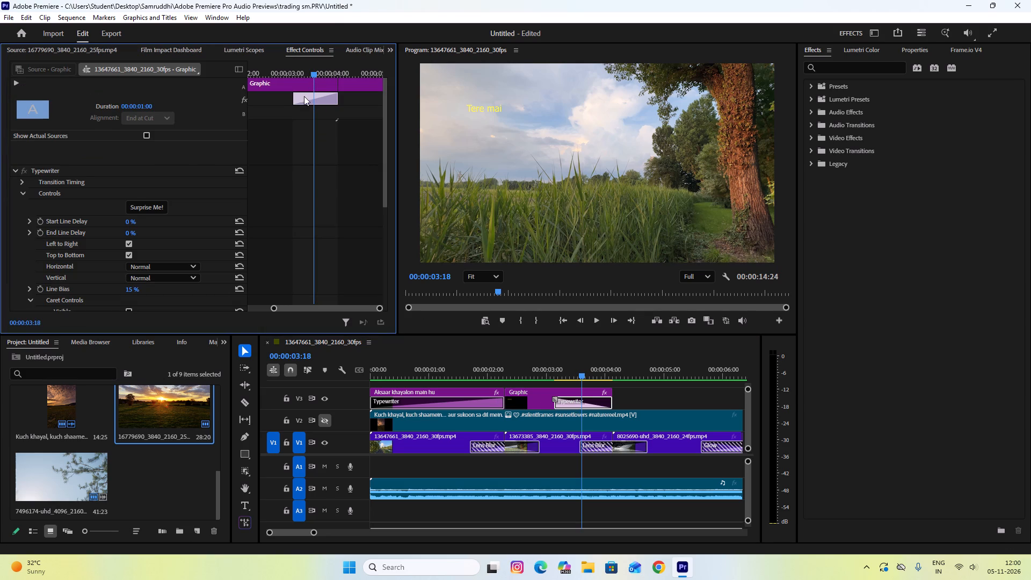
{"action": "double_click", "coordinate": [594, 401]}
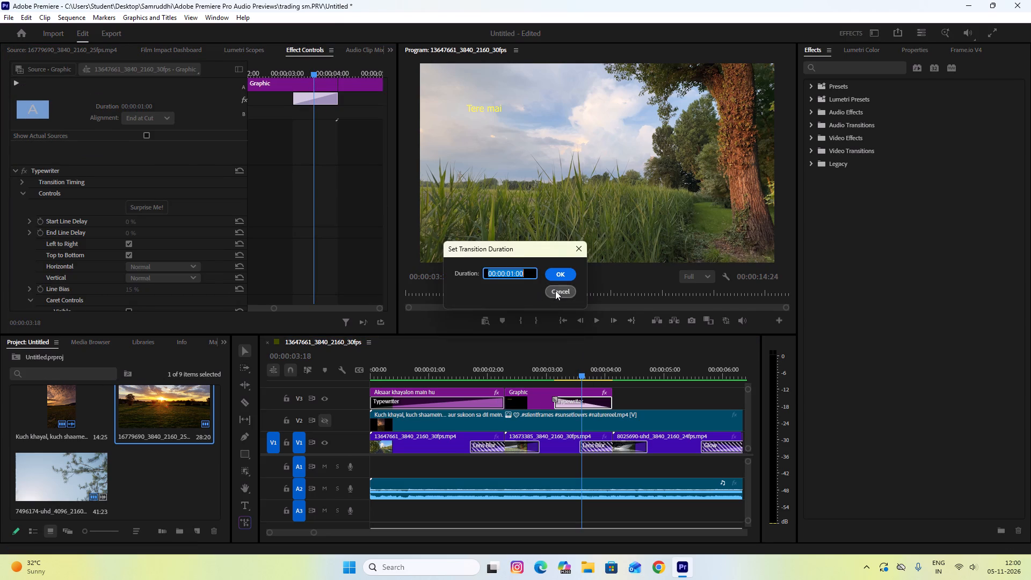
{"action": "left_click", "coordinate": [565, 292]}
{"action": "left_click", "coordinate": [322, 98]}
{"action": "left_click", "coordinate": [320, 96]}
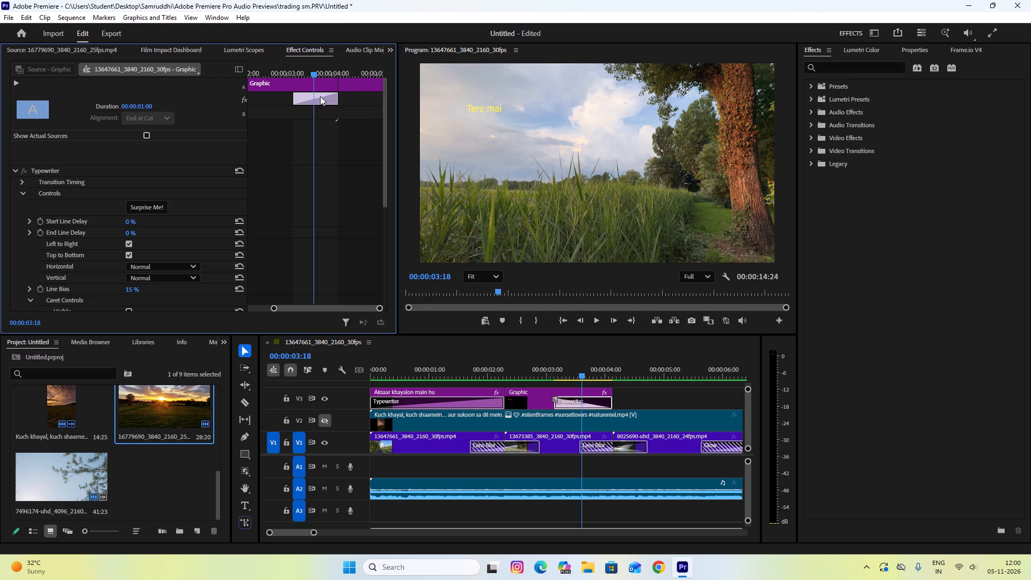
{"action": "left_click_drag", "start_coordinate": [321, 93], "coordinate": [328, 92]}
Trim the start of the "Tere main kahin" Typewriter transition by two frames to a duration of 00:00:00:28.
{"action": "left_click", "coordinate": [570, 403]}
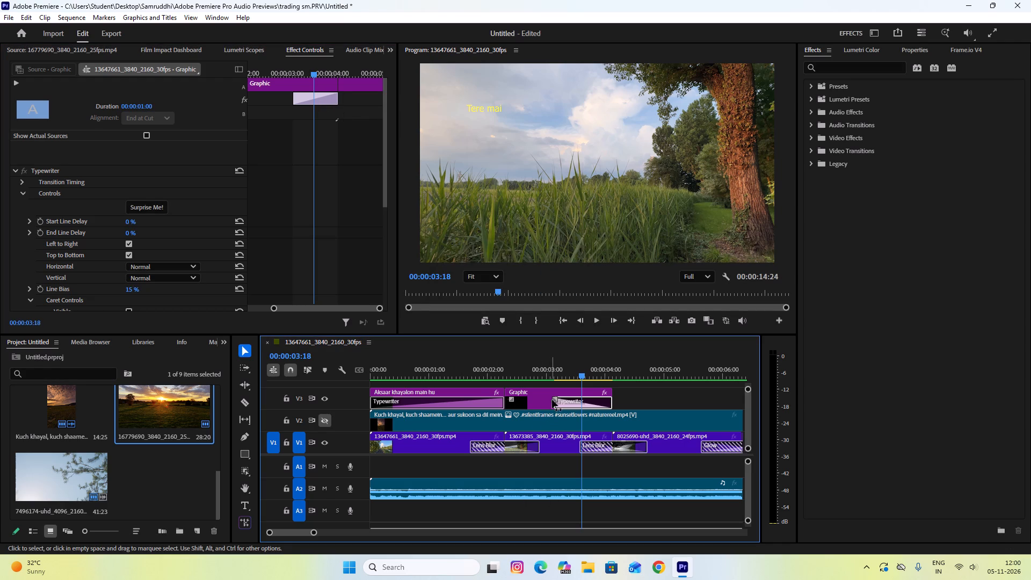
{"action": "left_click", "coordinate": [554, 399]}
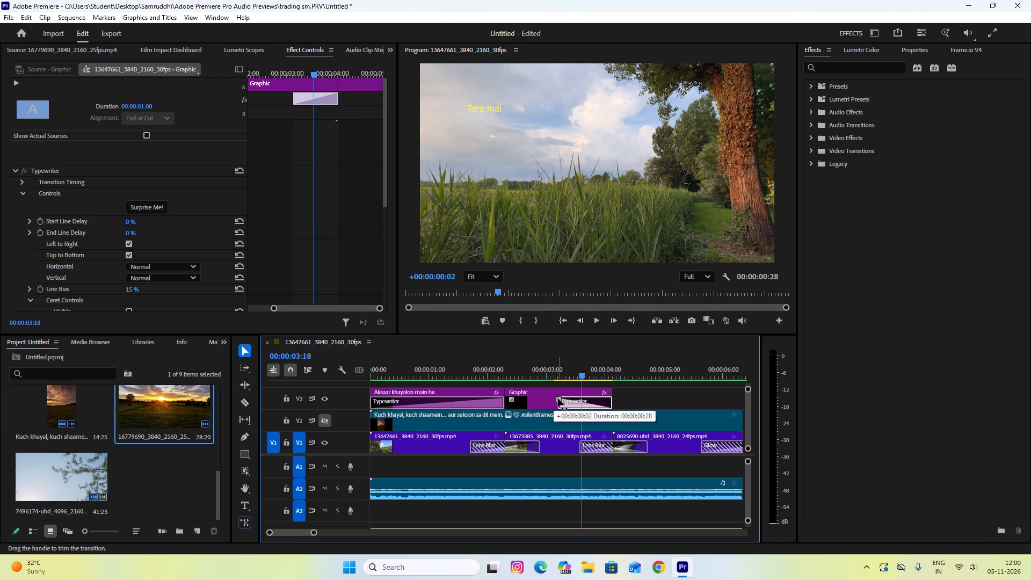
Disable Top to Bottom for the "Tere main kahin" Typewriter transition while leaving Left to Right enabled.
{"action": "left_click", "coordinate": [315, 97]}
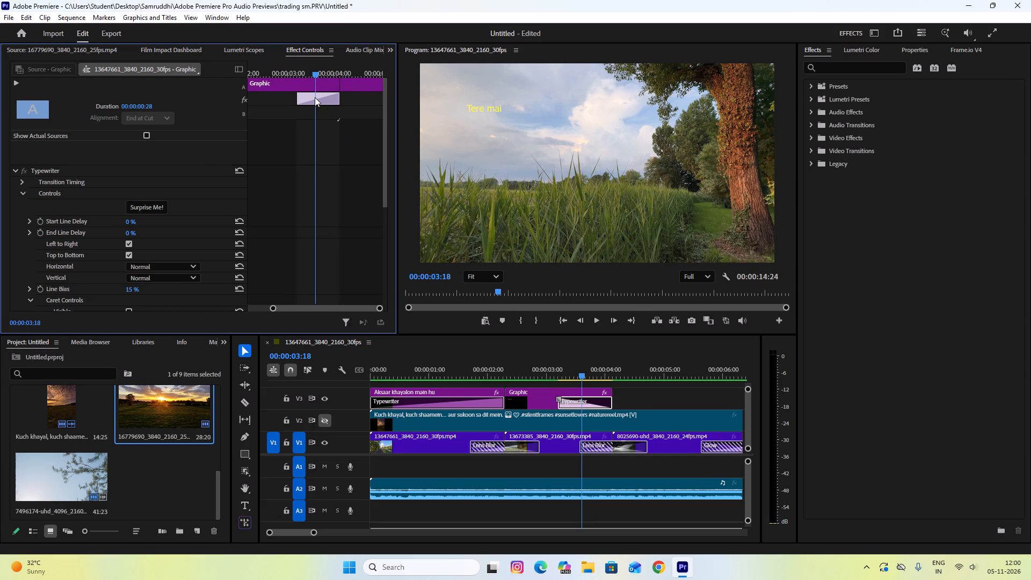
{"action": "right_click", "coordinate": [308, 97]}
{"action": "left_click", "coordinate": [306, 97]}
{"action": "left_click", "coordinate": [129, 247]}
{"action": "left_click", "coordinate": [129, 251]}
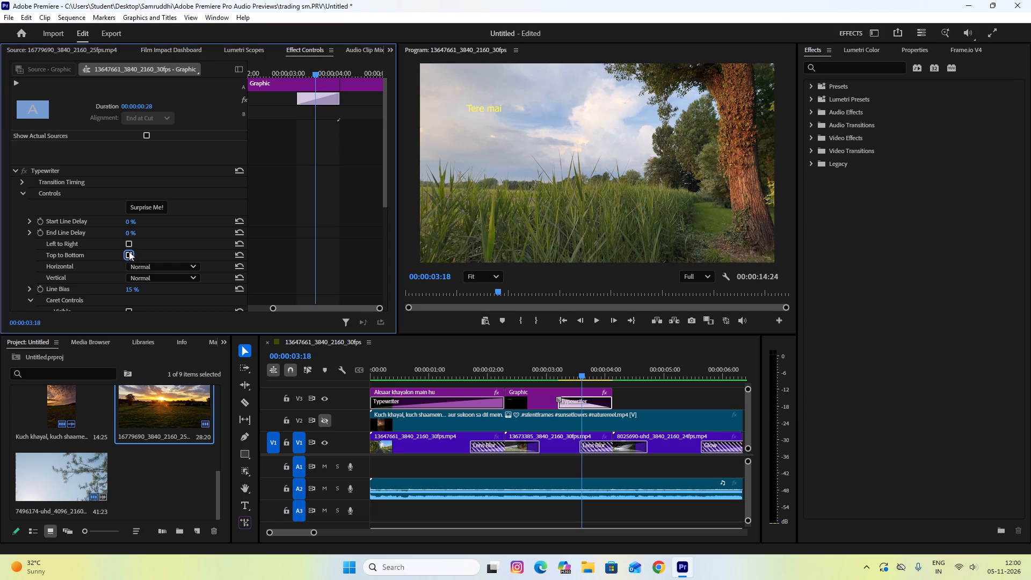
{"action": "left_click", "coordinate": [129, 244]}
{"action": "left_click", "coordinate": [130, 251]}
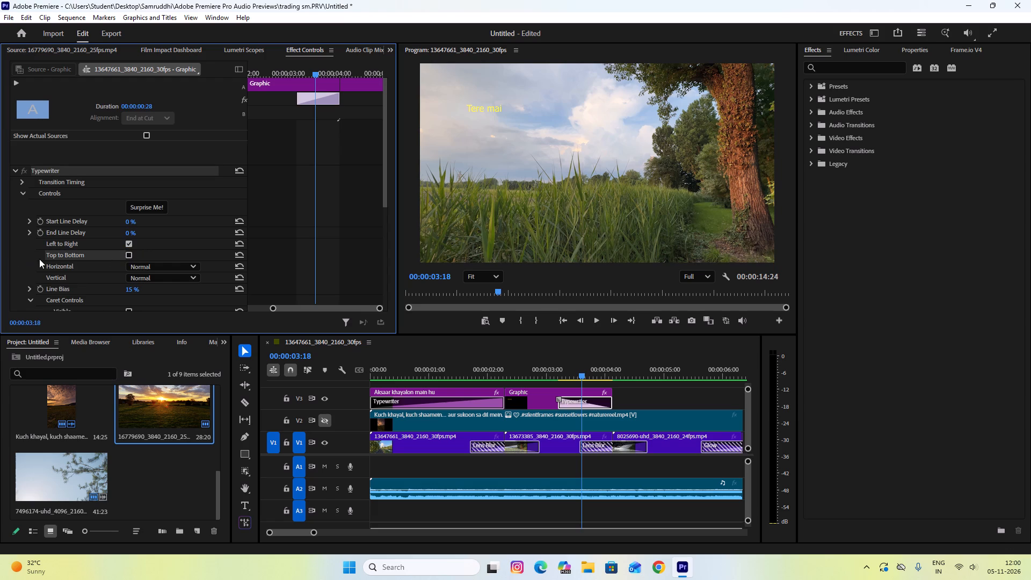
Look through the Typewriter transition's direction, line bias and caret settings.
{"action": "scroll", "coordinate": [54, 259], "scroll_direction": "down", "scroll_amount": 4}
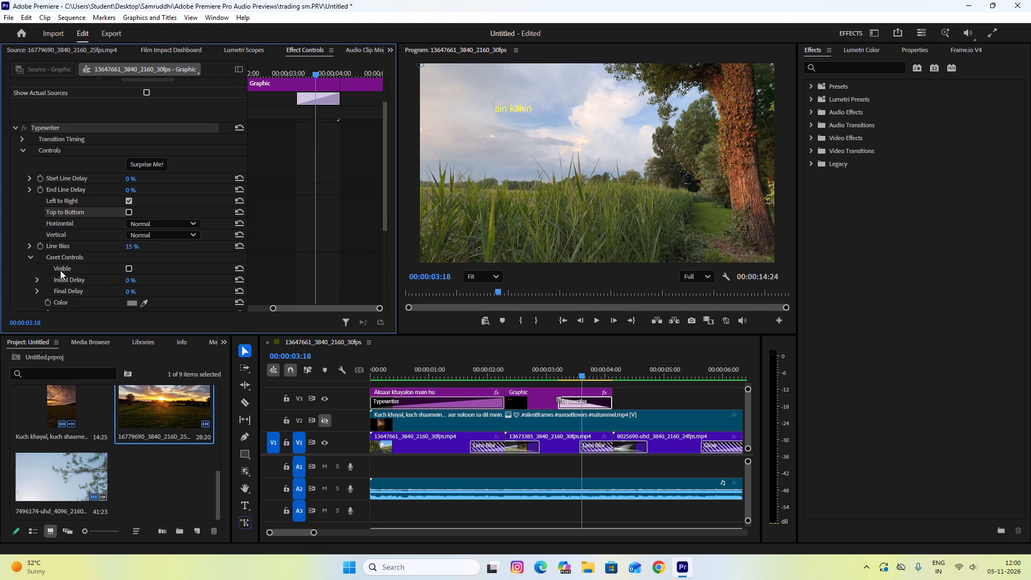
{"action": "scroll", "coordinate": [60, 270], "scroll_direction": "down", "scroll_amount": 8}
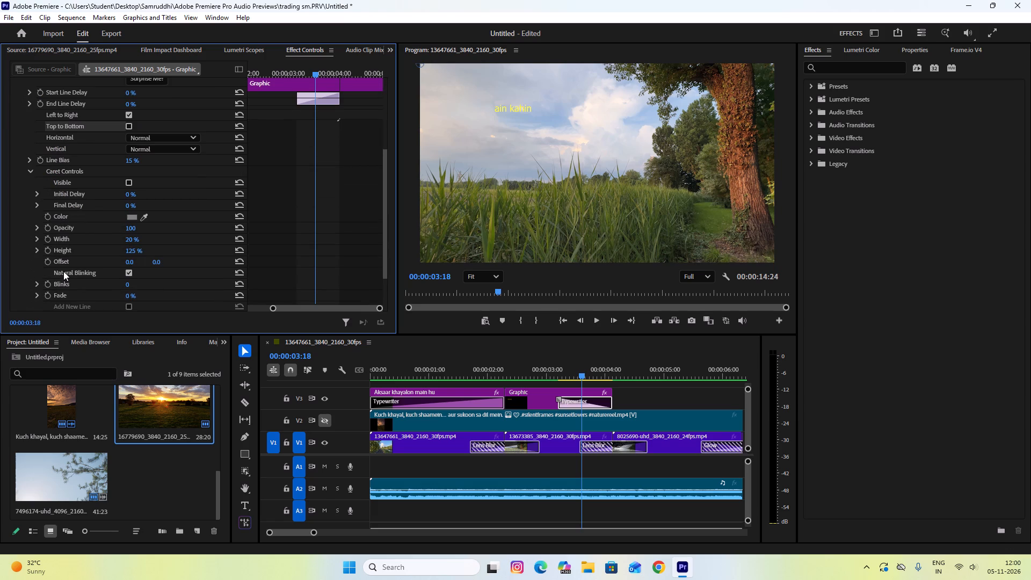
{"action": "scroll", "coordinate": [63, 271], "scroll_direction": "down", "scroll_amount": 3}
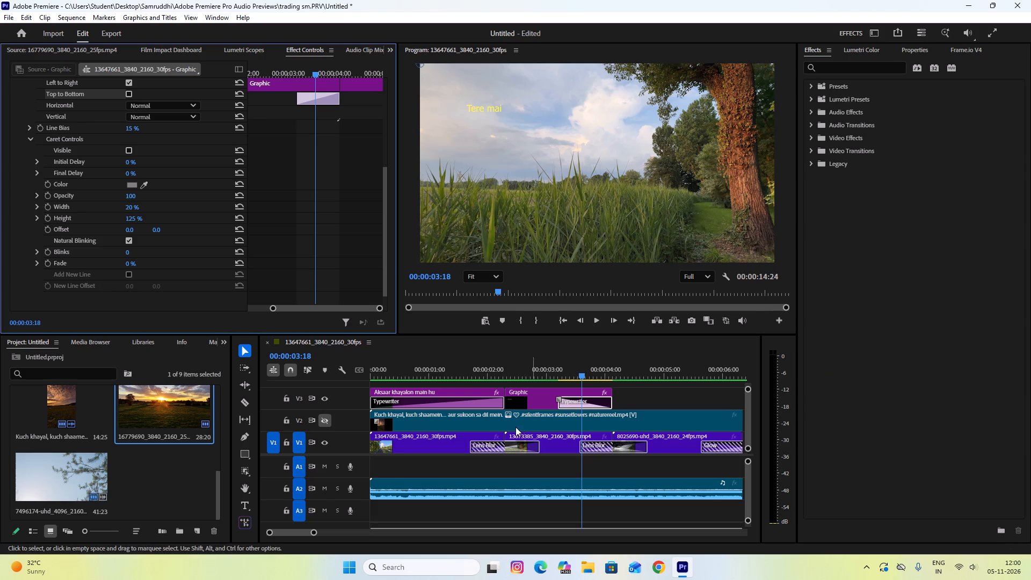
{"action": "scroll", "coordinate": [126, 205], "scroll_direction": "up", "scroll_amount": 11}
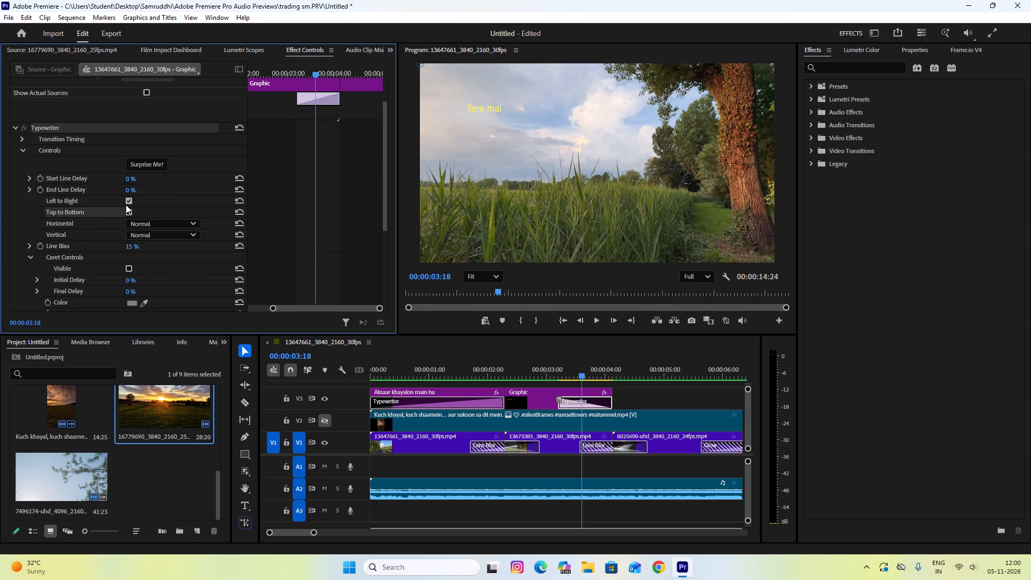
{"action": "scroll", "coordinate": [126, 205], "scroll_direction": "up", "scroll_amount": 8}
Examine the transition timing settings of the Typewriter transition on the "Tere main kahin" caption.
{"action": "left_click", "coordinate": [415, 405]}
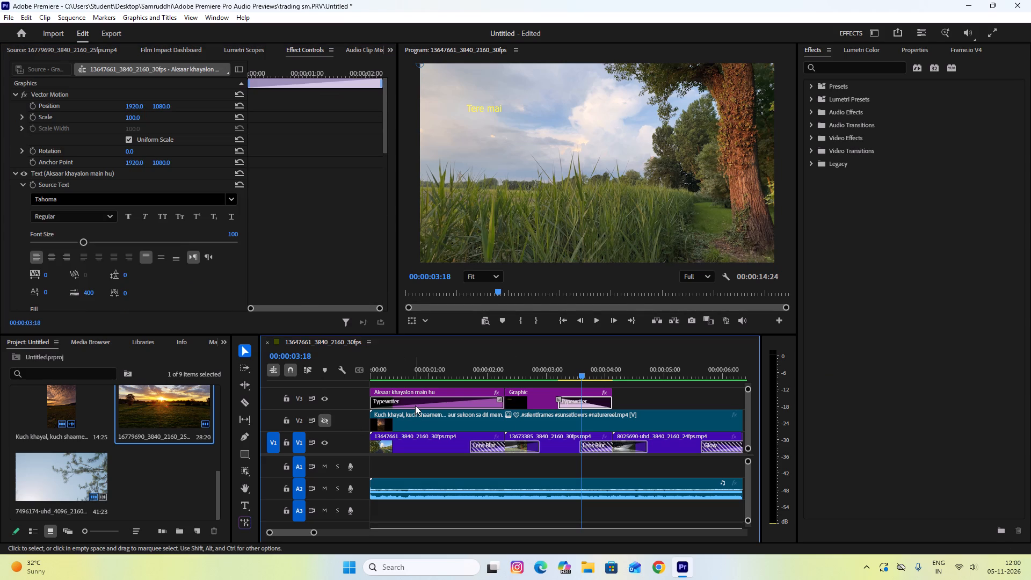
{"action": "left_click", "coordinate": [593, 405]}
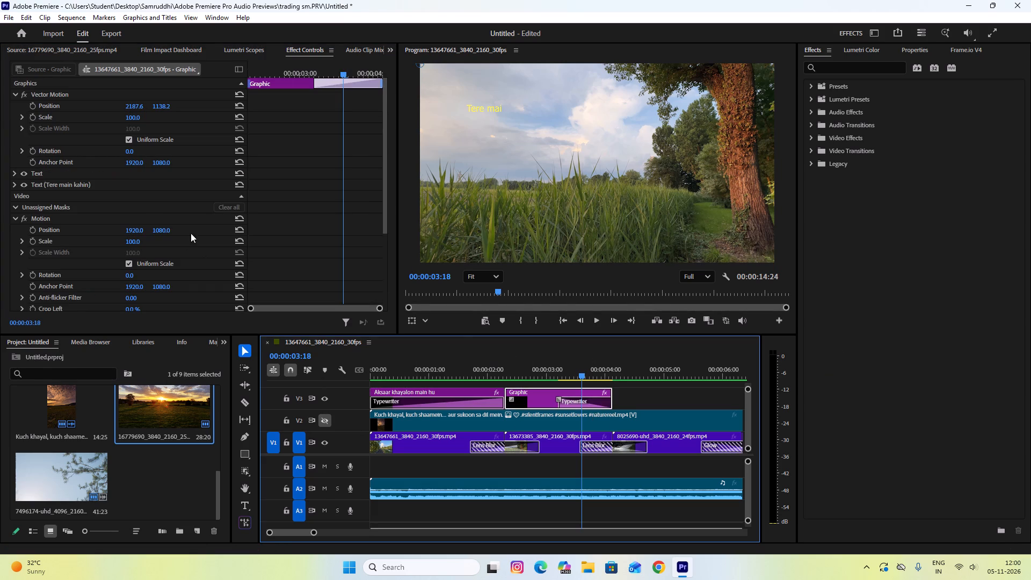
{"action": "scroll", "coordinate": [146, 218], "scroll_direction": "up", "scroll_amount": 10}
{"action": "left_click", "coordinate": [592, 402]}
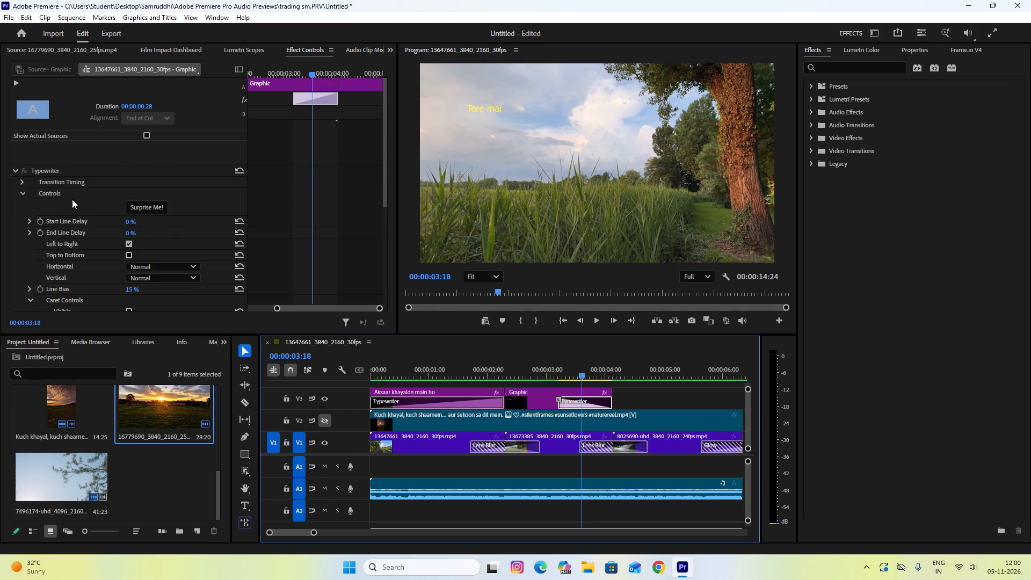
{"action": "left_click", "coordinate": [13, 185]}
{"action": "left_click", "coordinate": [18, 182]}
{"action": "left_click", "coordinate": [20, 184]}
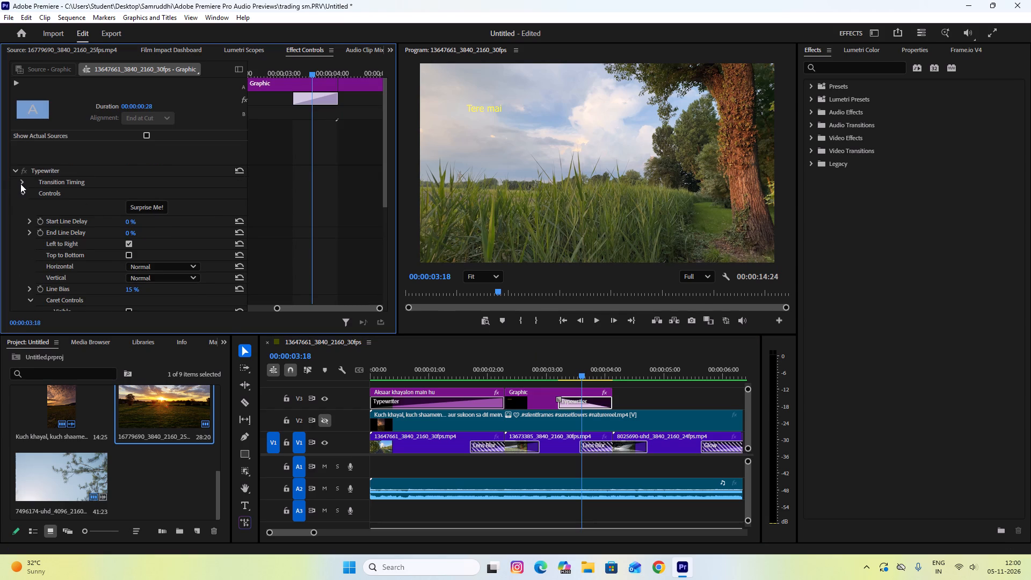
{"action": "left_click", "coordinate": [20, 184]}
{"action": "left_click", "coordinate": [20, 184]}
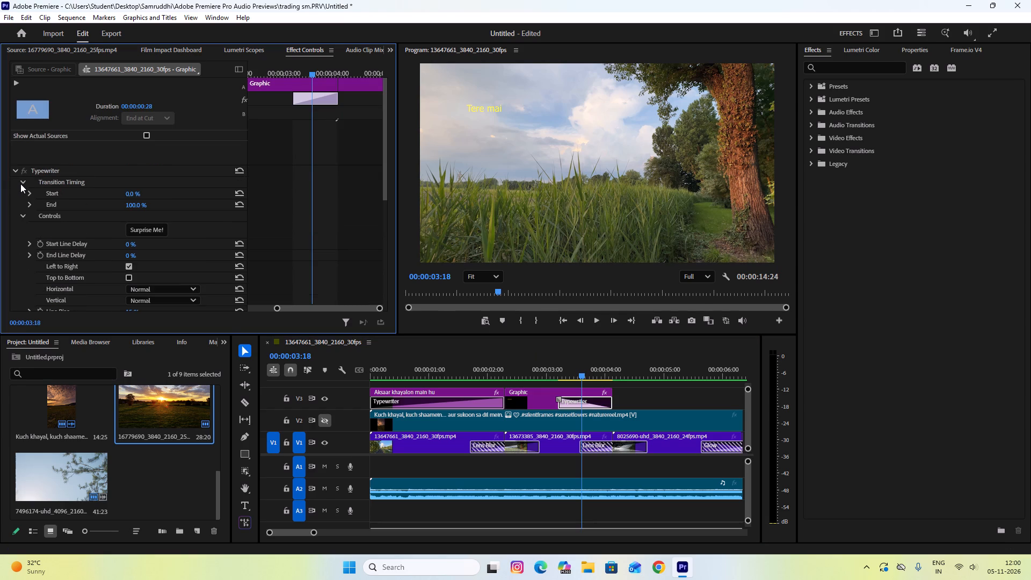
{"action": "left_click", "coordinate": [24, 180]}
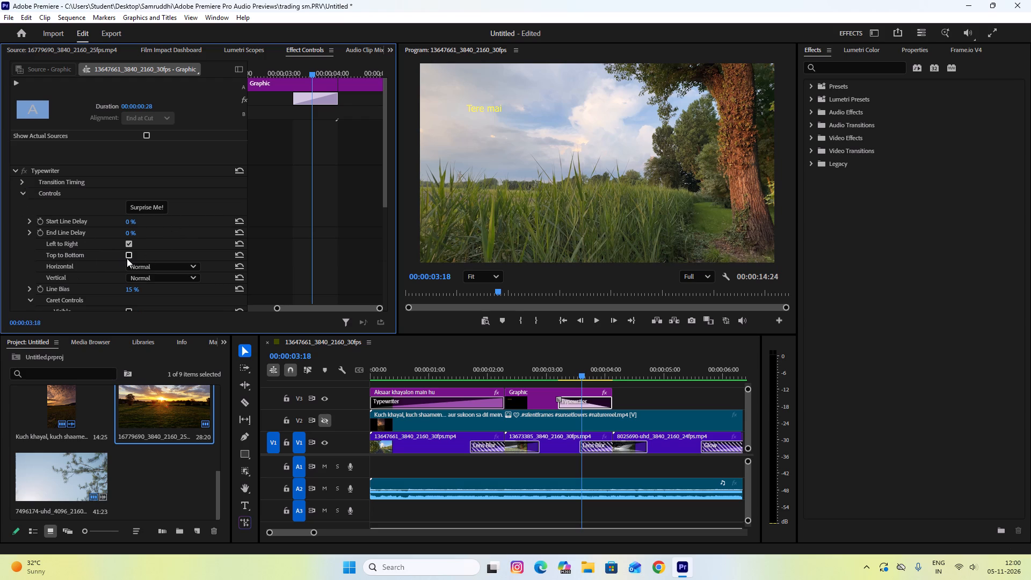
Check the Horizontal direction options and caret controls of the "Tere main kahin" Typewriter transition, and collapse the caret controls.
{"action": "scroll", "coordinate": [127, 259], "scroll_direction": "down", "scroll_amount": 1}
{"action": "left_click", "coordinate": [141, 257]}
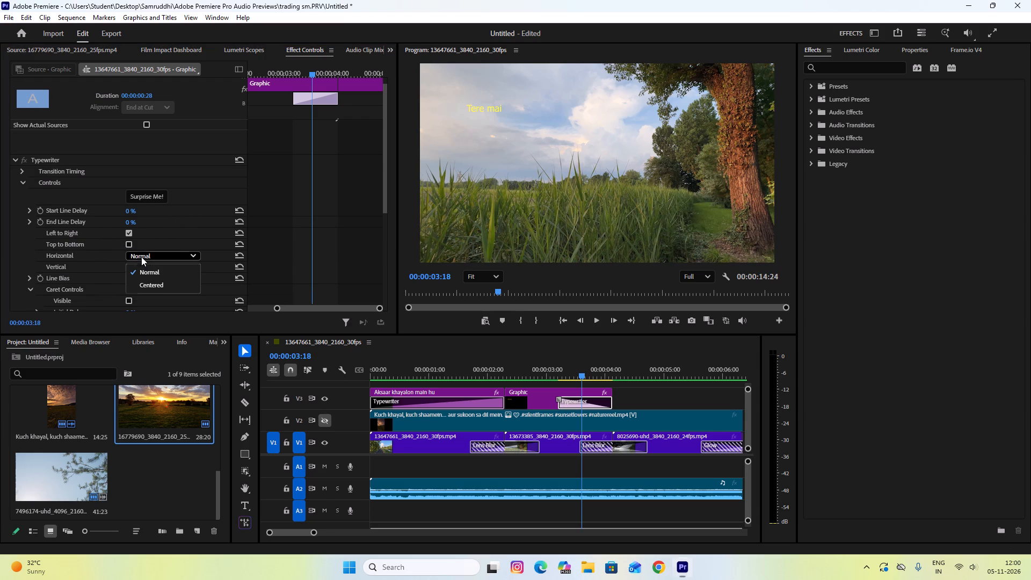
{"action": "left_click", "coordinate": [141, 257]}
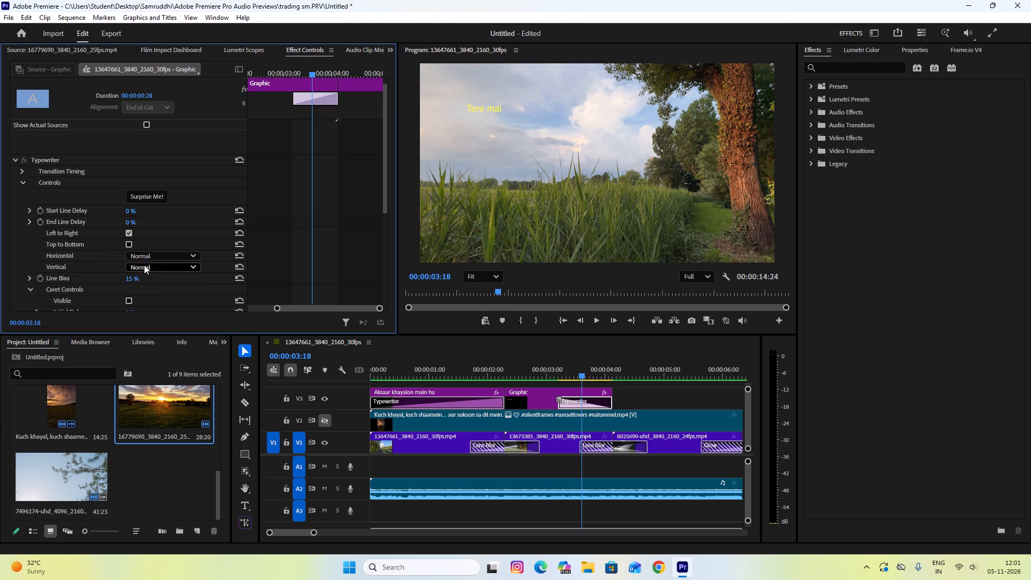
{"action": "scroll", "coordinate": [102, 273], "scroll_direction": "down", "scroll_amount": 4}
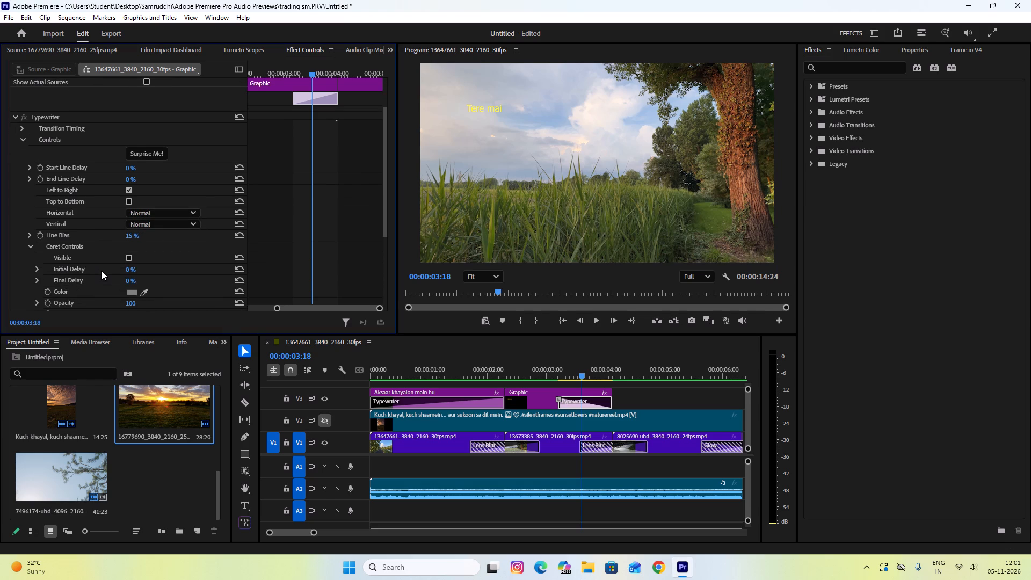
{"action": "left_click", "coordinate": [30, 247]}
{"action": "scroll", "coordinate": [28, 242], "scroll_direction": "down", "scroll_amount": 2}
{"action": "left_click", "coordinate": [24, 271]}
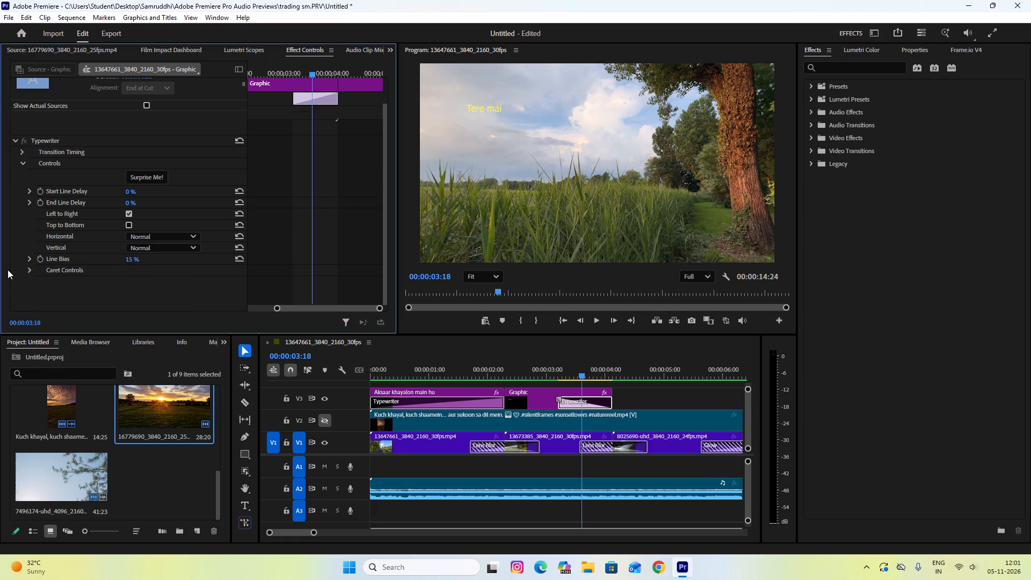
{"action": "scroll", "coordinate": [150, 171], "scroll_direction": "up", "scroll_amount": 7}
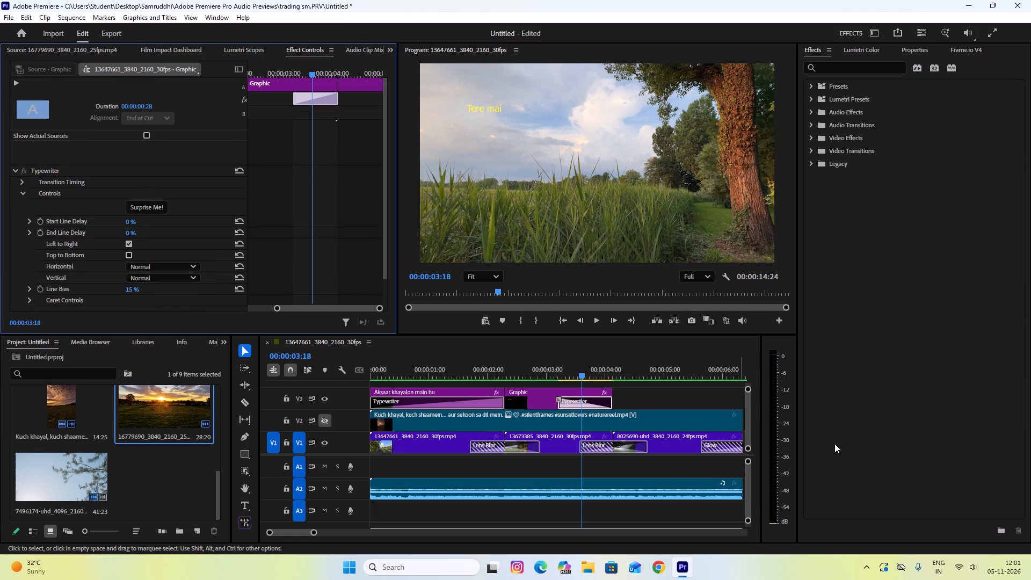
Scrub through the "Aksaar khayalon main hu" caption to review its Typewriter animation.
{"action": "left_click", "coordinate": [586, 403]}
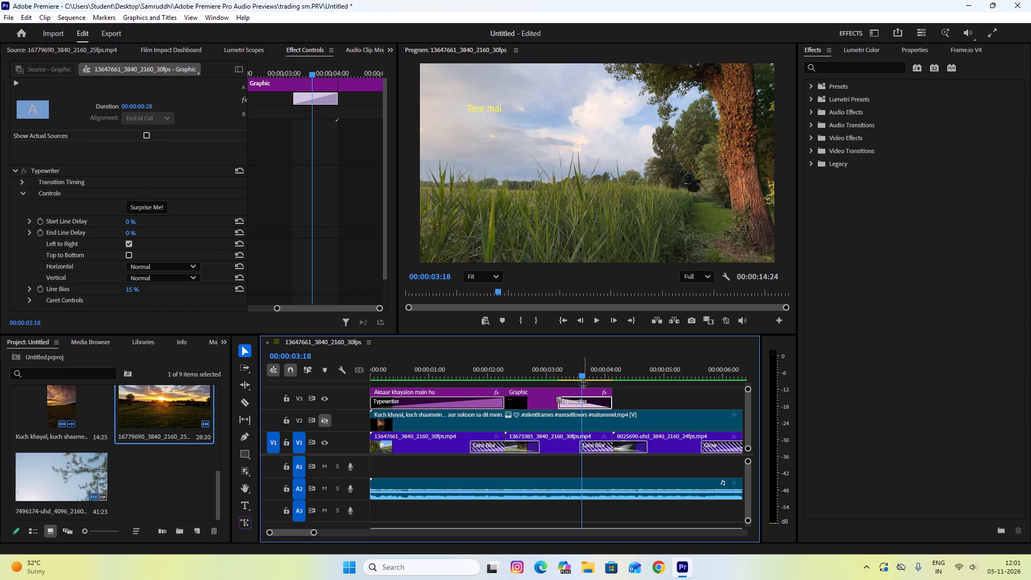
{"action": "left_click_drag", "start_coordinate": [583, 383], "coordinate": [555, 382]}
{"action": "left_click_drag", "start_coordinate": [439, 372], "coordinate": [463, 368]}
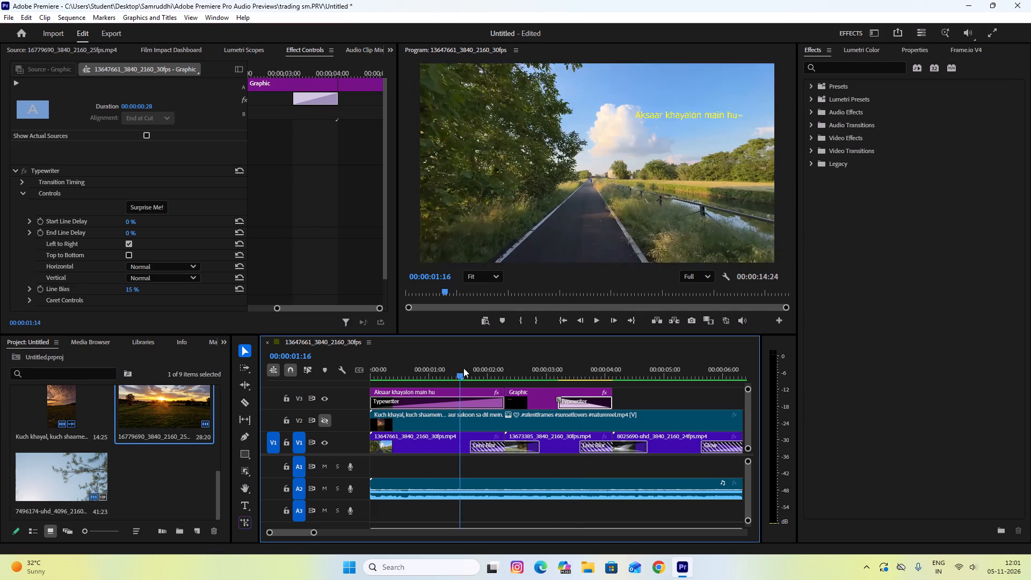
{"action": "left_click_drag", "start_coordinate": [463, 368], "coordinate": [458, 371]}
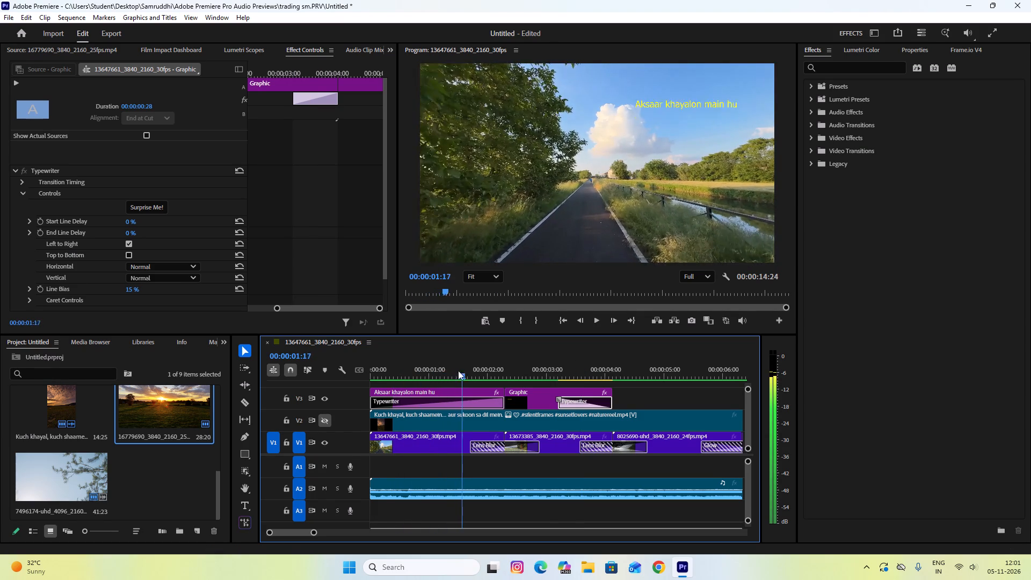
{"action": "left_click_drag", "start_coordinate": [458, 371], "coordinate": [433, 366]}
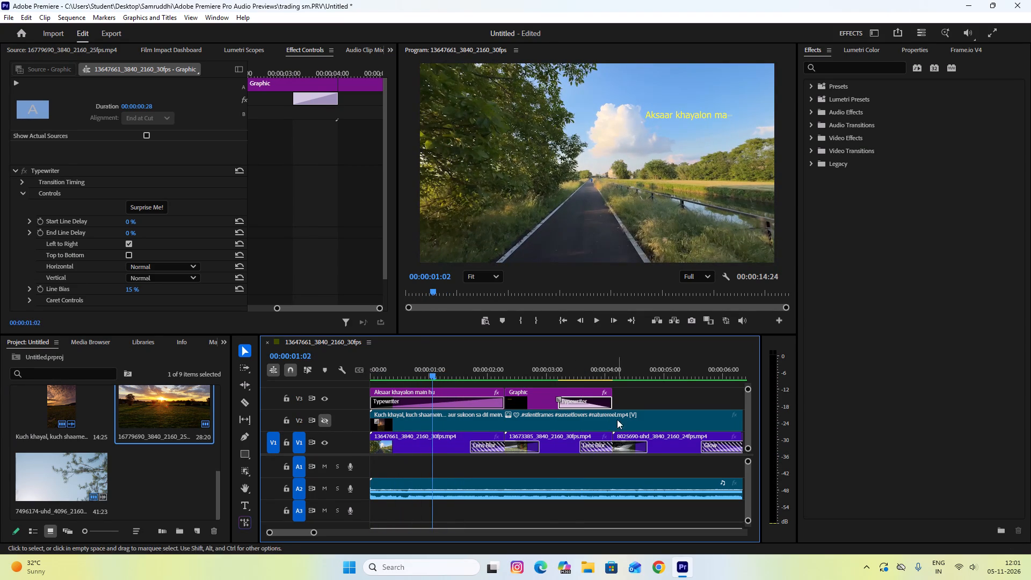
Scrub back and forth through the "Tere main kahin" caption to review how its Typewriter transition animates the text.
{"action": "left_click", "coordinate": [600, 400]}
{"action": "left_click", "coordinate": [598, 401]}
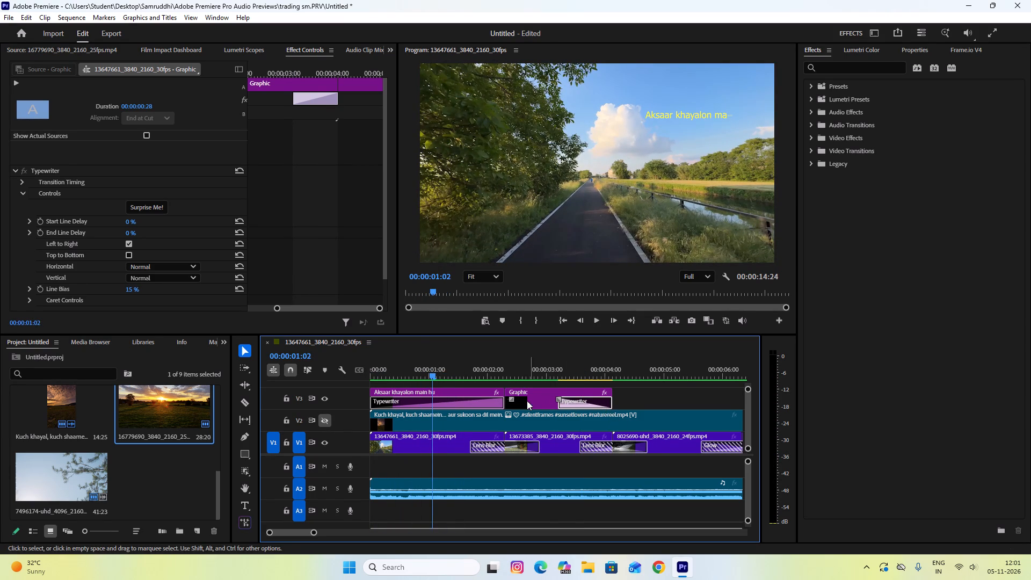
{"action": "left_click", "coordinate": [520, 401]}
{"action": "left_click_drag", "start_coordinate": [508, 365], "coordinate": [545, 368]}
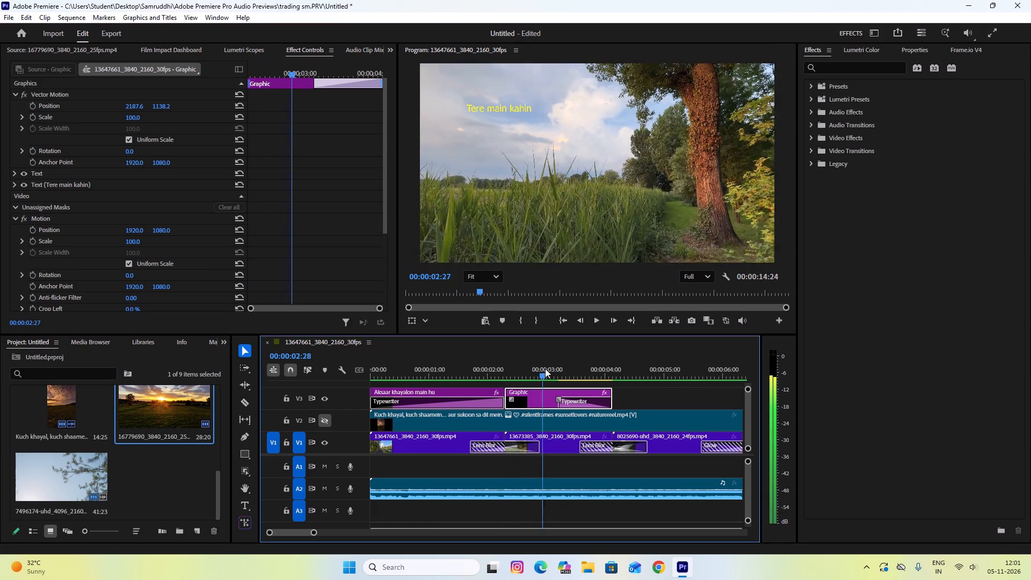
{"action": "left_click_drag", "start_coordinate": [545, 368], "coordinate": [564, 368]}
{"action": "left_click", "coordinate": [573, 404]}
{"action": "left_click_drag", "start_coordinate": [563, 379], "coordinate": [582, 379]}
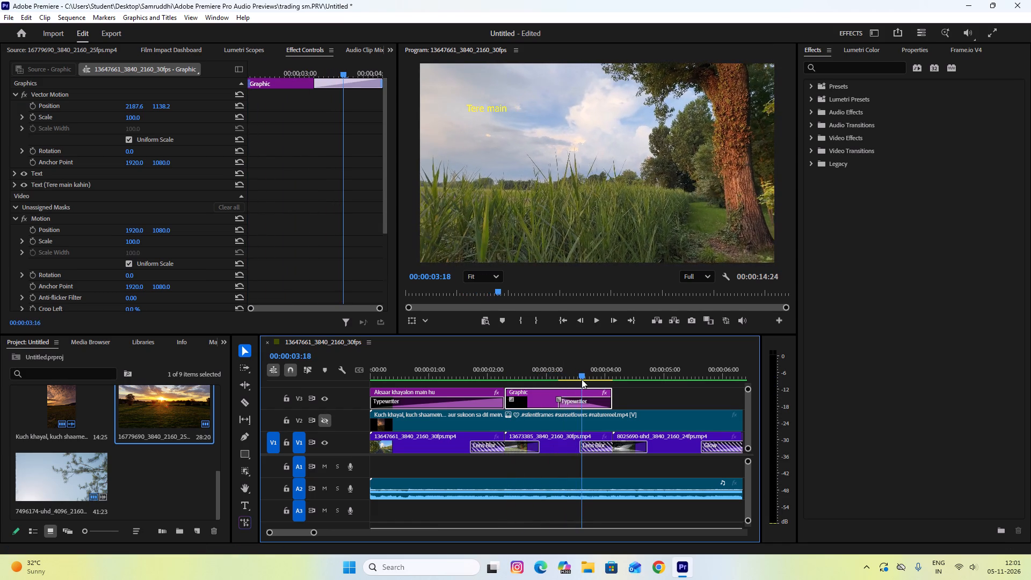
{"action": "left_click_drag", "start_coordinate": [582, 379], "coordinate": [534, 374]}
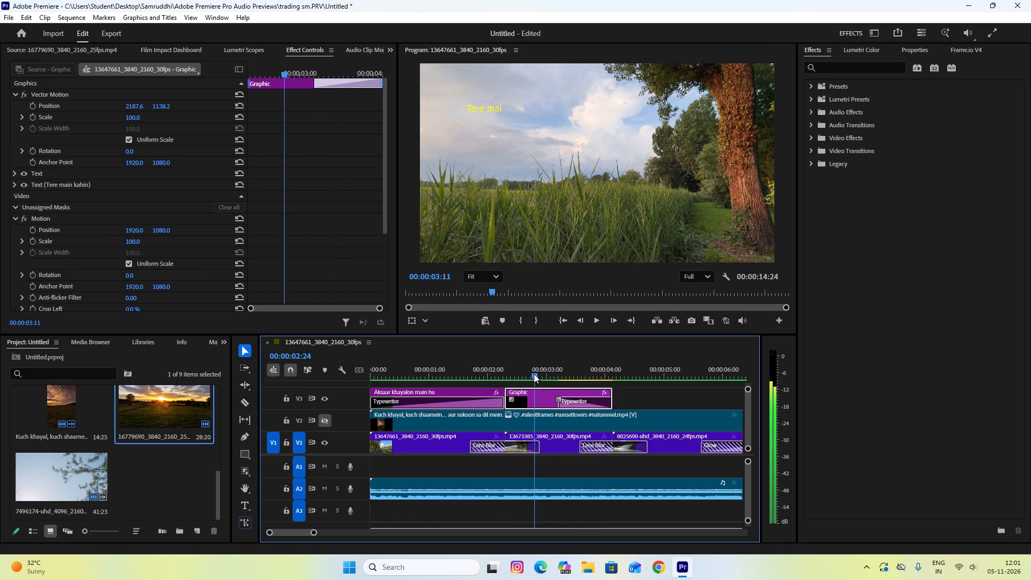
{"action": "left_click_drag", "start_coordinate": [534, 374], "coordinate": [504, 372]}
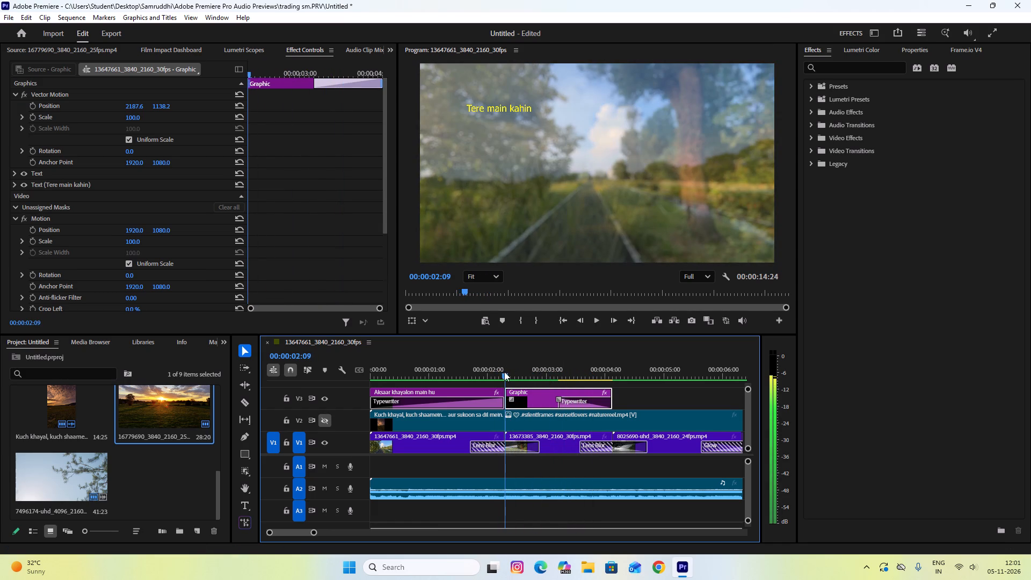
{"action": "left_click_drag", "start_coordinate": [504, 372], "coordinate": [503, 368]}
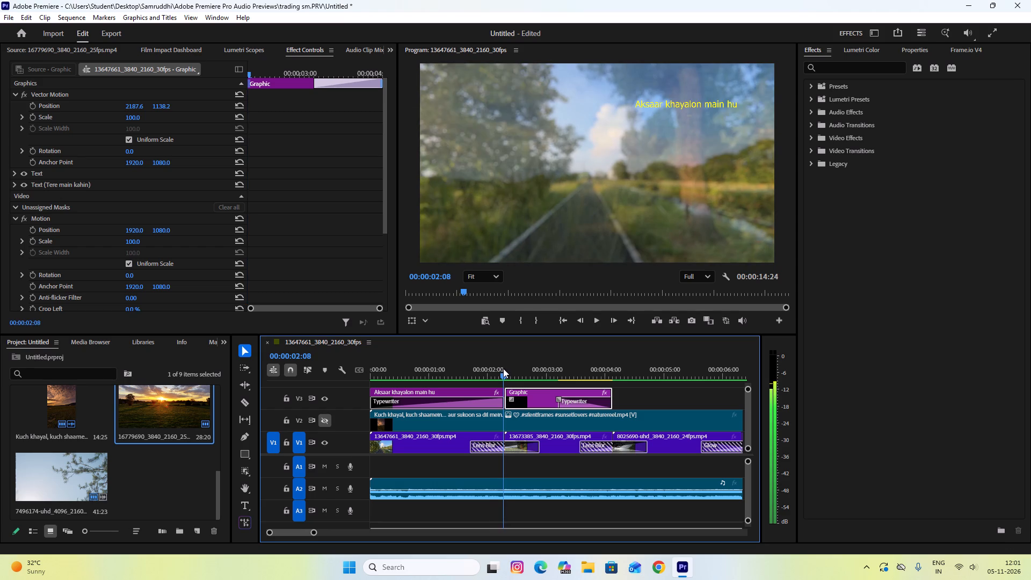
{"action": "left_click_drag", "start_coordinate": [503, 368], "coordinate": [507, 366]}
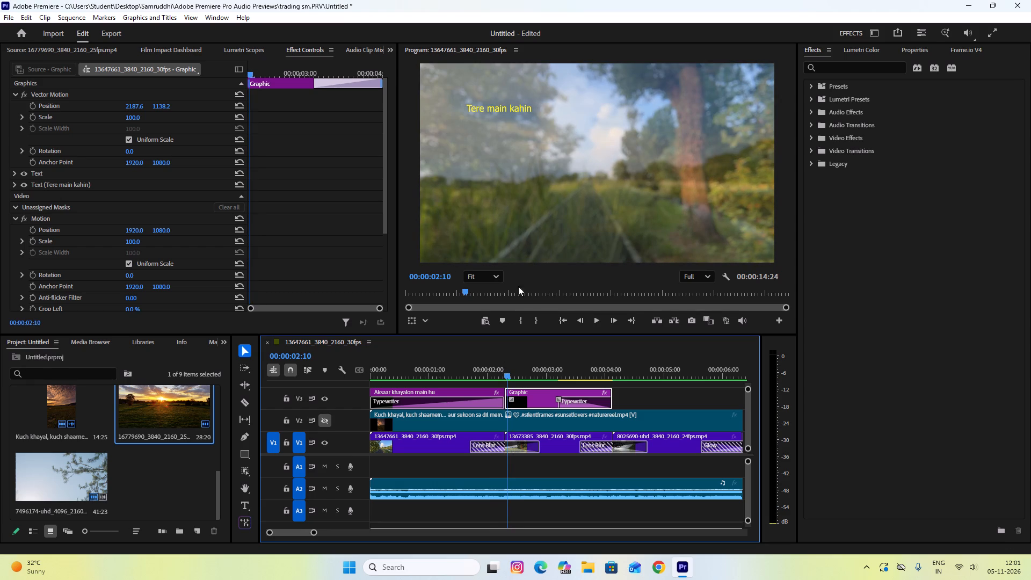
{"action": "left_click_drag", "start_coordinate": [509, 372], "coordinate": [569, 370]}
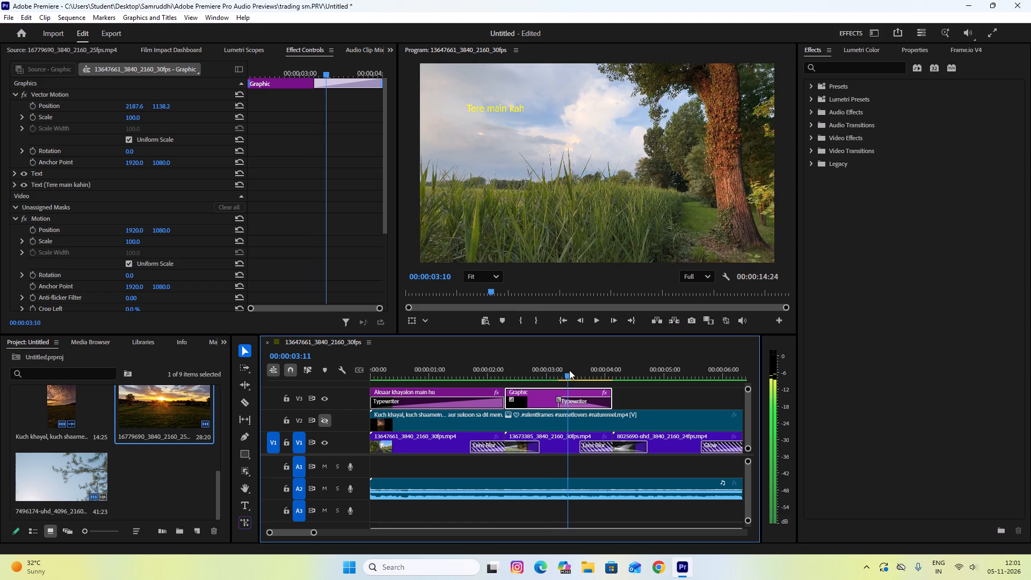
{"action": "left_click_drag", "start_coordinate": [569, 370], "coordinate": [573, 369]}
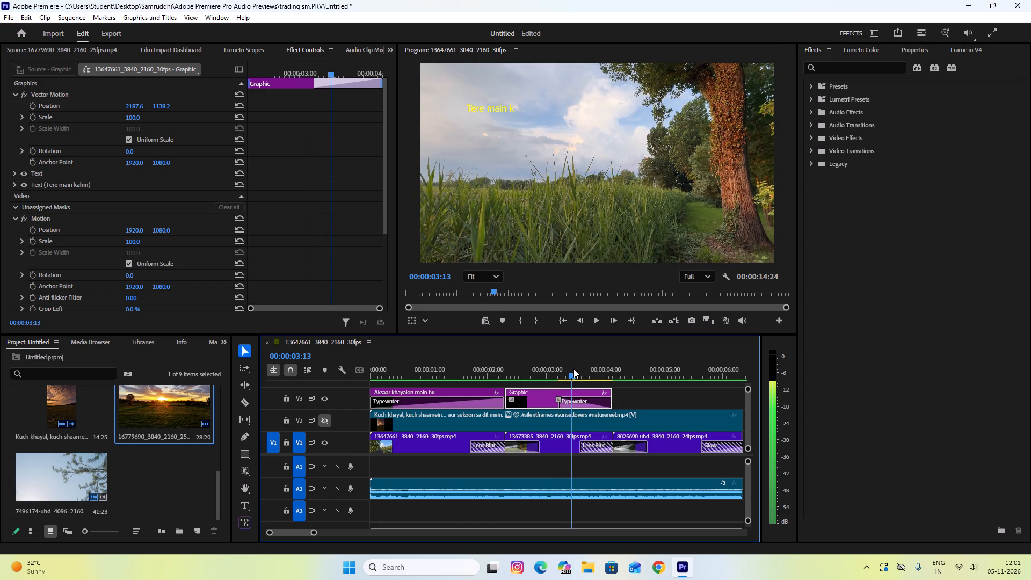
{"action": "left_click_drag", "start_coordinate": [573, 369], "coordinate": [591, 367]}
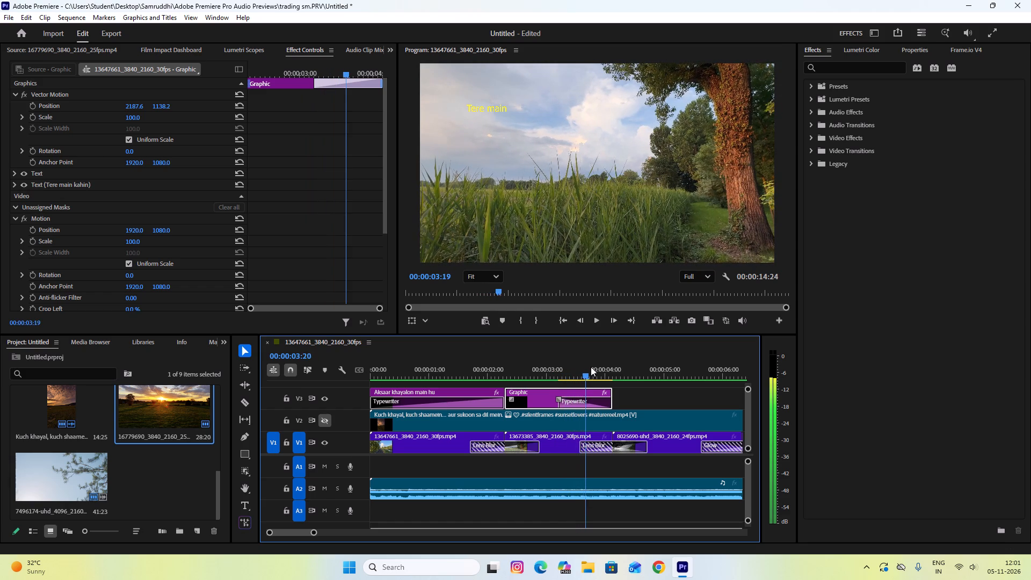
{"action": "left_click_drag", "start_coordinate": [591, 367], "coordinate": [590, 351]}
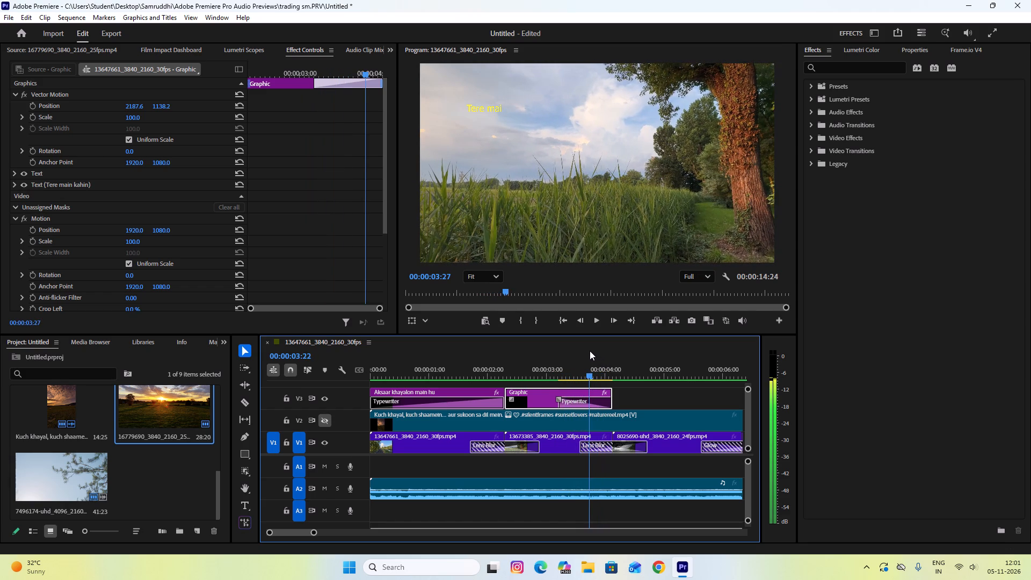
{"action": "left_click_drag", "start_coordinate": [590, 351], "coordinate": [560, 343]}
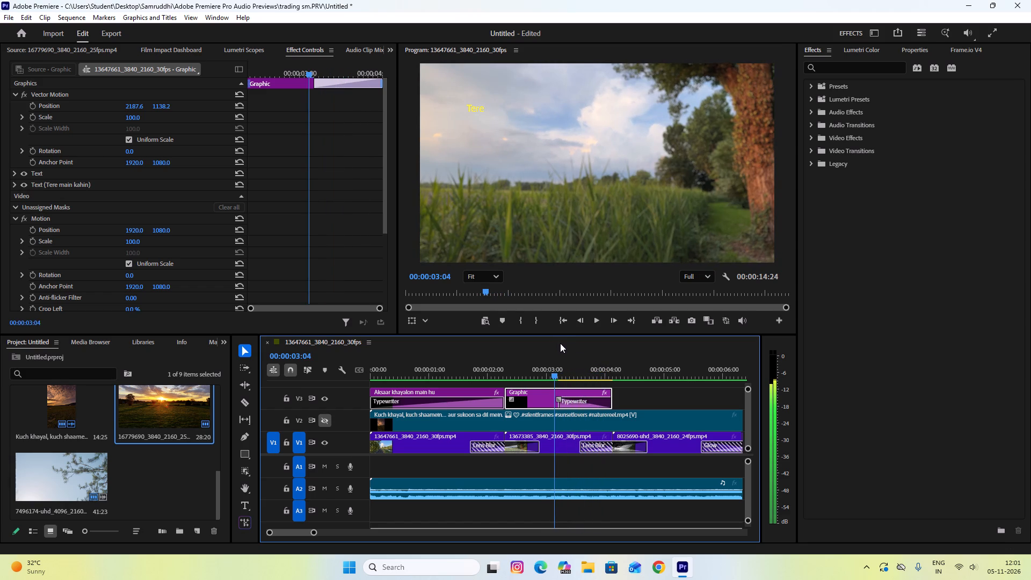
{"action": "left_click_drag", "start_coordinate": [560, 343], "coordinate": [561, 344]}
Recheck the settings of the Typewriter transition at the end of the "Tere main kahin" caption and delete that transition.
{"action": "left_click", "coordinate": [448, 405]}
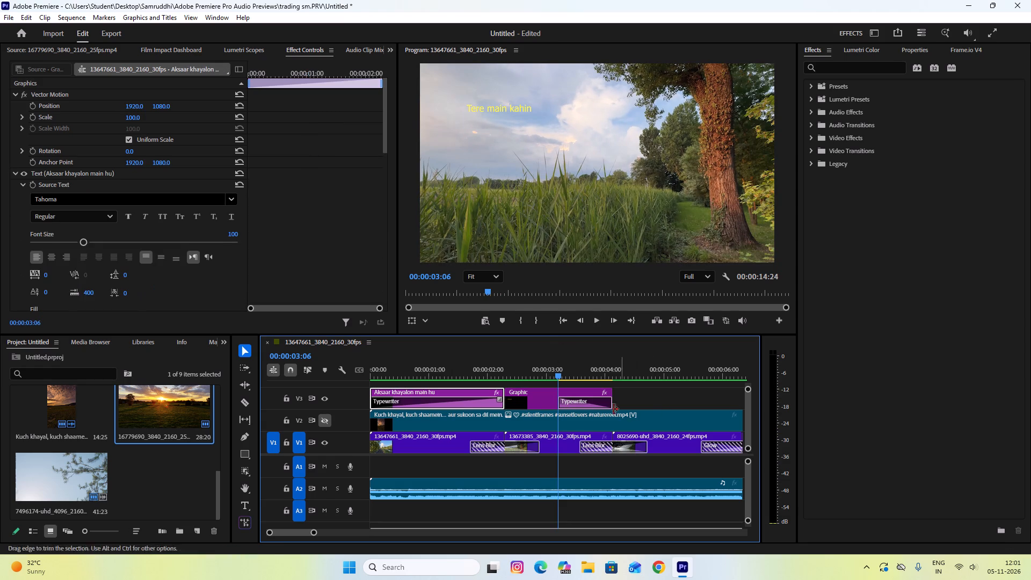
{"action": "left_click", "coordinate": [590, 409]}
{"action": "left_click", "coordinate": [590, 400]}
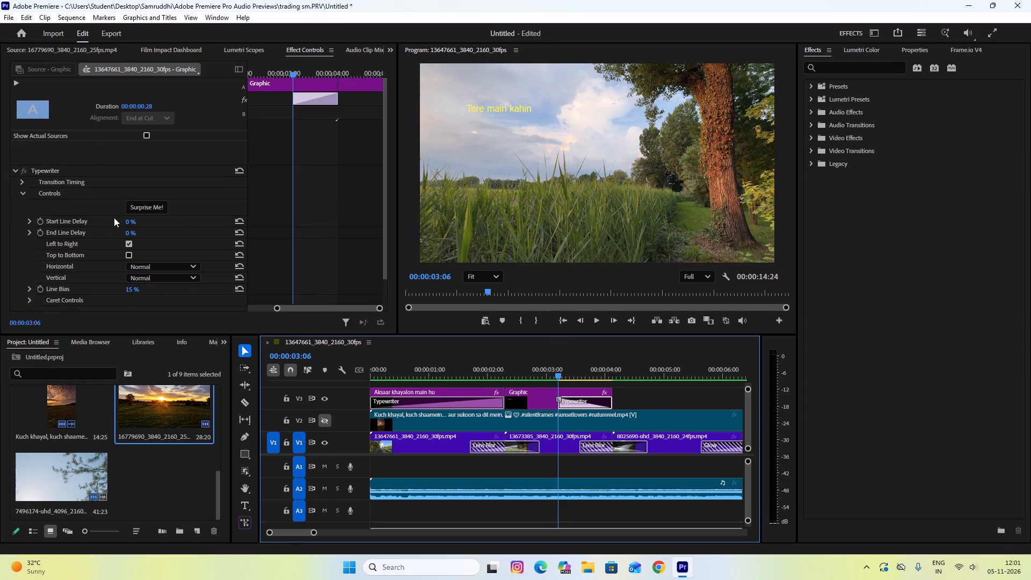
{"action": "scroll", "coordinate": [207, 269], "scroll_direction": "down", "scroll_amount": 3}
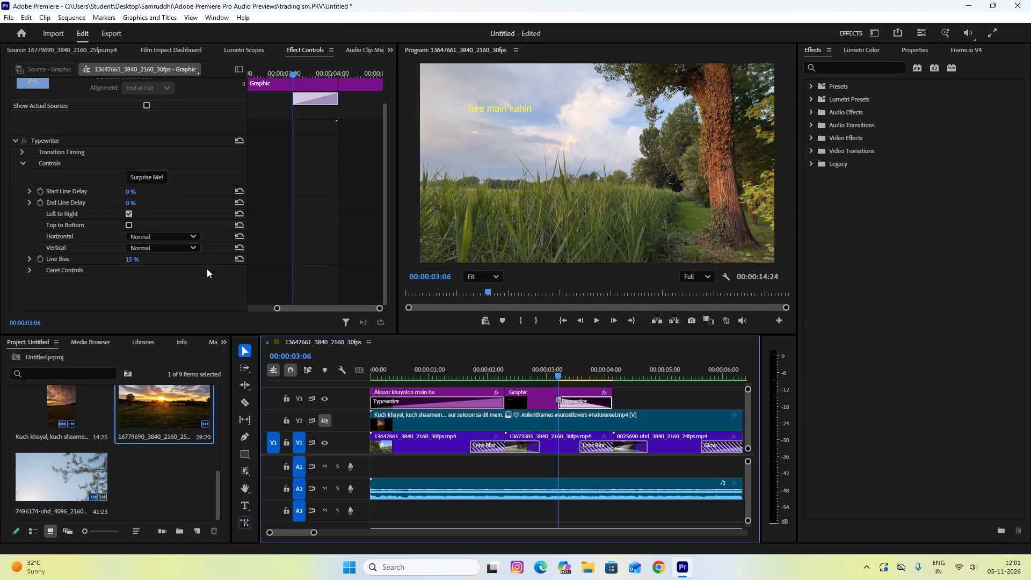
{"action": "scroll", "coordinate": [207, 269], "scroll_direction": "up", "scroll_amount": 4}
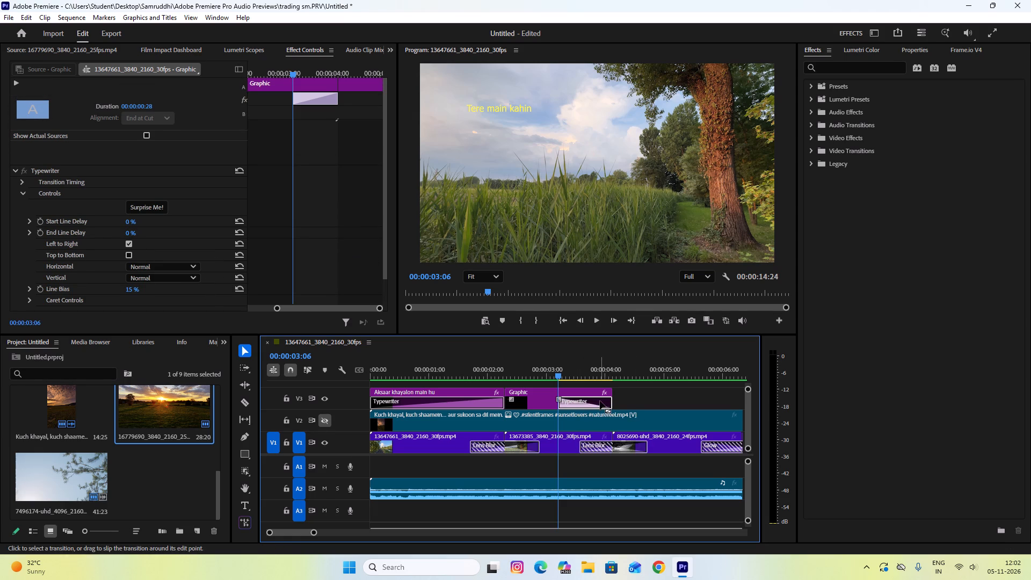
{"action": "key", "text": "Delete"}
Select the "Tere main kahin" caption and scrub around its start to check the changeover from "Aksaar khayalon main hu".
{"action": "left_click", "coordinate": [561, 394]}
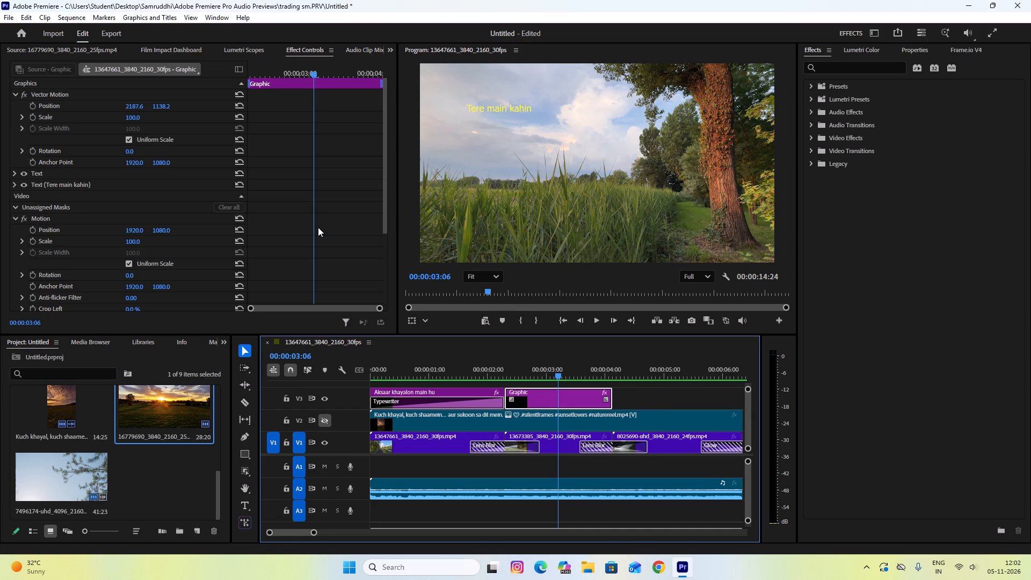
{"action": "left_click", "coordinate": [519, 403]}
{"action": "left_click_drag", "start_coordinate": [548, 372], "coordinate": [548, 372]}
{"action": "left_click_drag", "start_coordinate": [548, 372], "coordinate": [507, 369]}
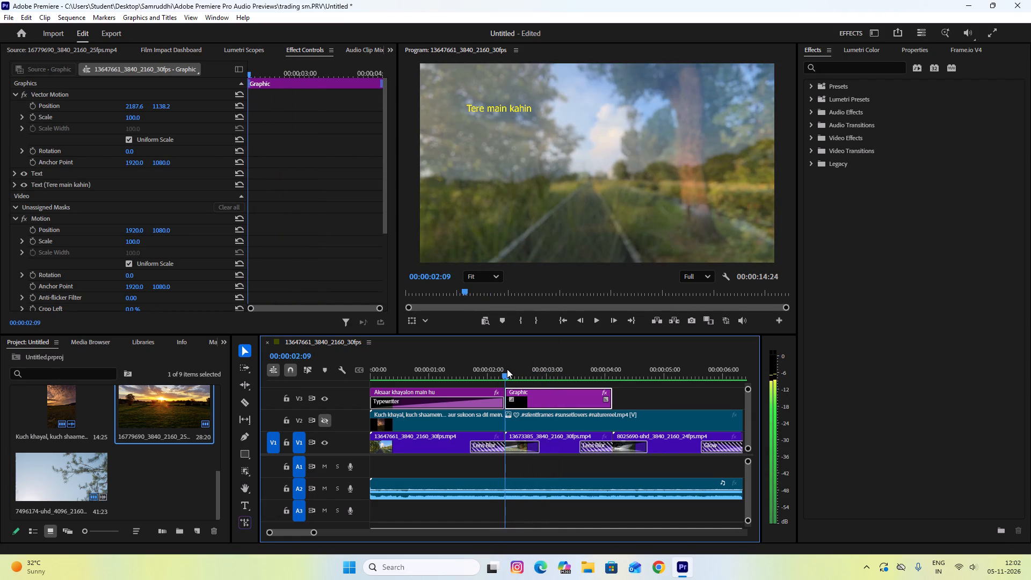
{"action": "left_click_drag", "start_coordinate": [507, 369], "coordinate": [519, 369]}
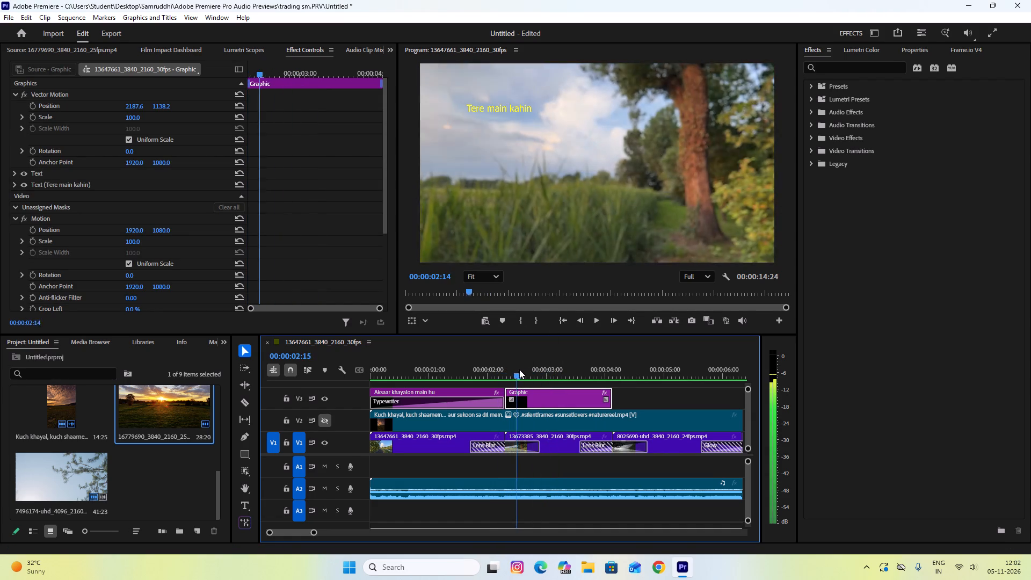
{"action": "left_click_drag", "start_coordinate": [519, 369], "coordinate": [506, 359]}
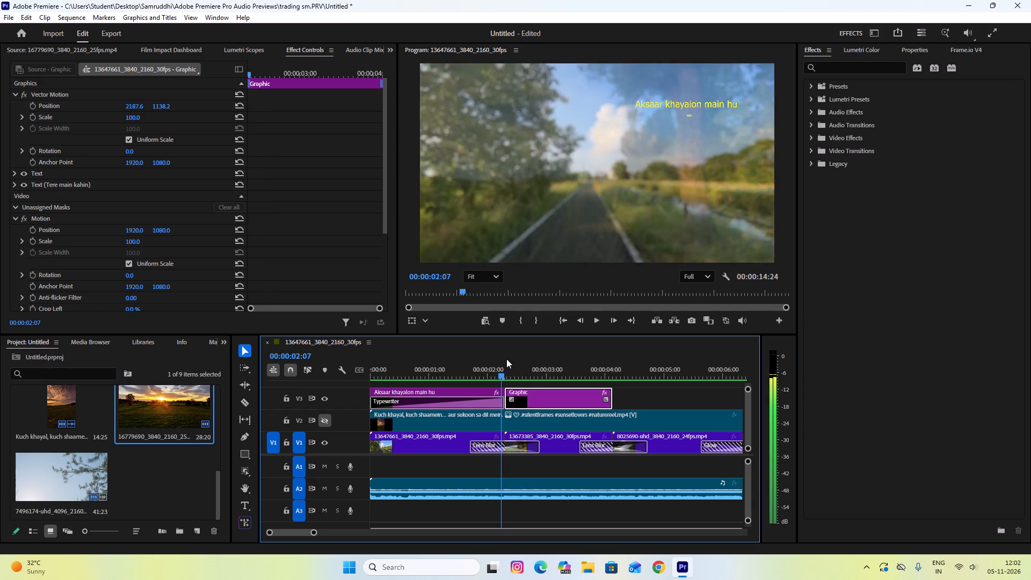
{"action": "left_click_drag", "start_coordinate": [506, 359], "coordinate": [529, 367]}
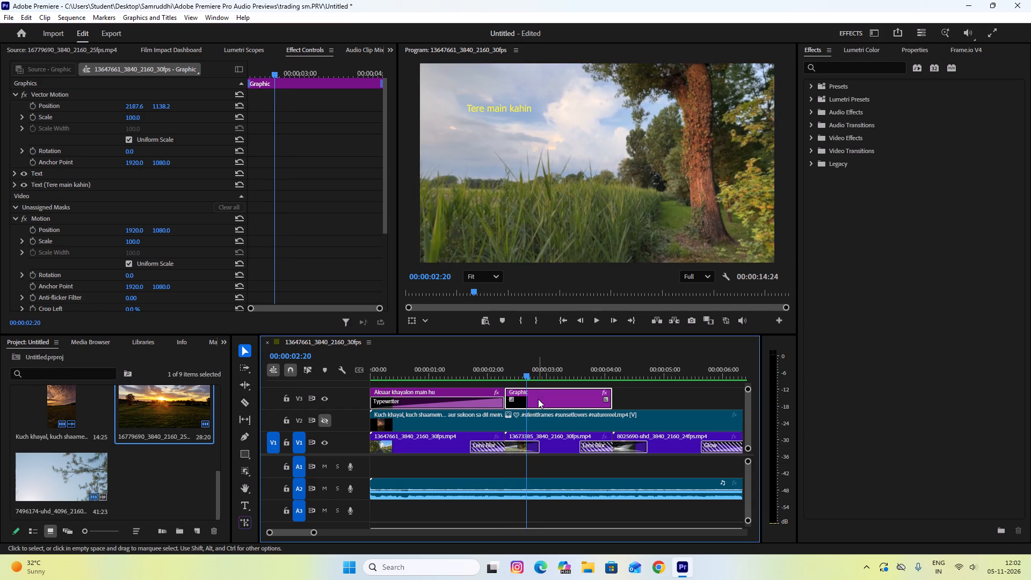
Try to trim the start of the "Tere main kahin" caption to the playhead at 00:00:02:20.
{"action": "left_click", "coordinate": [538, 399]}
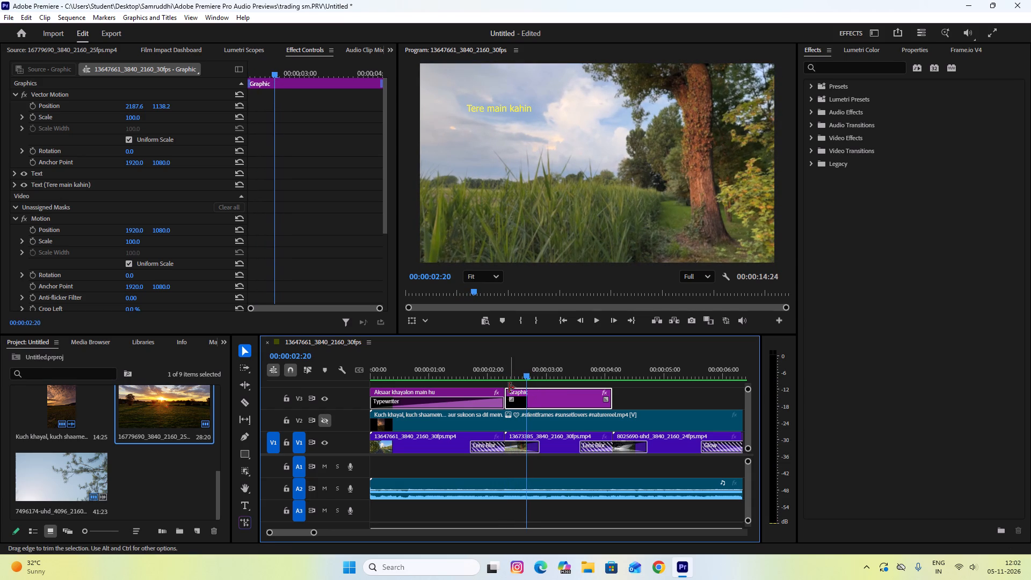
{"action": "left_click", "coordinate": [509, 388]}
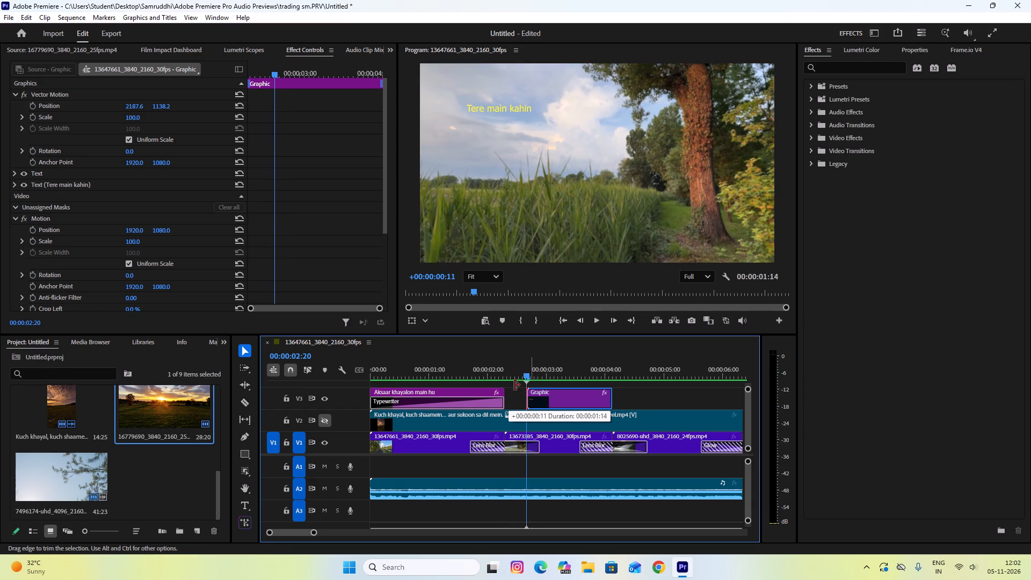
Examine the cut between the "Aksaar khayalon main hu" and "Tere main kahin" captions closely, scrubbing back and forth across it.
{"action": "left_click_drag", "start_coordinate": [524, 381], "coordinate": [517, 384]}
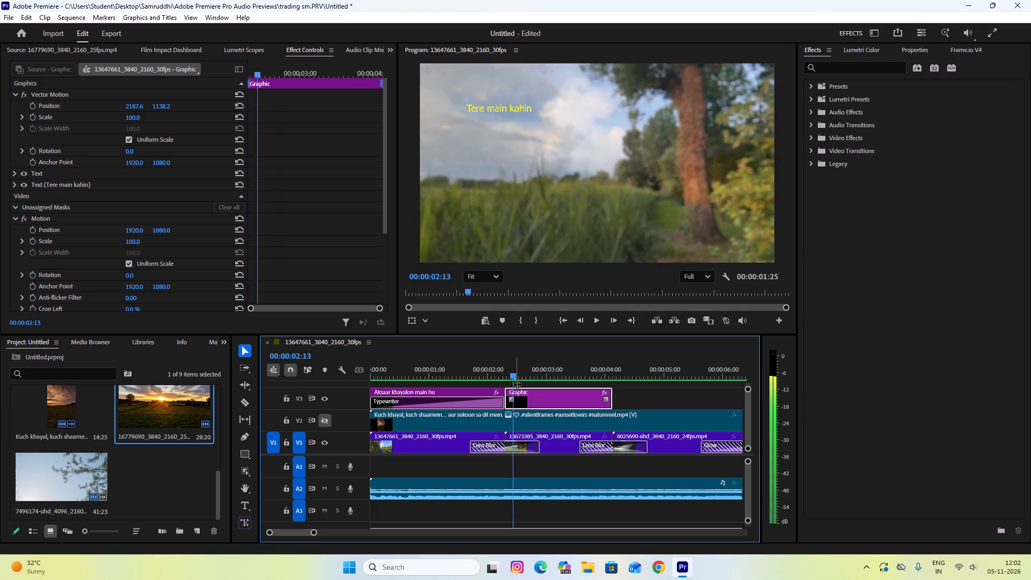
{"action": "left_click_drag", "start_coordinate": [517, 384], "coordinate": [519, 379]}
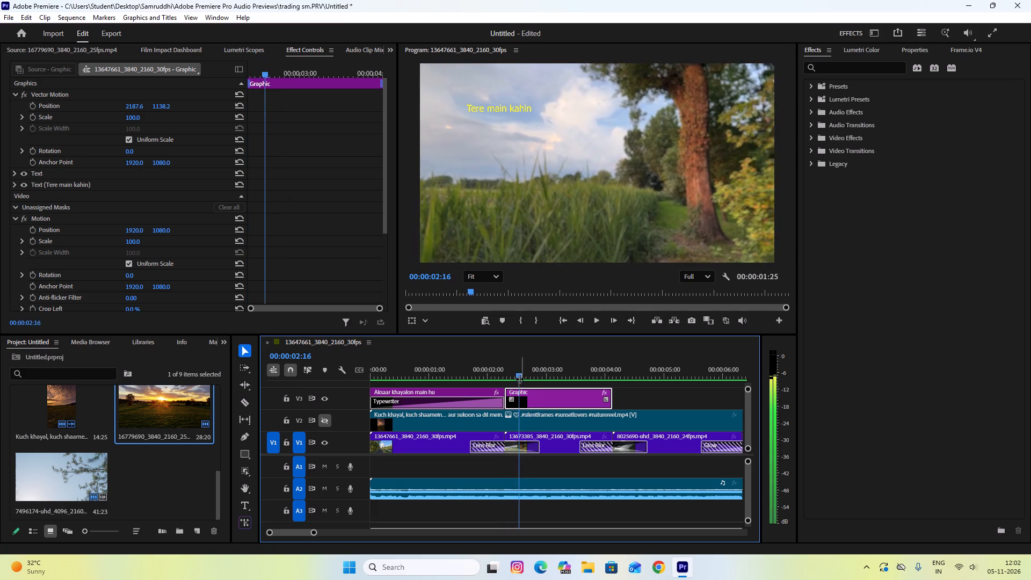
{"action": "left_click_drag", "start_coordinate": [519, 379], "coordinate": [505, 374]}
{"action": "scroll", "coordinate": [510, 411], "scroll_direction": "up", "scroll_amount": 8}
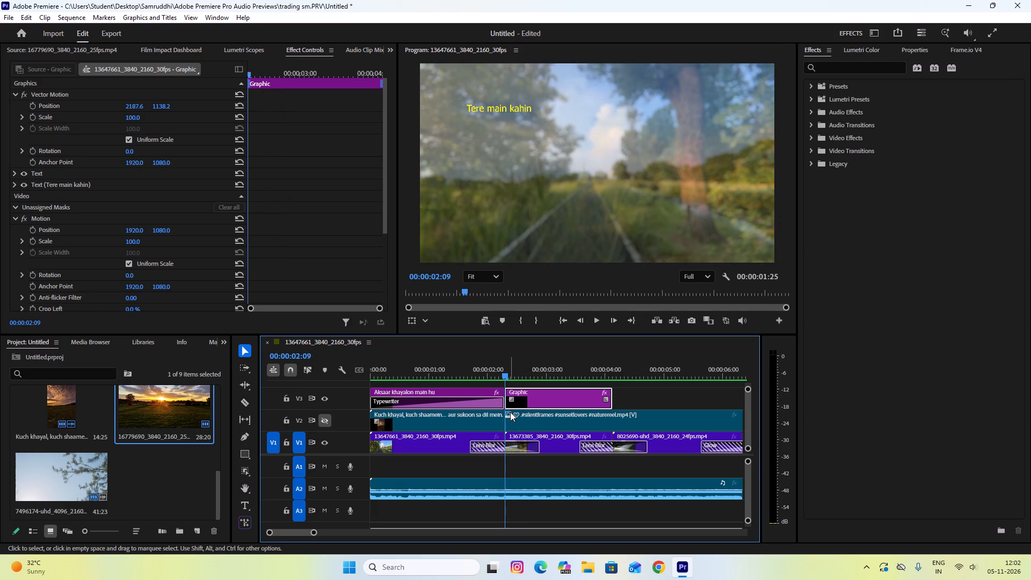
{"action": "scroll", "coordinate": [510, 412], "scroll_direction": "up", "scroll_amount": 1}
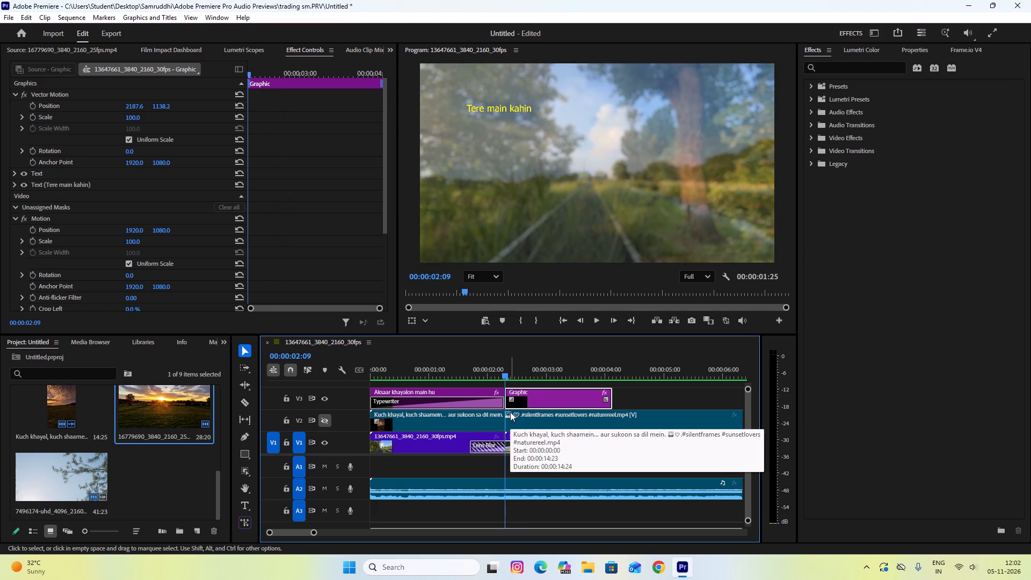
{"action": "scroll", "coordinate": [510, 412], "scroll_direction": "up", "scroll_amount": 4, "text": "ctrl"}
{"action": "scroll", "coordinate": [507, 415], "scroll_direction": "down", "scroll_amount": 5, "text": "ctrl"}
{"action": "scroll", "coordinate": [505, 415], "scroll_direction": "up", "scroll_amount": 1, "text": "ctrl"}
{"action": "scroll", "coordinate": [505, 415], "scroll_direction": "down", "scroll_amount": 2, "text": "ctrl"}
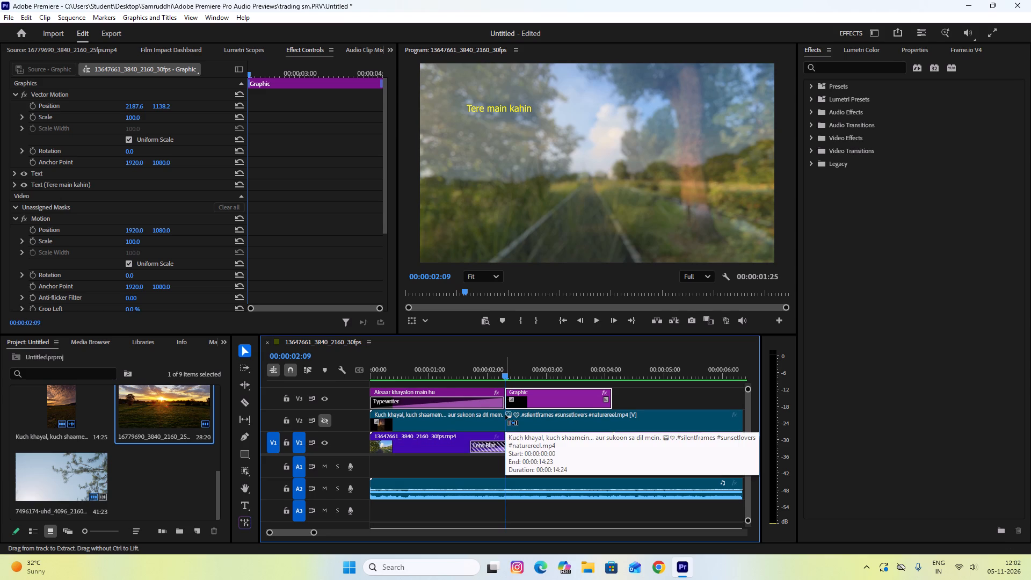
{"action": "scroll", "coordinate": [505, 415], "scroll_direction": "up", "scroll_amount": 15, "text": "alt"}
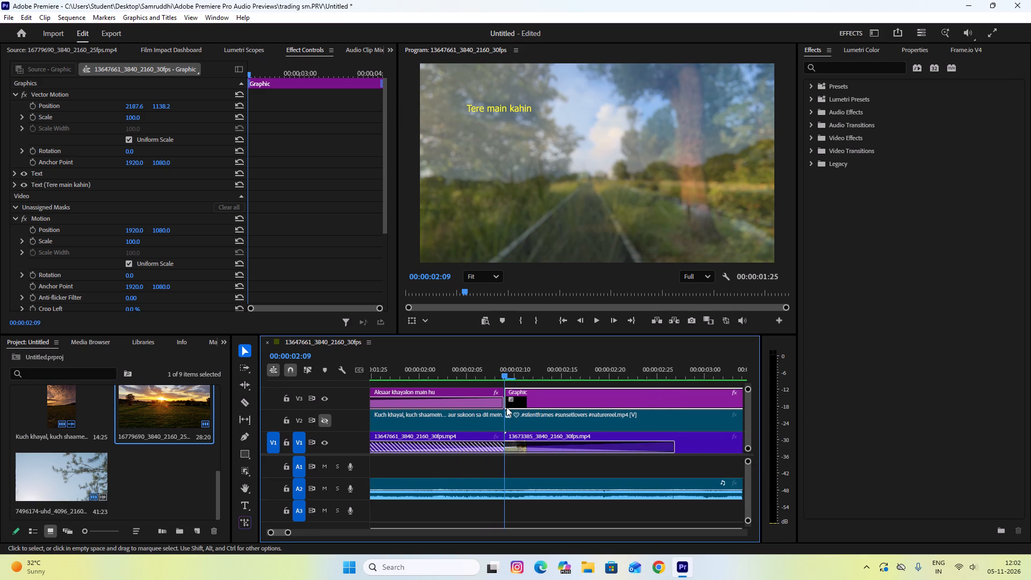
{"action": "left_click_drag", "start_coordinate": [497, 369], "coordinate": [500, 372], "text": "alt"}
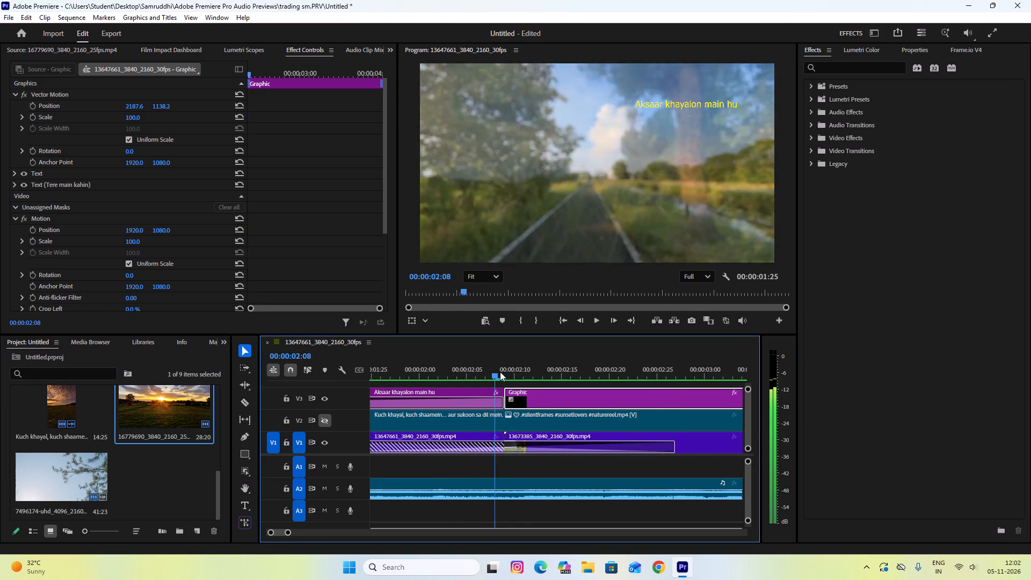
{"action": "left_click_drag", "start_coordinate": [500, 372], "coordinate": [471, 366], "text": "alt"}
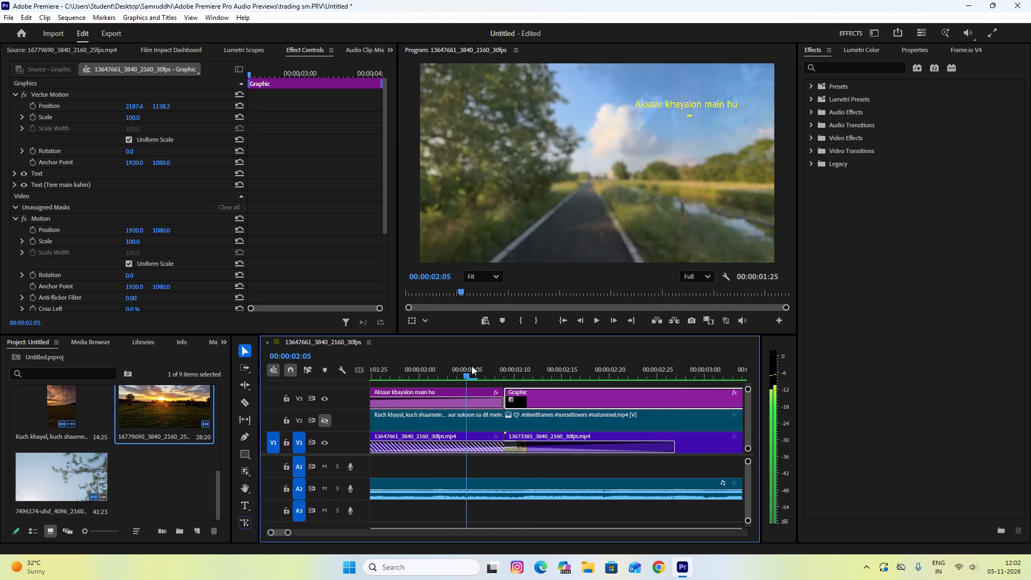
{"action": "left_click_drag", "start_coordinate": [471, 366], "coordinate": [560, 374], "text": "alt"}
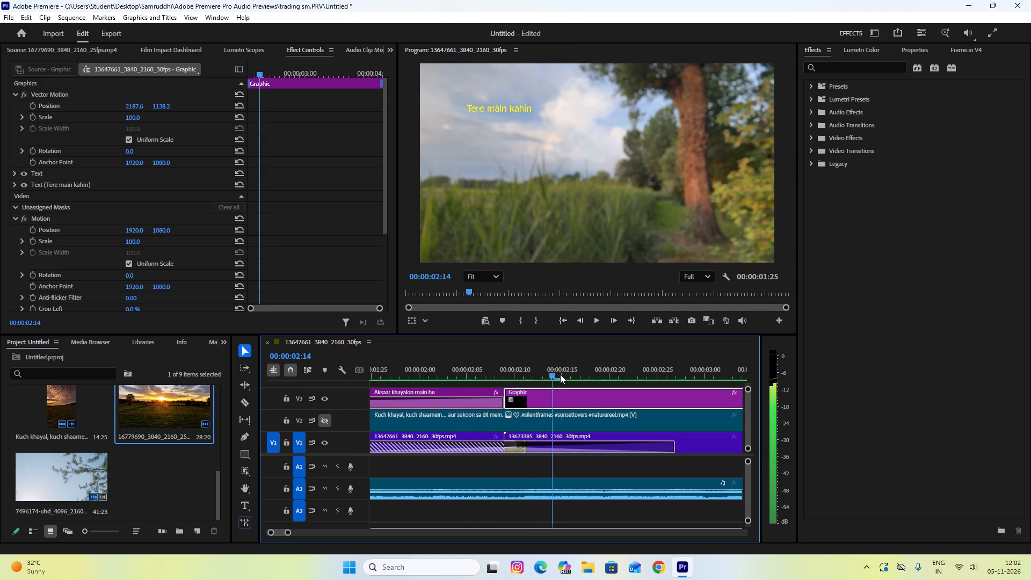
{"action": "left_click_drag", "start_coordinate": [560, 374], "coordinate": [468, 359], "text": "alt"}
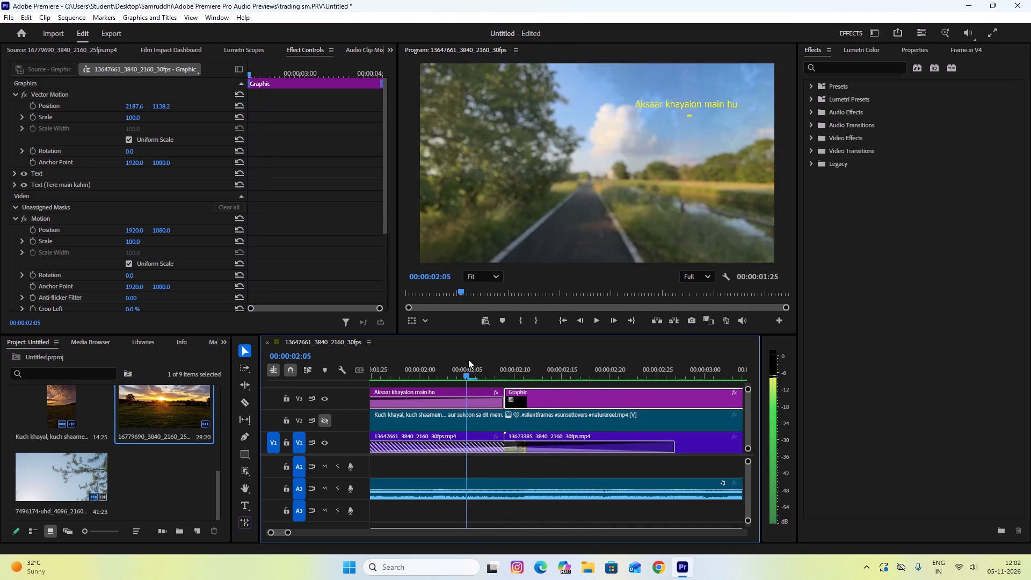
{"action": "left_click_drag", "start_coordinate": [468, 359], "coordinate": [503, 364], "text": "alt"}
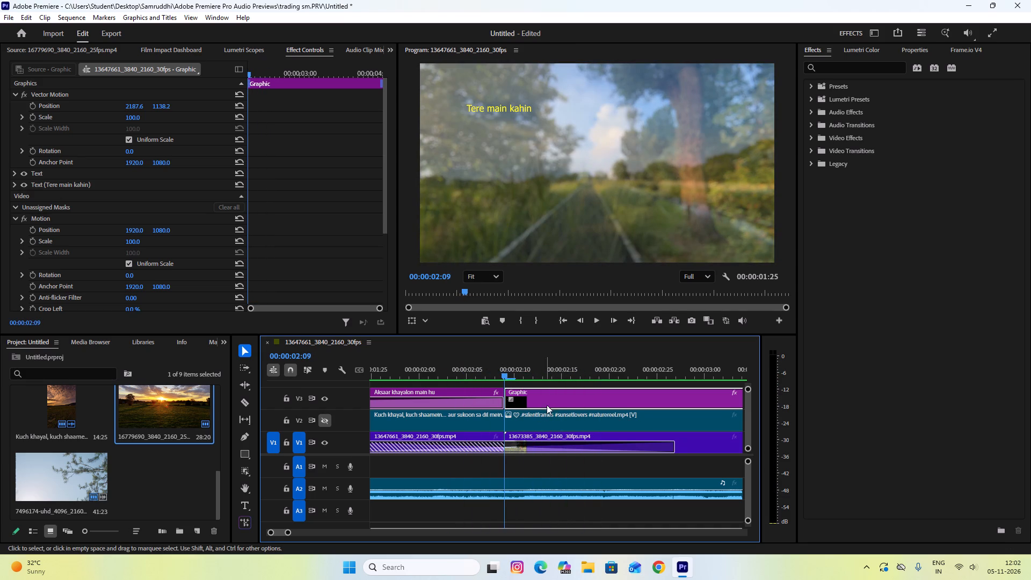
Apply the Film Impact Typewriter text transition to the "Tere main kahin" caption.
{"action": "left_click", "coordinate": [553, 400]}
{"action": "scroll", "coordinate": [188, 134], "scroll_direction": "up", "scroll_amount": 3}
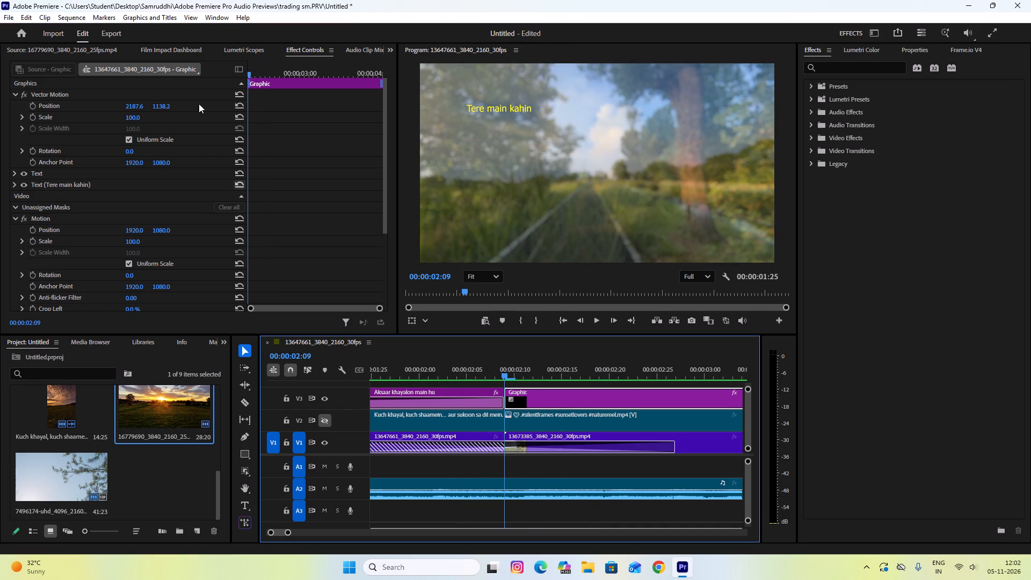
{"action": "left_click", "coordinate": [179, 54]}
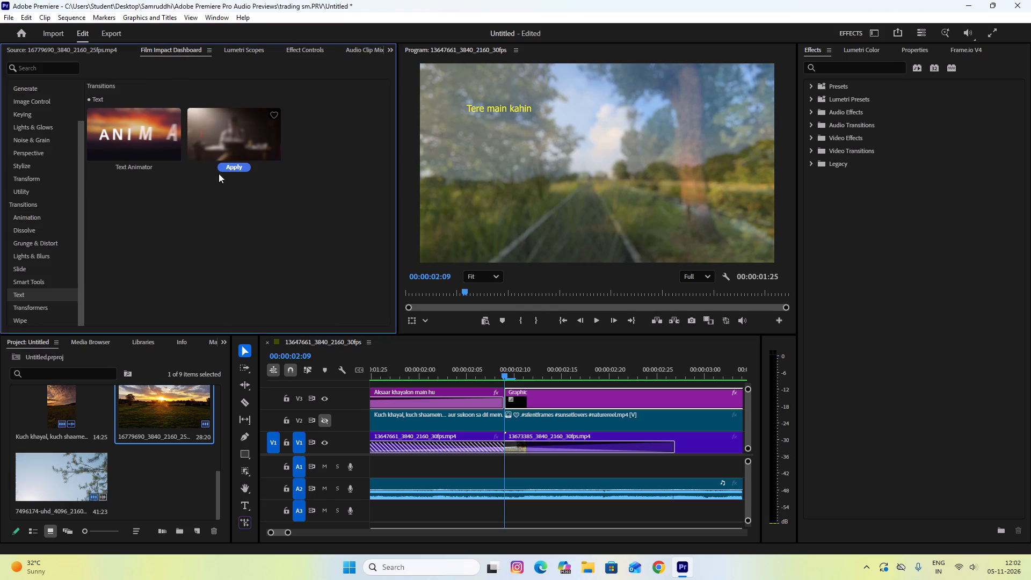
{"action": "left_click", "coordinate": [233, 140]}
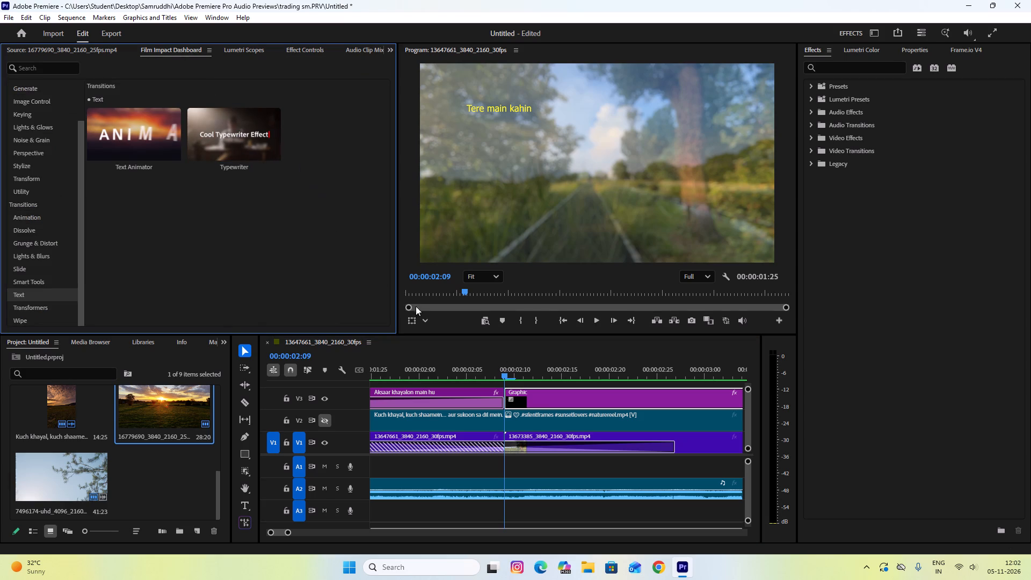
{"action": "left_click", "coordinate": [241, 165]}
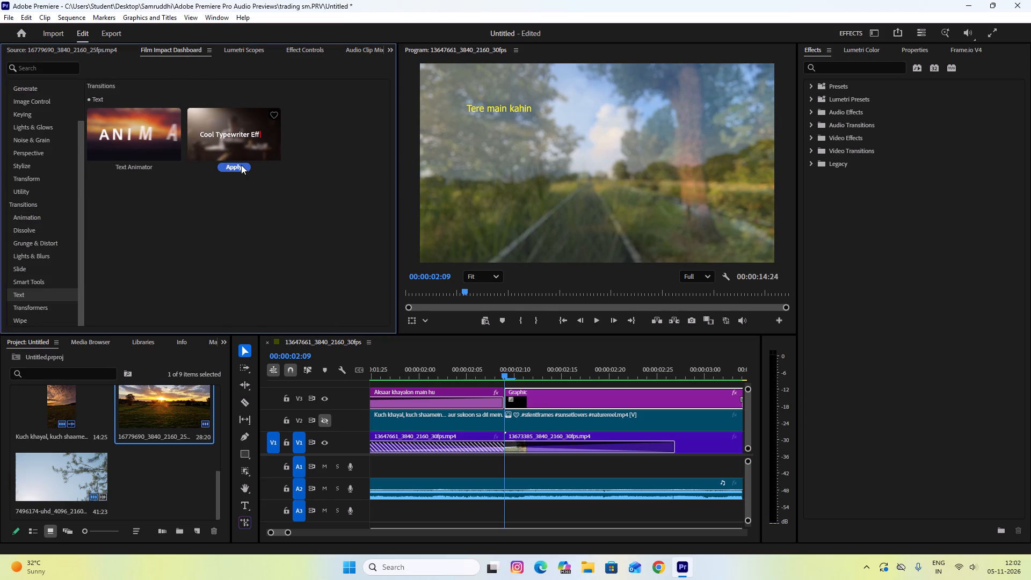
Scrub back and forth through the "Tere main kahin" caption to review how the newly applied Typewriter transition animates its text.
{"action": "scroll", "coordinate": [555, 400], "scroll_direction": "down", "scroll_amount": 2}
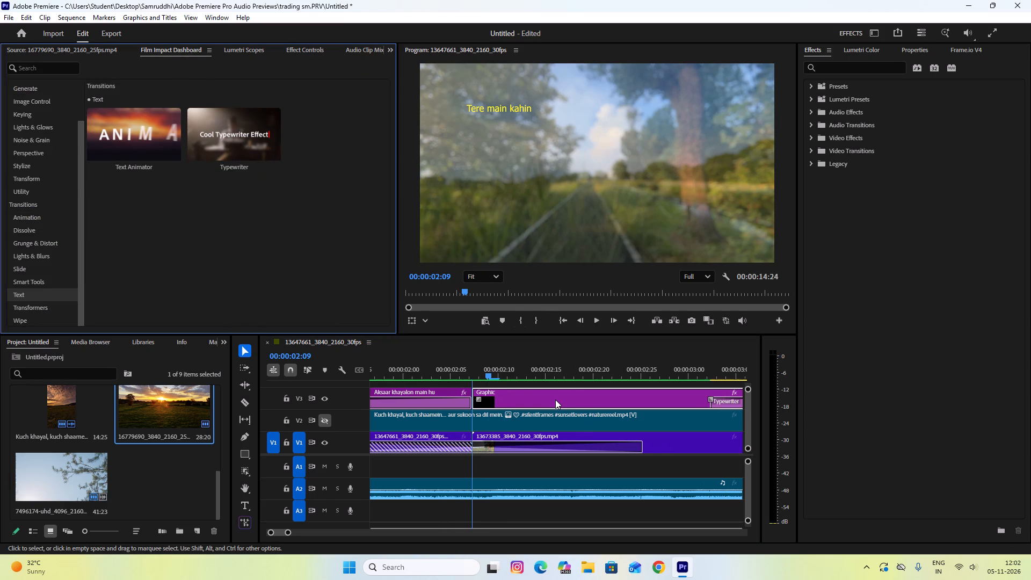
{"action": "scroll", "coordinate": [555, 400], "scroll_direction": "down", "scroll_amount": 4}
{"action": "scroll", "coordinate": [604, 400], "scroll_direction": "down", "scroll_amount": 2}
{"action": "scroll", "coordinate": [604, 400], "scroll_direction": "up", "scroll_amount": 9}
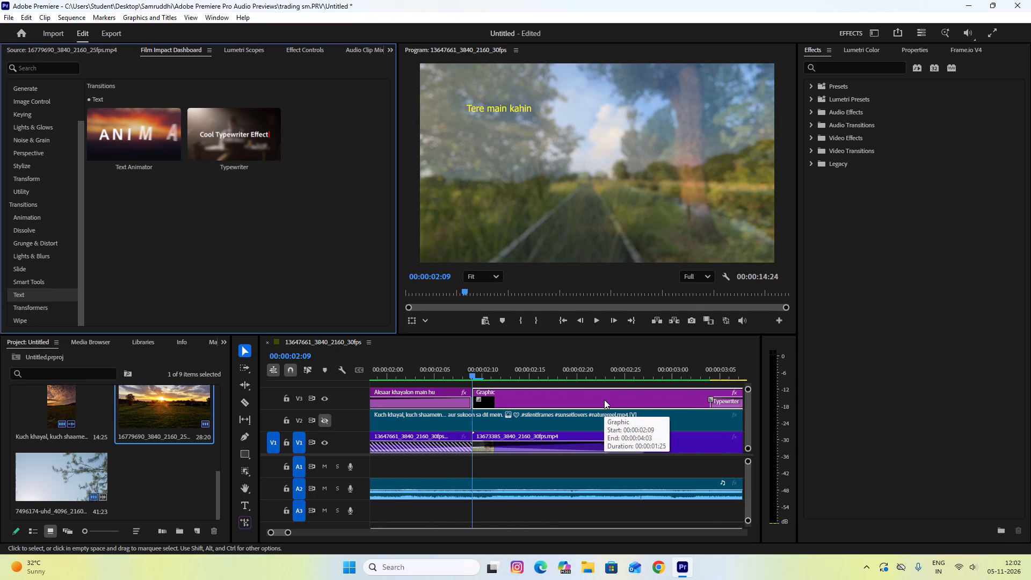
{"action": "scroll", "coordinate": [604, 400], "scroll_direction": "up", "scroll_amount": 3}
{"action": "scroll", "coordinate": [604, 400], "scroll_direction": "down", "scroll_amount": 6}
{"action": "left_click_drag", "start_coordinate": [482, 372], "coordinate": [736, 374]}
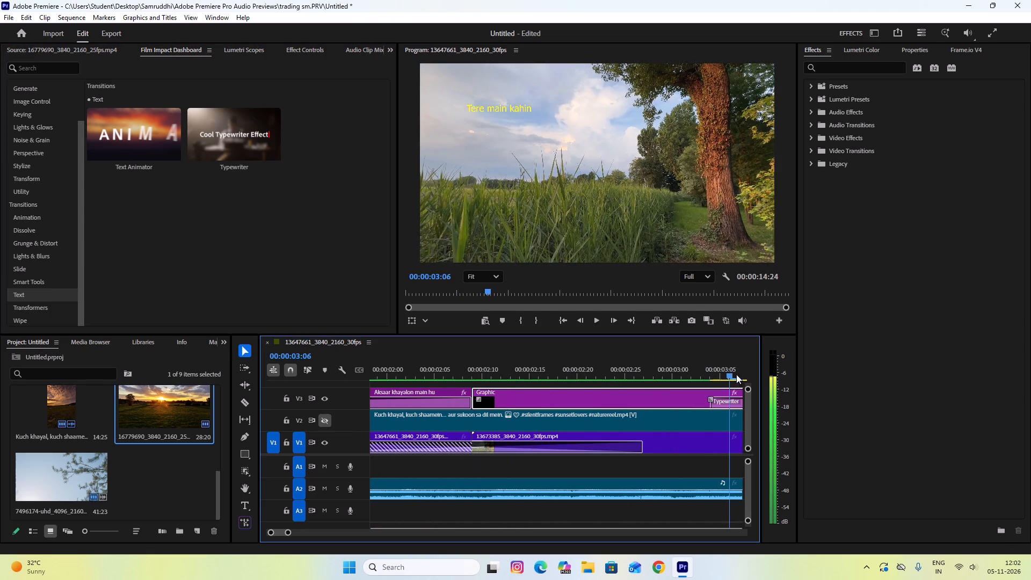
{"action": "left_click_drag", "start_coordinate": [736, 374], "coordinate": [357, 346]}
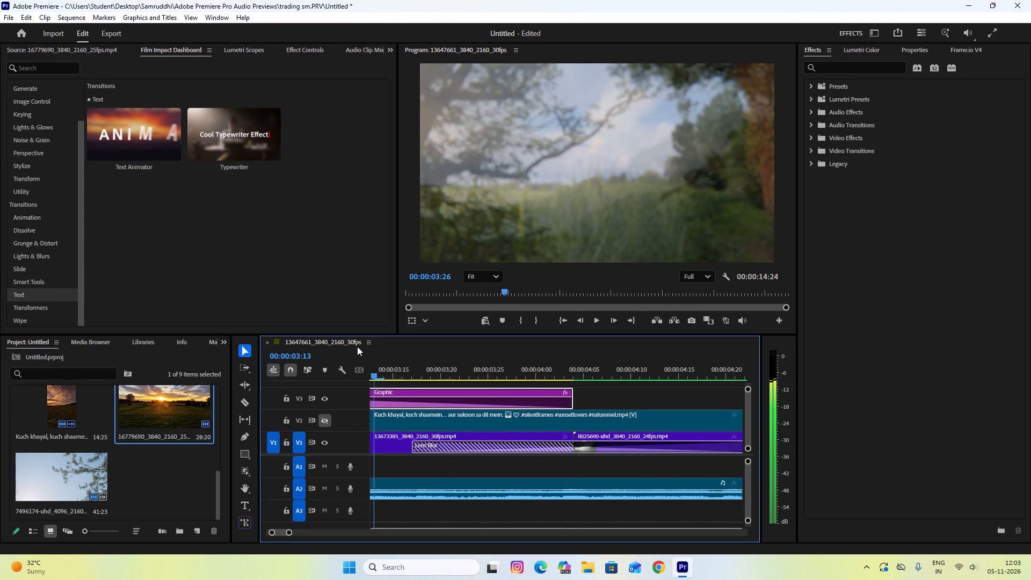
{"action": "left_click_drag", "start_coordinate": [357, 346], "coordinate": [518, 360]}
{"action": "scroll", "coordinate": [442, 392], "scroll_direction": "down", "scroll_amount": 12, "text": "alt"}
{"action": "left_click", "coordinate": [501, 404]}
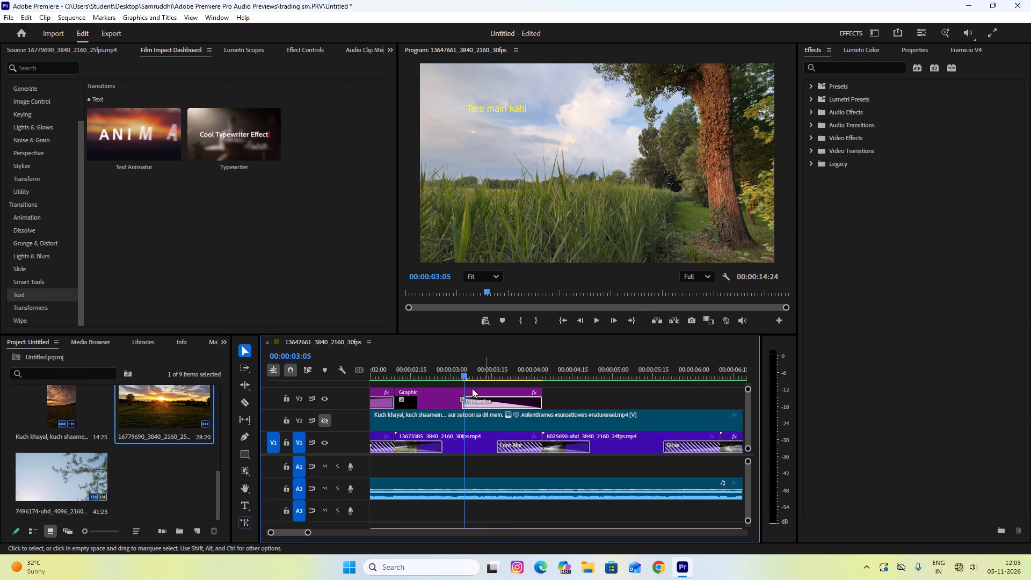
{"action": "left_click_drag", "start_coordinate": [461, 375], "coordinate": [461, 354]}
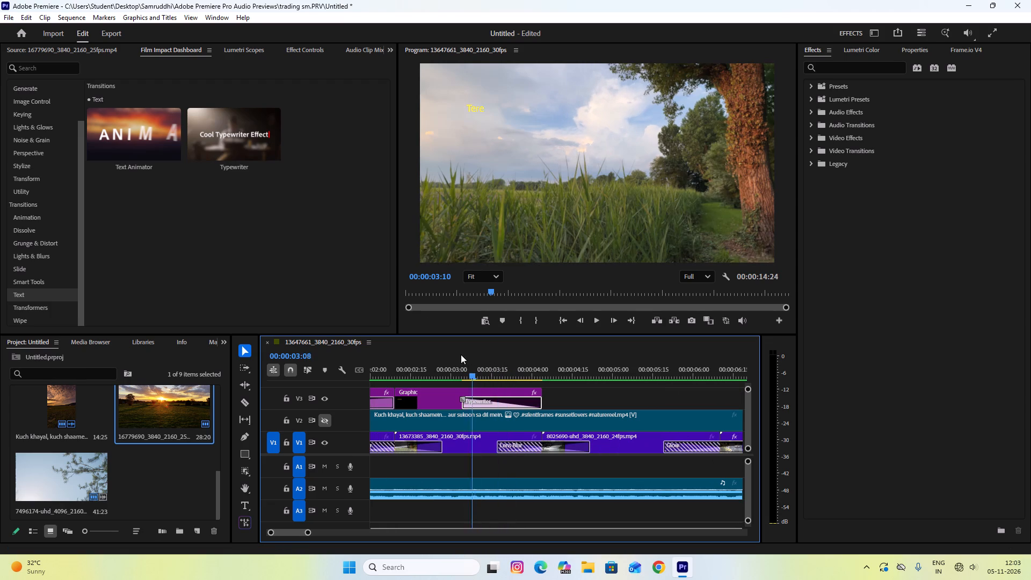
{"action": "left_click_drag", "start_coordinate": [461, 354], "coordinate": [439, 349]}
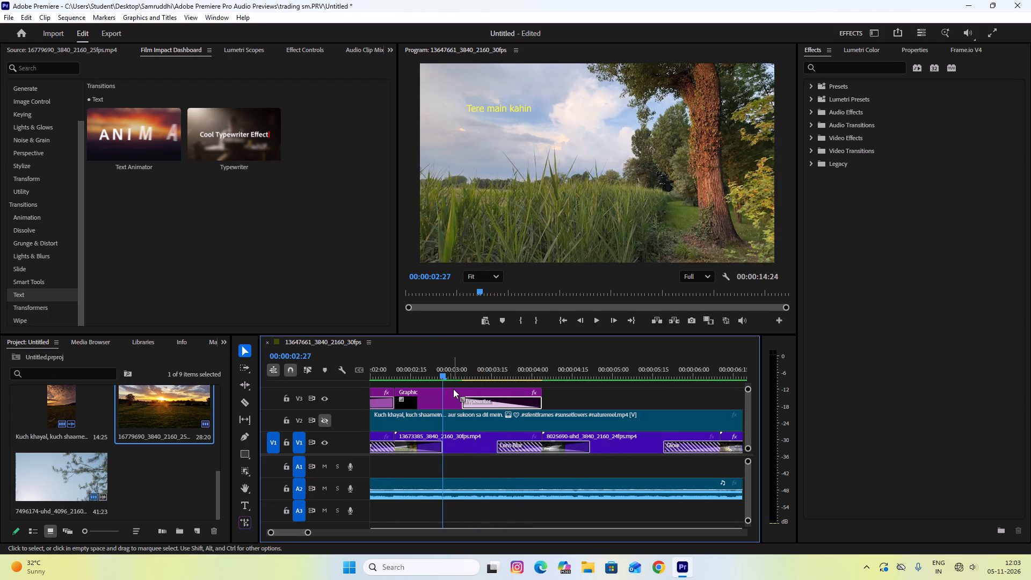
{"action": "left_click_drag", "start_coordinate": [442, 372], "coordinate": [459, 374]}
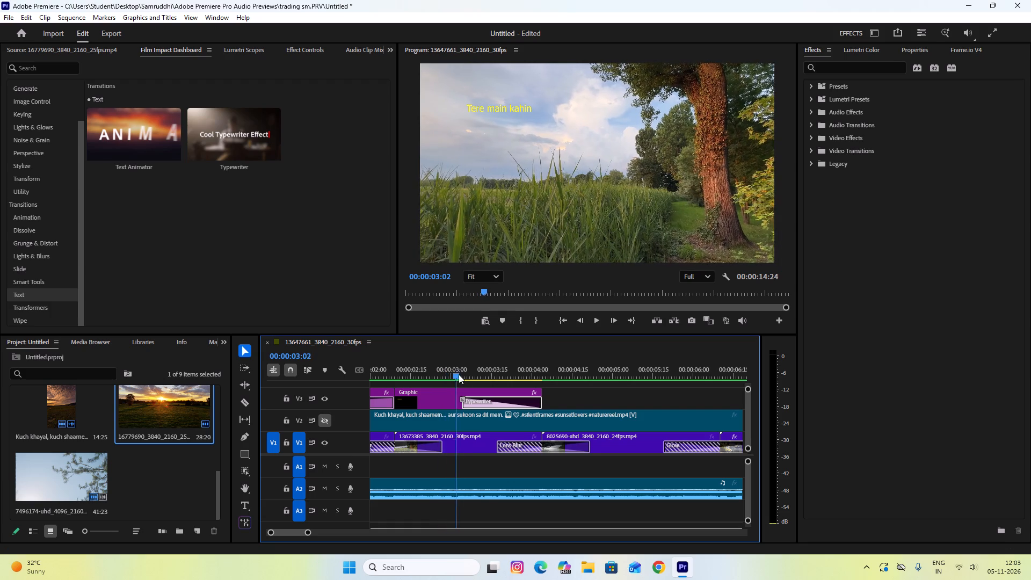
{"action": "left_click_drag", "start_coordinate": [459, 374], "coordinate": [491, 360]}
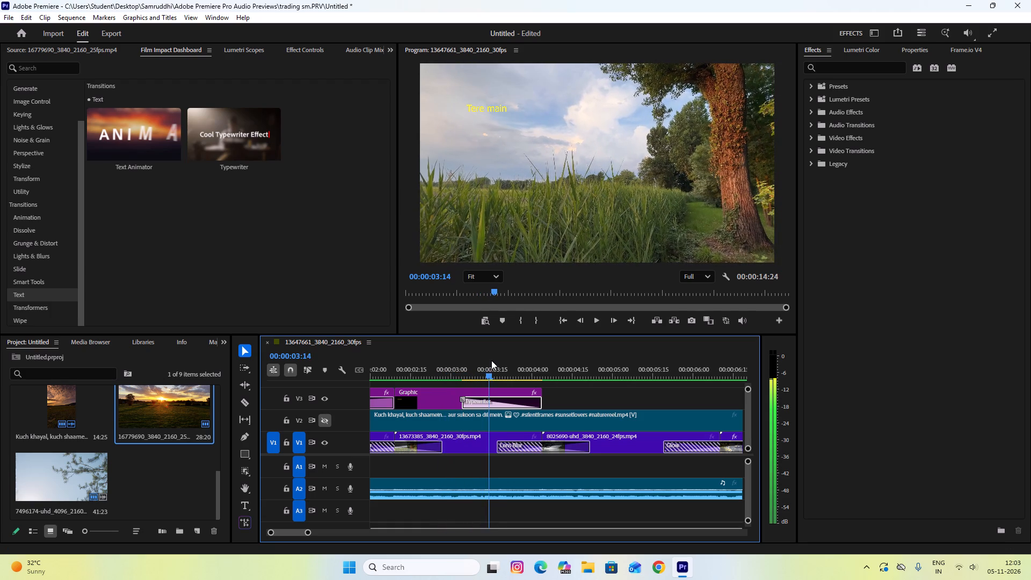
{"action": "left_click_drag", "start_coordinate": [491, 360], "coordinate": [500, 348]}
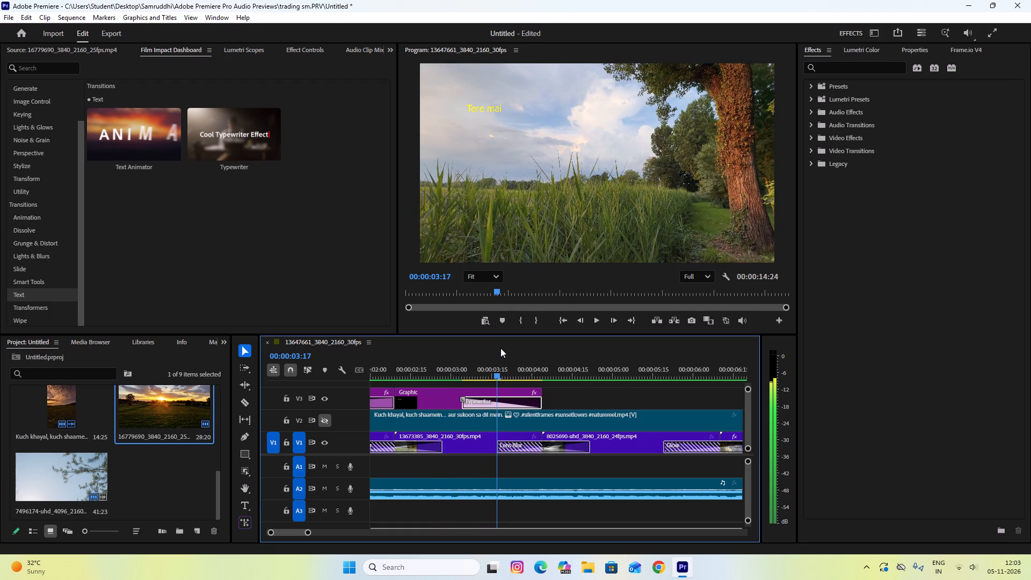
{"action": "left_click_drag", "start_coordinate": [500, 348], "coordinate": [511, 350]}
Turn off the Left to Right option of the Typewriter transition on the "Tere main kahin" caption.
{"action": "left_click", "coordinate": [493, 402]}
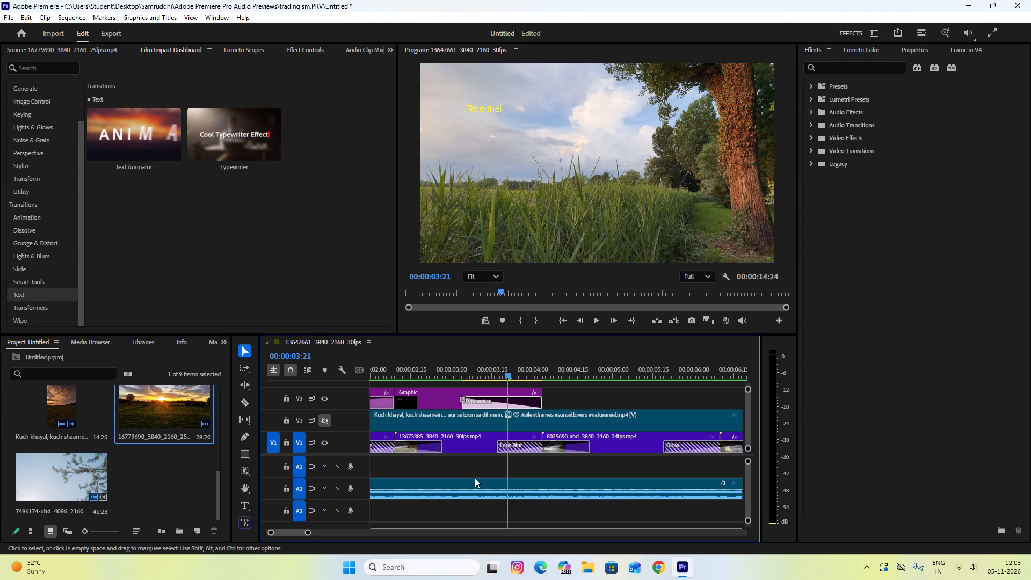
{"action": "left_click", "coordinate": [477, 399]}
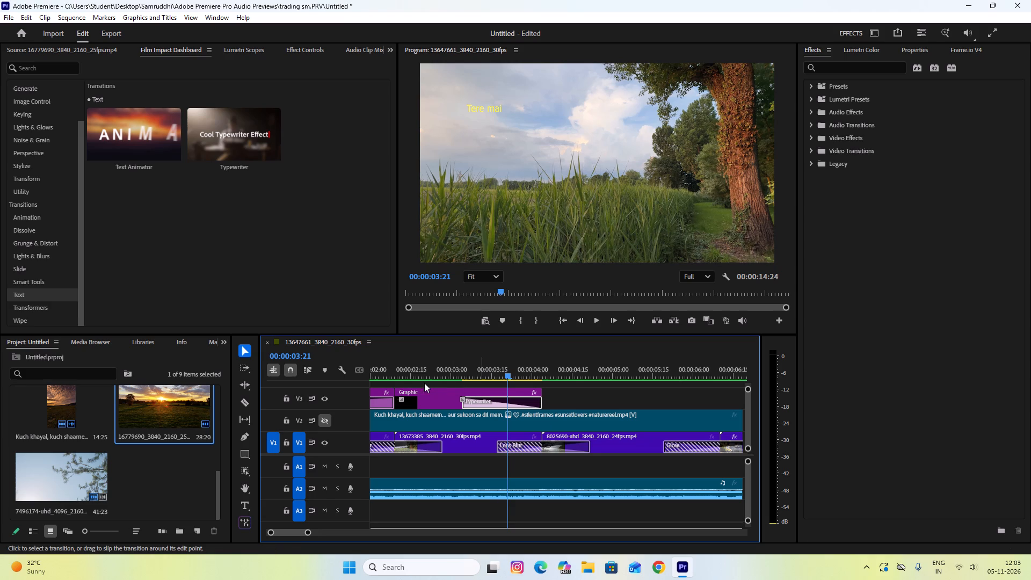
{"action": "left_click", "coordinate": [292, 49]}
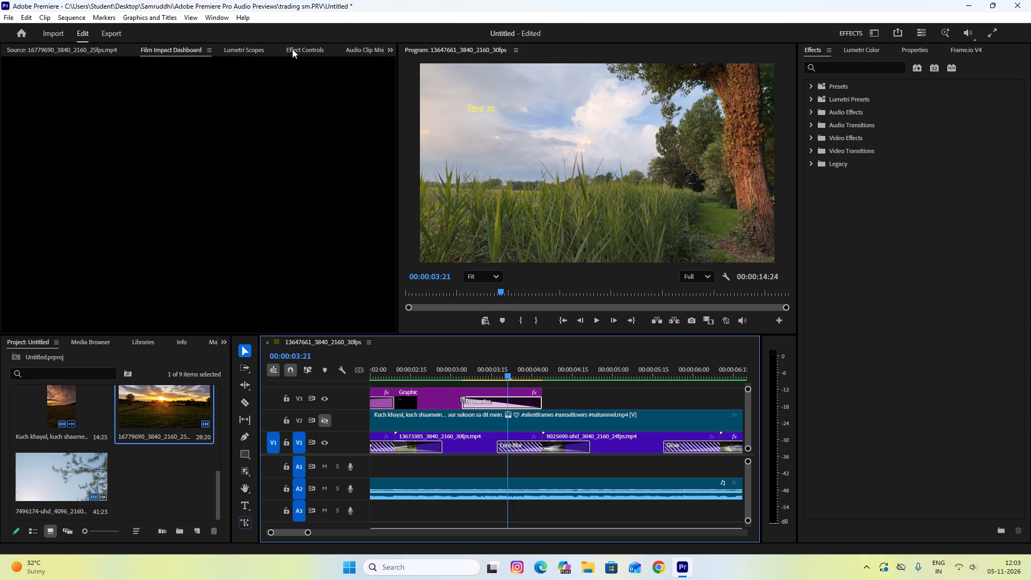
{"action": "scroll", "coordinate": [118, 183], "scroll_direction": "down", "scroll_amount": 8}
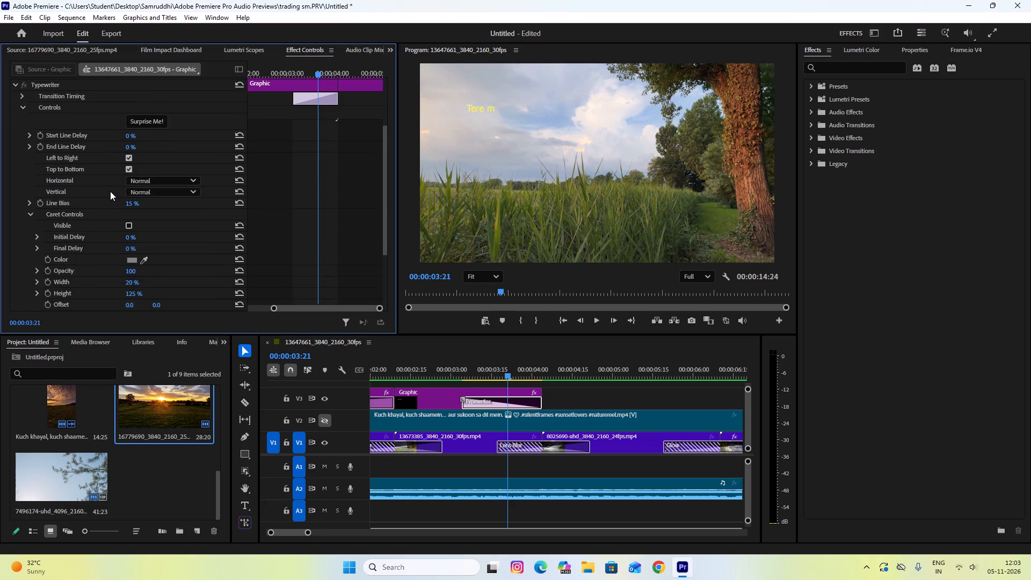
{"action": "scroll", "coordinate": [110, 191], "scroll_direction": "down", "scroll_amount": 10}
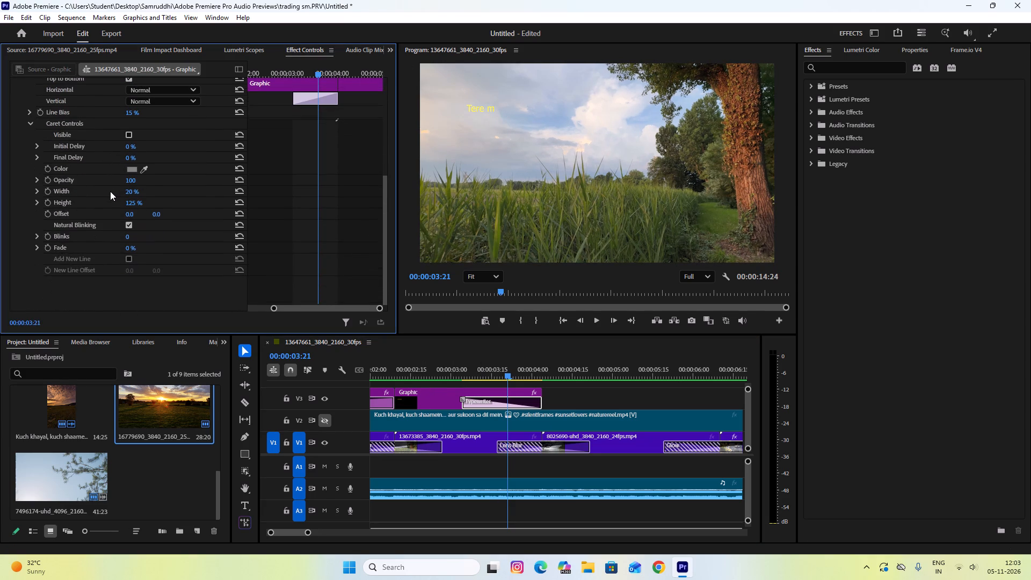
{"action": "scroll", "coordinate": [110, 191], "scroll_direction": "up", "scroll_amount": 6}
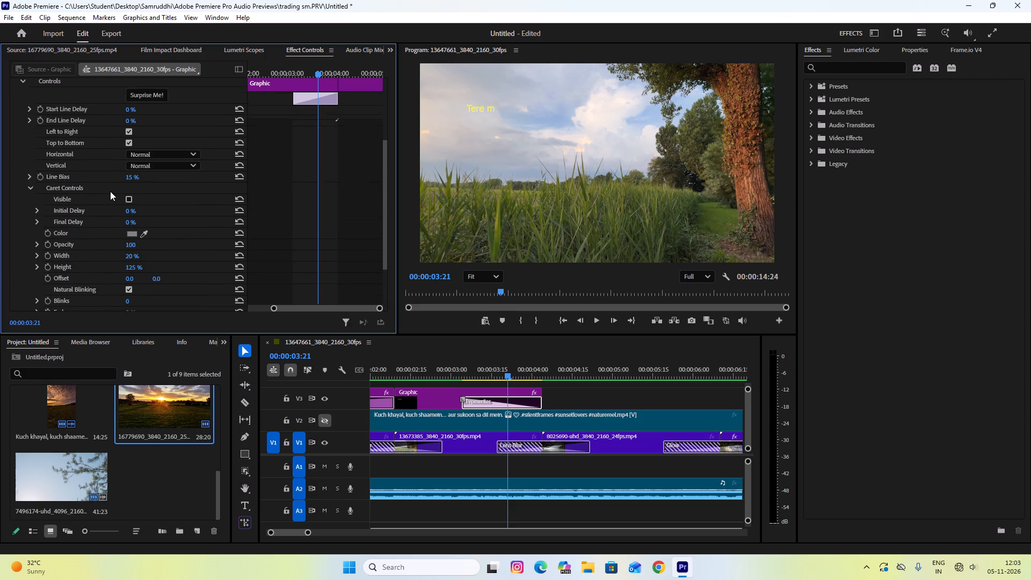
{"action": "scroll", "coordinate": [110, 191], "scroll_direction": "up", "scroll_amount": 3}
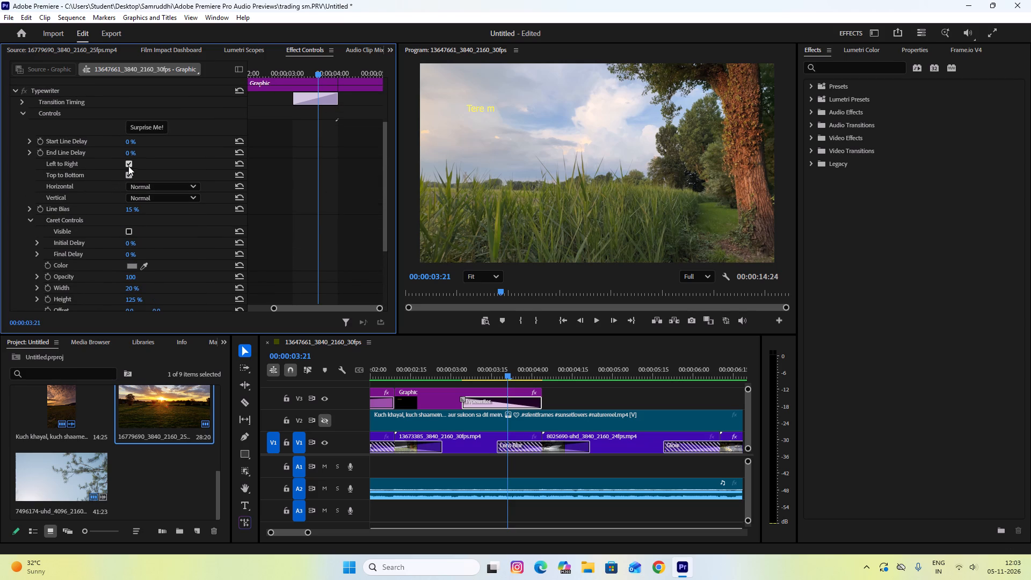
{"action": "left_click", "coordinate": [128, 165]}
Scrub back and forth through the "Tere main kahin" caption to check the direction in which its letters animate.
{"action": "left_click_drag", "start_coordinate": [504, 374], "coordinate": [485, 374]}
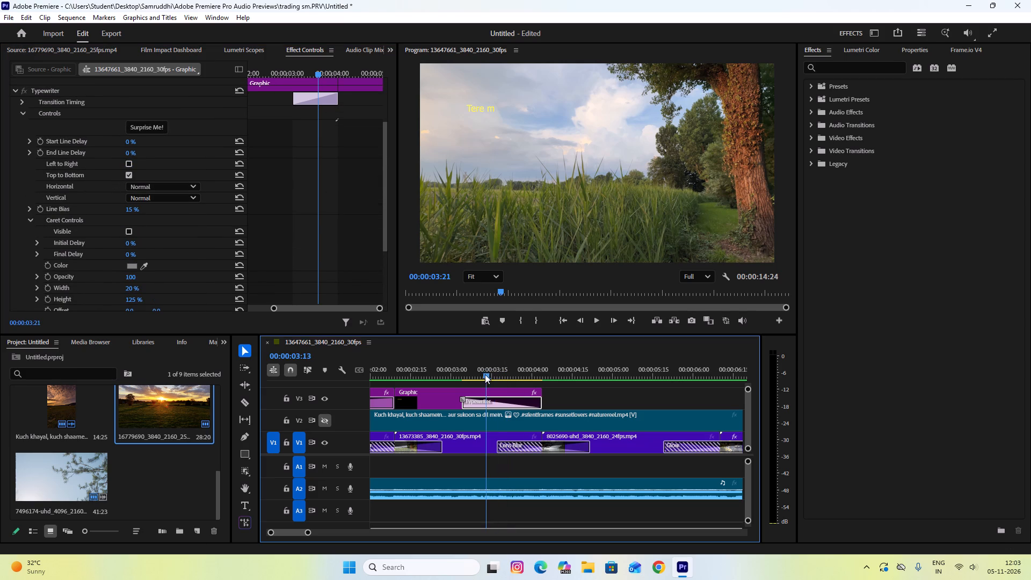
{"action": "left_click_drag", "start_coordinate": [485, 374], "coordinate": [488, 373]}
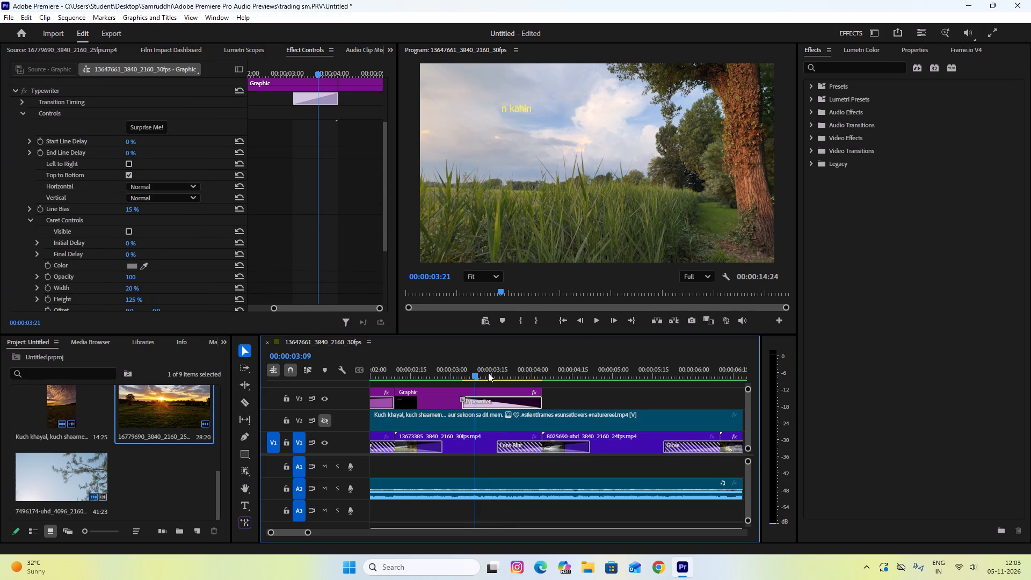
{"action": "left_click_drag", "start_coordinate": [488, 373], "coordinate": [473, 372]}
{"action": "left_click_drag", "start_coordinate": [473, 372], "coordinate": [482, 371]}
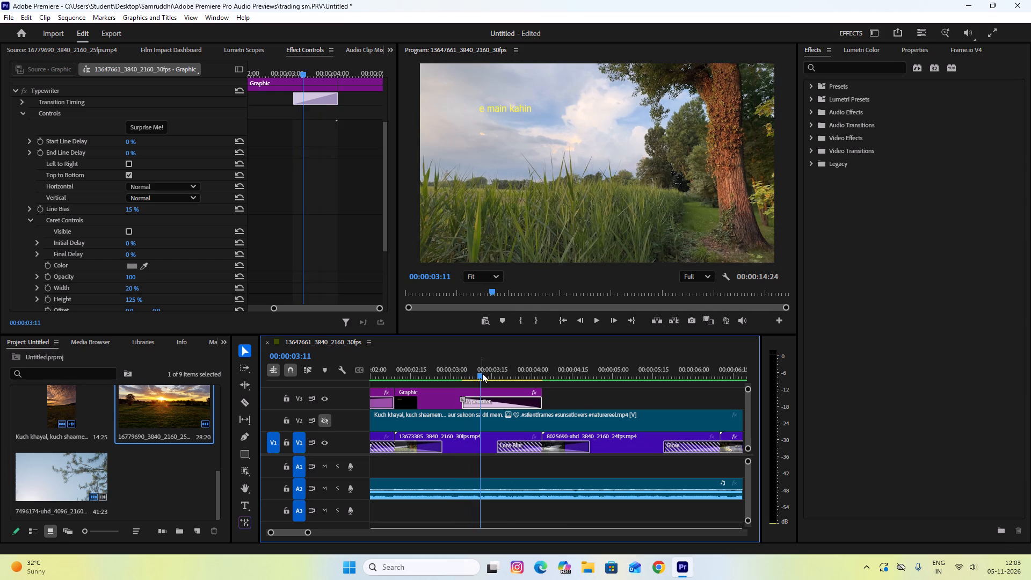
{"action": "left_click_drag", "start_coordinate": [482, 373], "coordinate": [491, 374]}
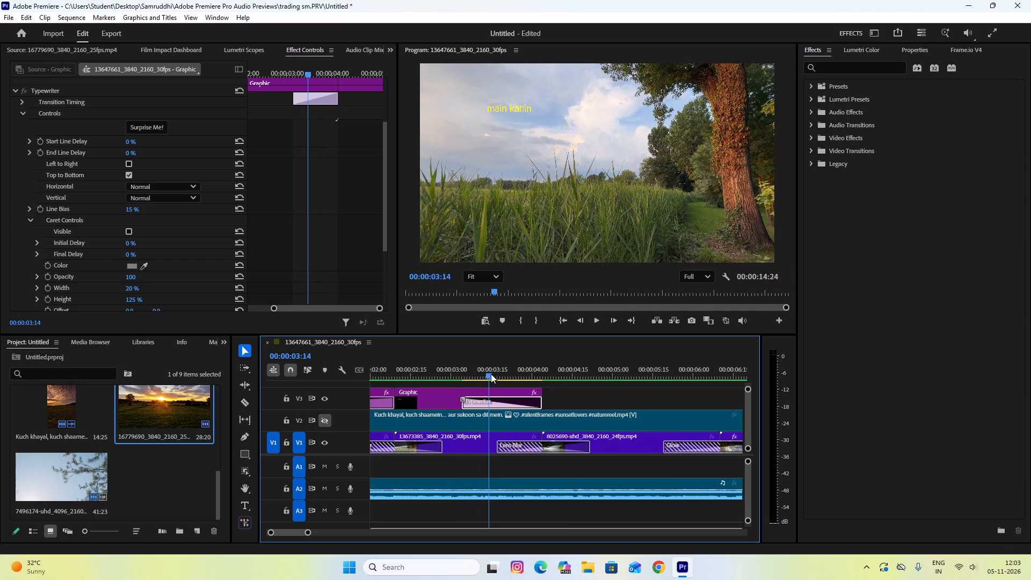
{"action": "left_click_drag", "start_coordinate": [491, 374], "coordinate": [504, 376]}
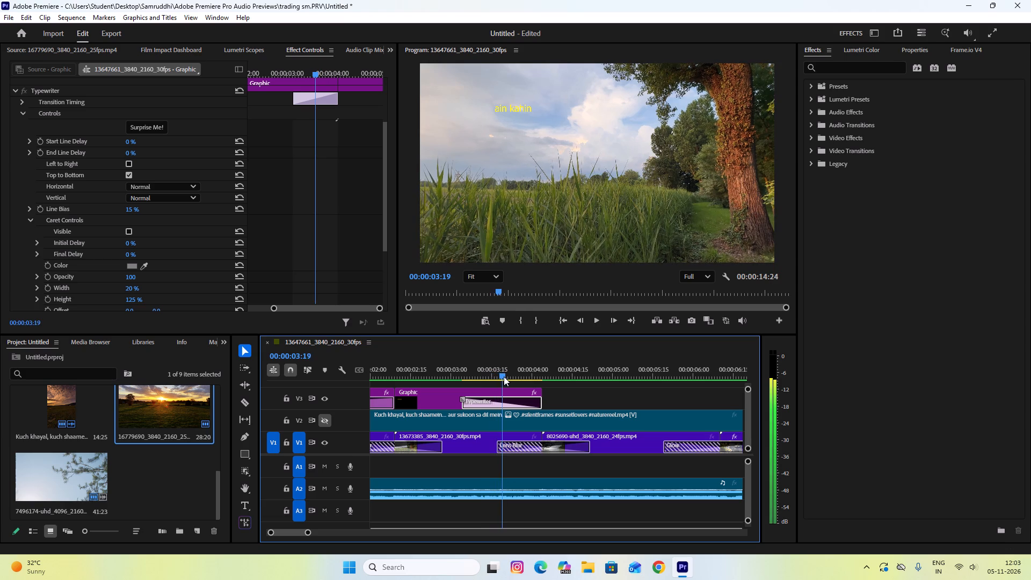
{"action": "left_click_drag", "start_coordinate": [504, 376], "coordinate": [511, 379]}
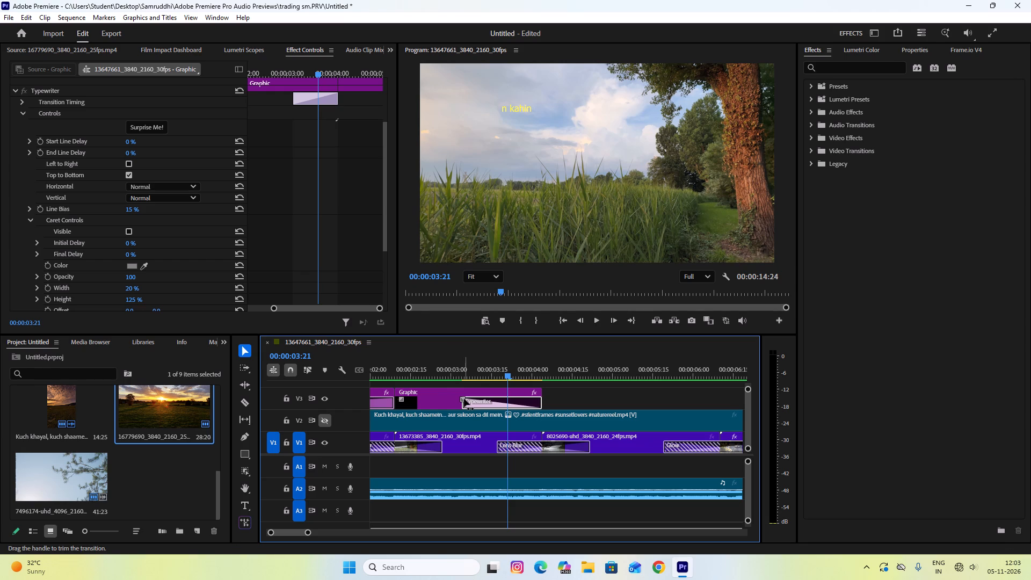
Extend the Typewriter transition back to the start of the "Tere main kahin" caption, for a duration of 00:00:01:25.
{"action": "left_click_drag", "start_coordinate": [464, 398], "coordinate": [395, 405]}
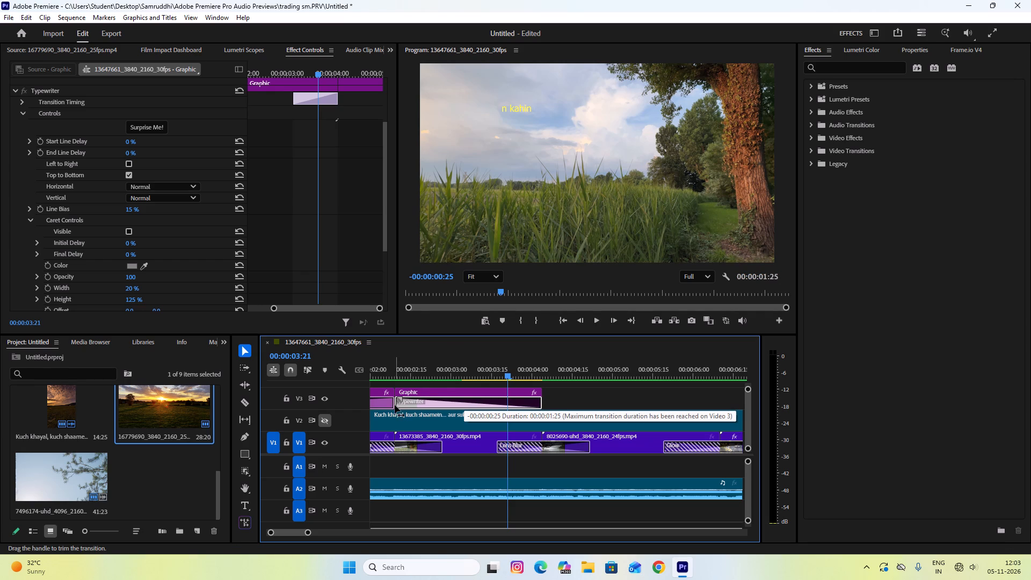
{"action": "left_click_drag", "start_coordinate": [395, 405], "coordinate": [394, 405]}
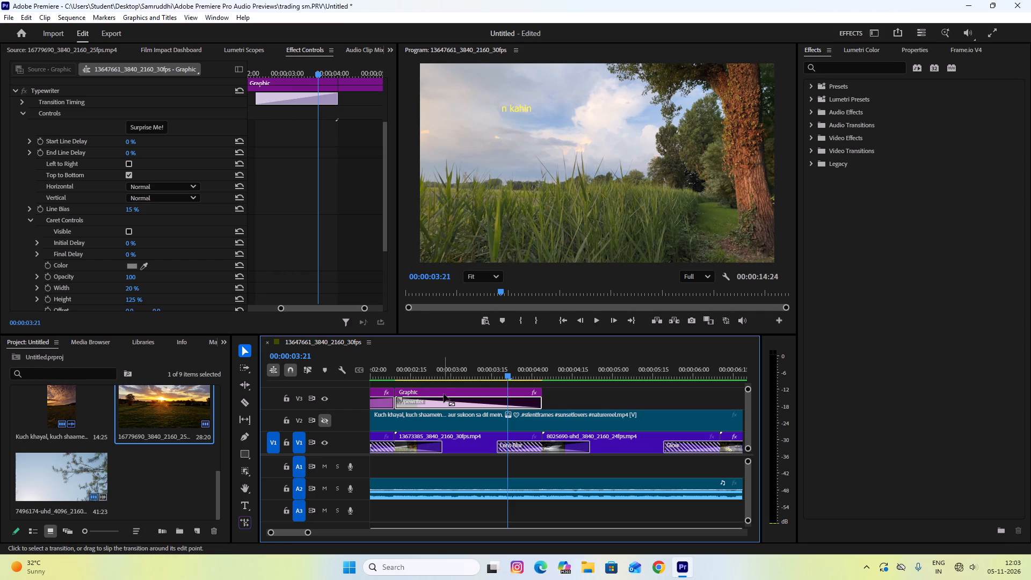
Select the "Tere main kahin" caption together with its Typewriter transition and render the selection.
{"action": "left_click", "coordinate": [444, 394]}
{"action": "left_click", "coordinate": [454, 389]}
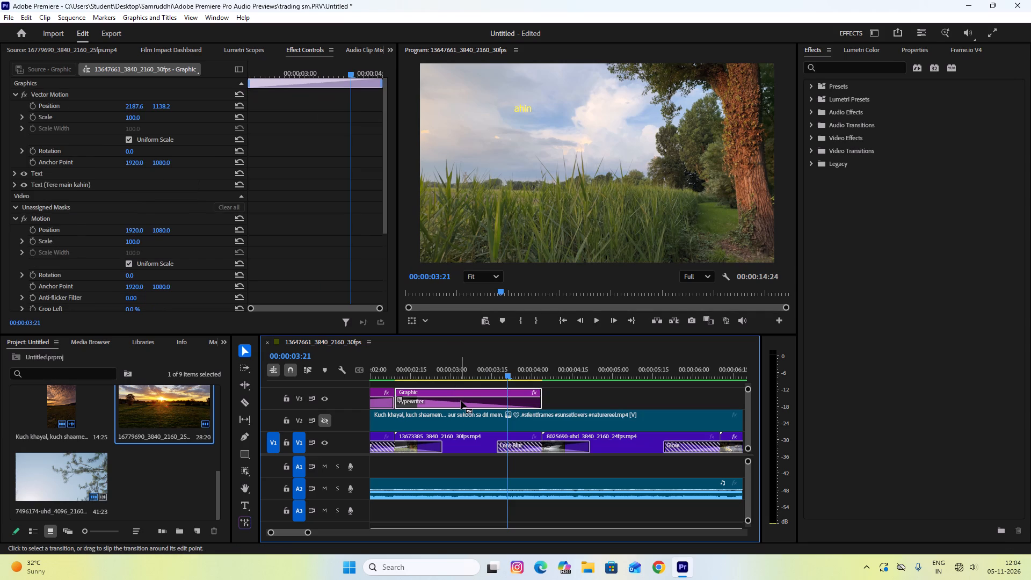
{"action": "left_click", "coordinate": [462, 402], "text": "shift"}
{"action": "left_click", "coordinate": [464, 391], "text": "shift"}
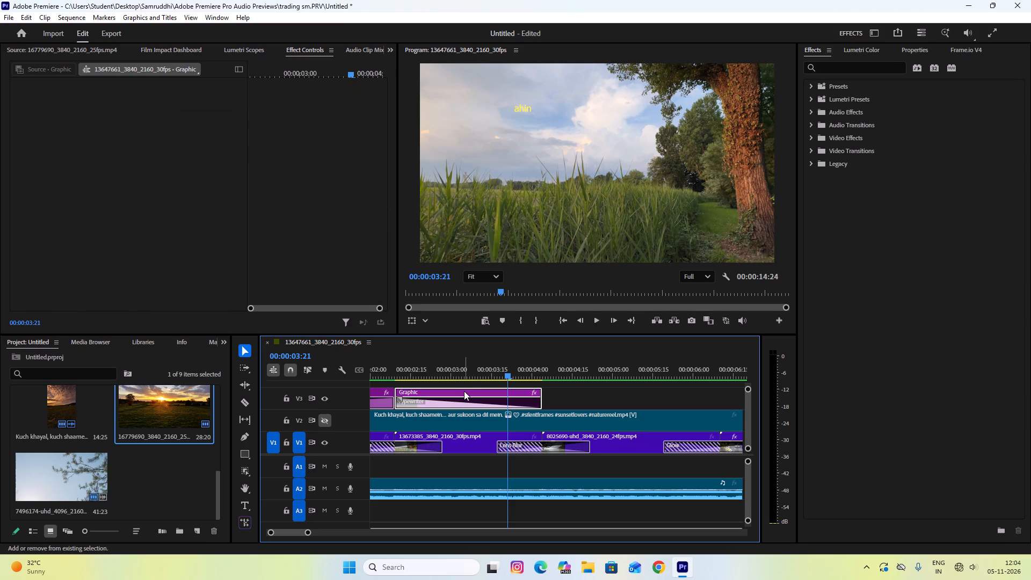
{"action": "left_click", "coordinate": [464, 391], "text": "shift"}
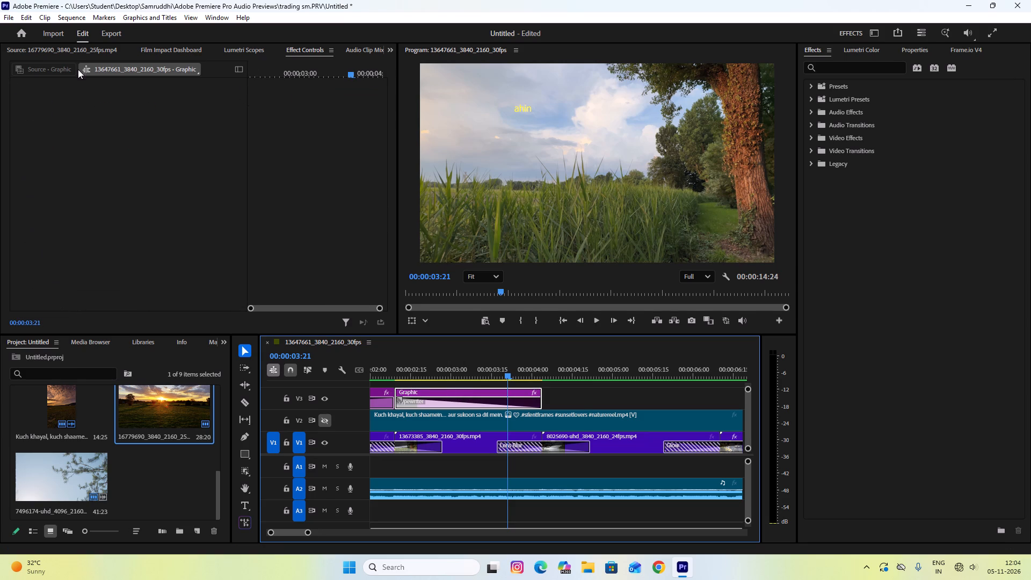
{"action": "left_click", "coordinate": [77, 16]}
{"action": "left_click", "coordinate": [100, 69]}
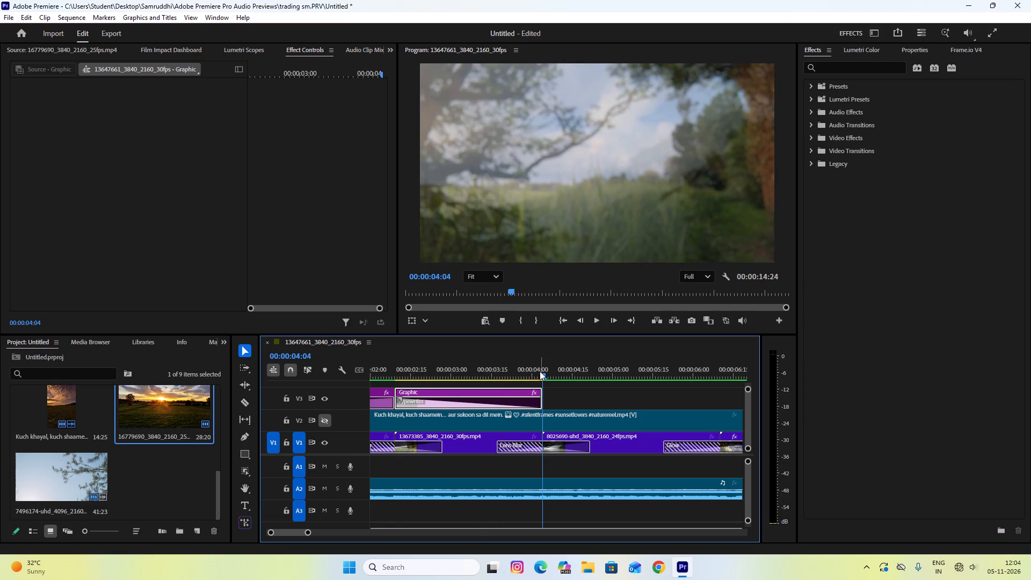
Reselect the "Tere main kahin" caption clip on V3 and render the selection again.
{"action": "left_click_drag", "start_coordinate": [540, 371], "coordinate": [484, 386]}
{"action": "left_click_drag", "start_coordinate": [566, 383], "coordinate": [513, 408]}
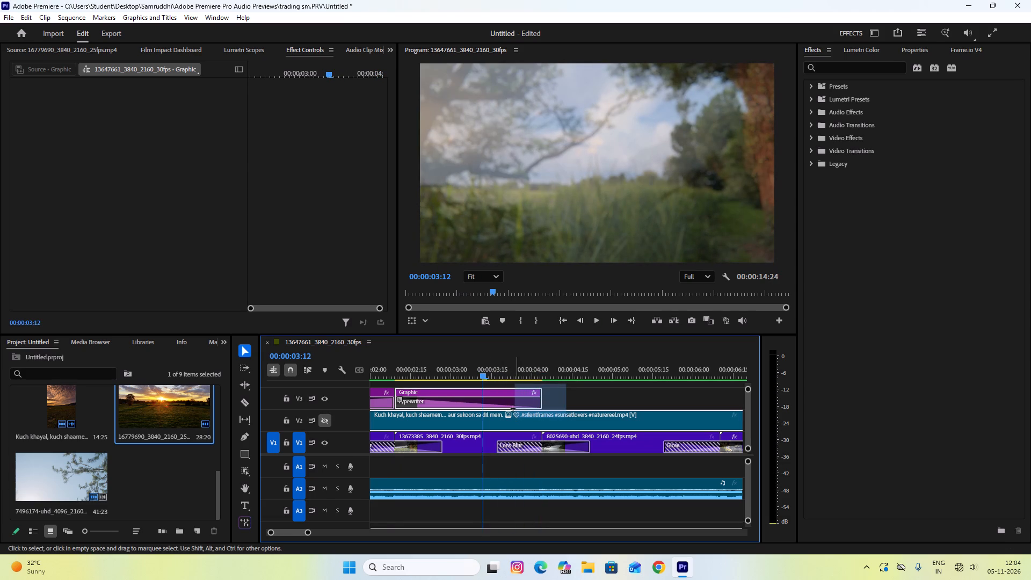
{"action": "left_click_drag", "start_coordinate": [513, 408], "coordinate": [511, 401]}
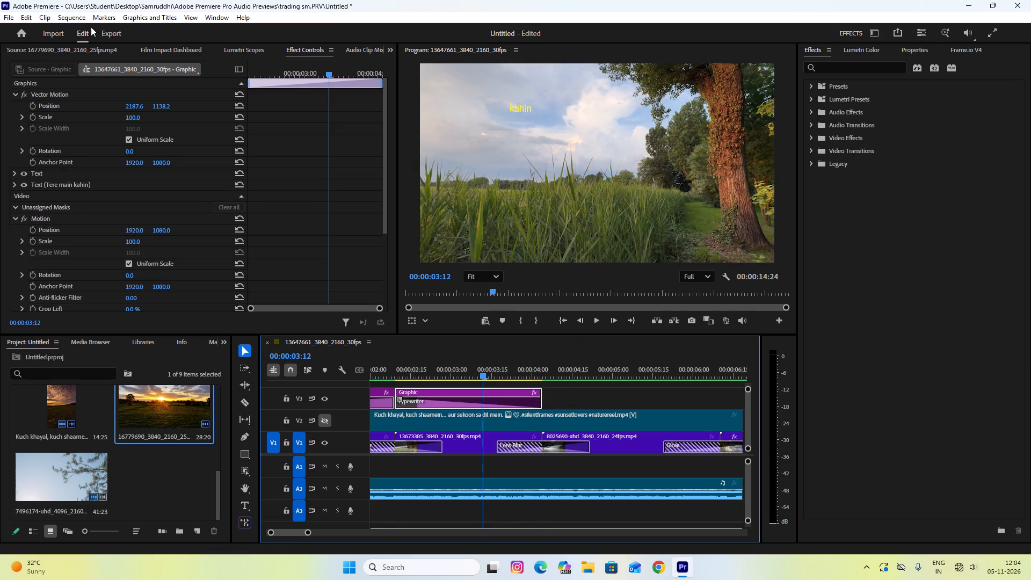
{"action": "left_click", "coordinate": [74, 23]}
{"action": "left_click", "coordinate": [72, 21]}
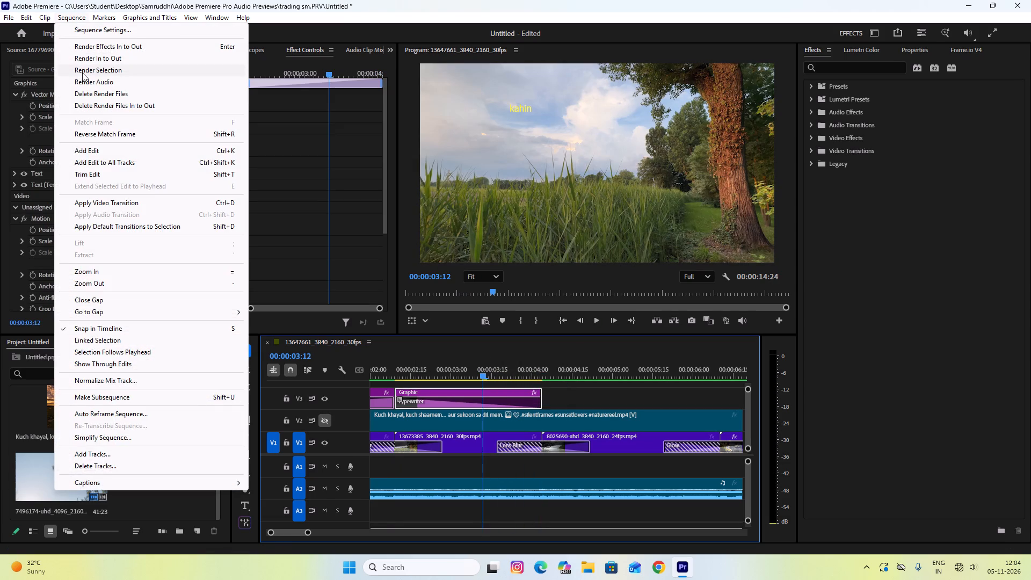
{"action": "left_click", "coordinate": [83, 74]}
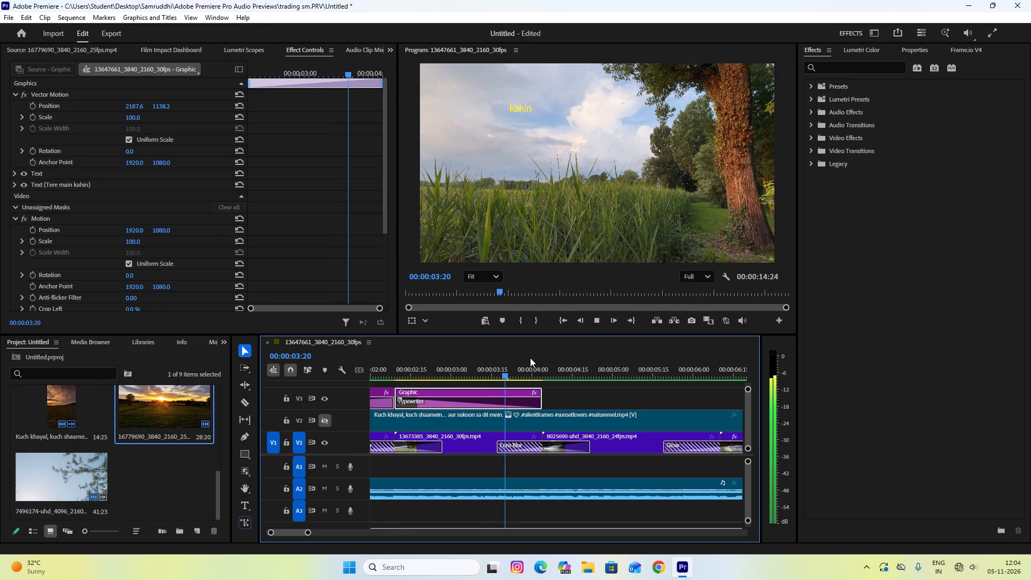
Play back the "Tere main kahin" caption from about 00:00:03:08 to review its Typewriter animation.
{"action": "left_click_drag", "start_coordinate": [515, 368], "coordinate": [473, 376]}
{"action": "left_click", "coordinate": [604, 321]}
{"action": "left_click", "coordinate": [597, 320]}
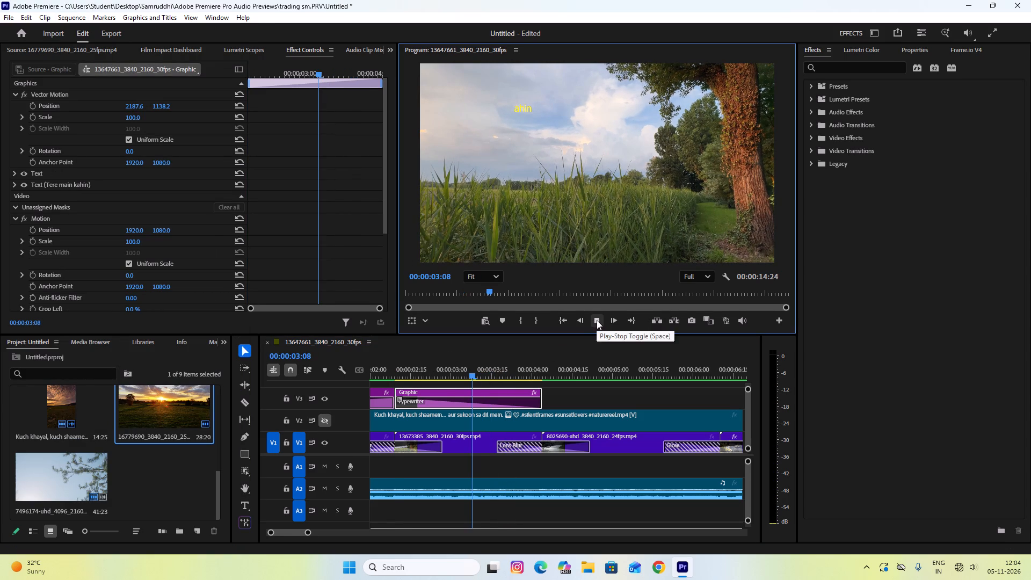
{"action": "left_click", "coordinate": [597, 320]}
Bring up the sequence's render commands.
{"action": "left_click", "coordinate": [64, 22]}
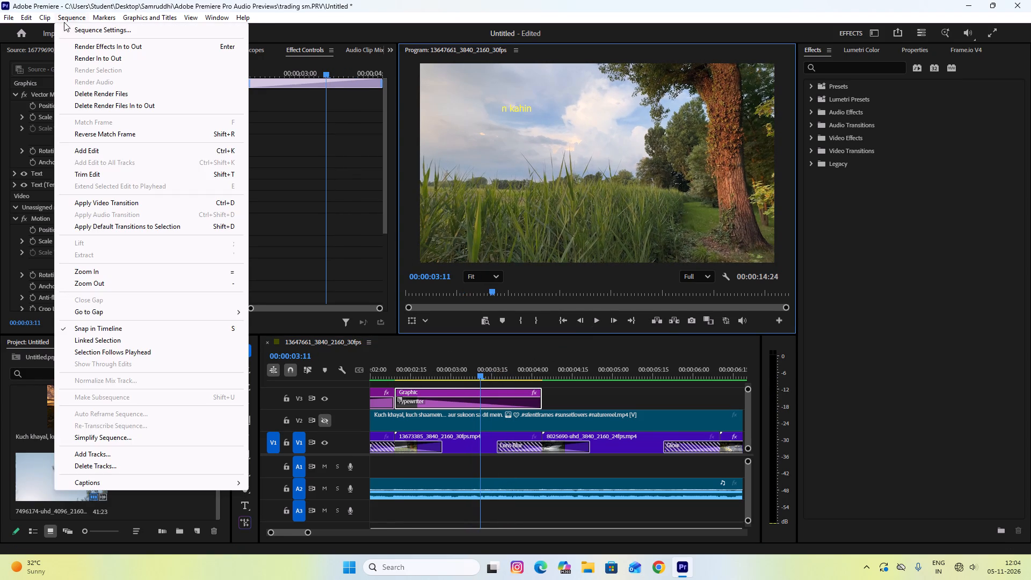
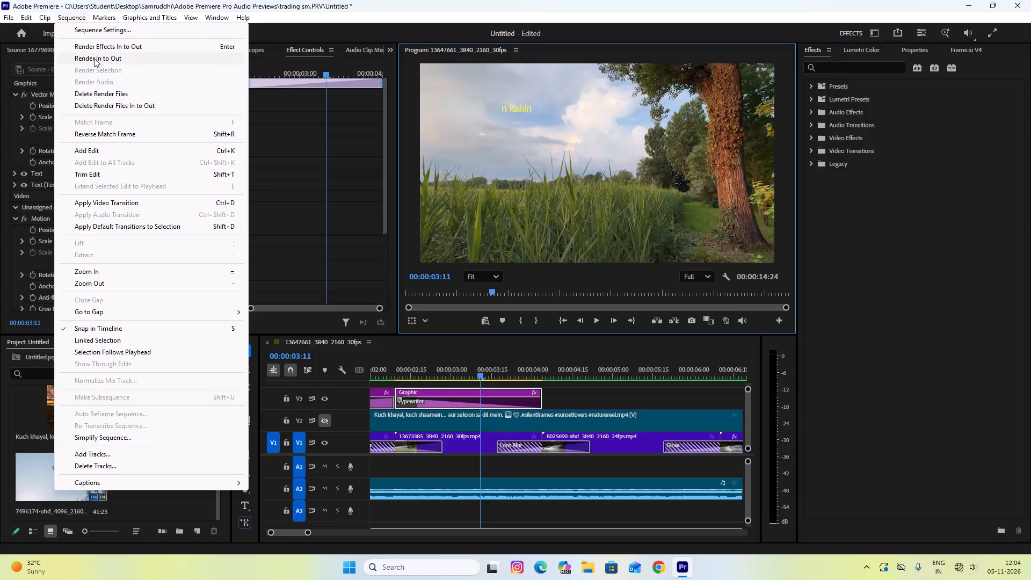
Render the sequence from In to Out.
{"action": "left_click", "coordinate": [94, 57]}
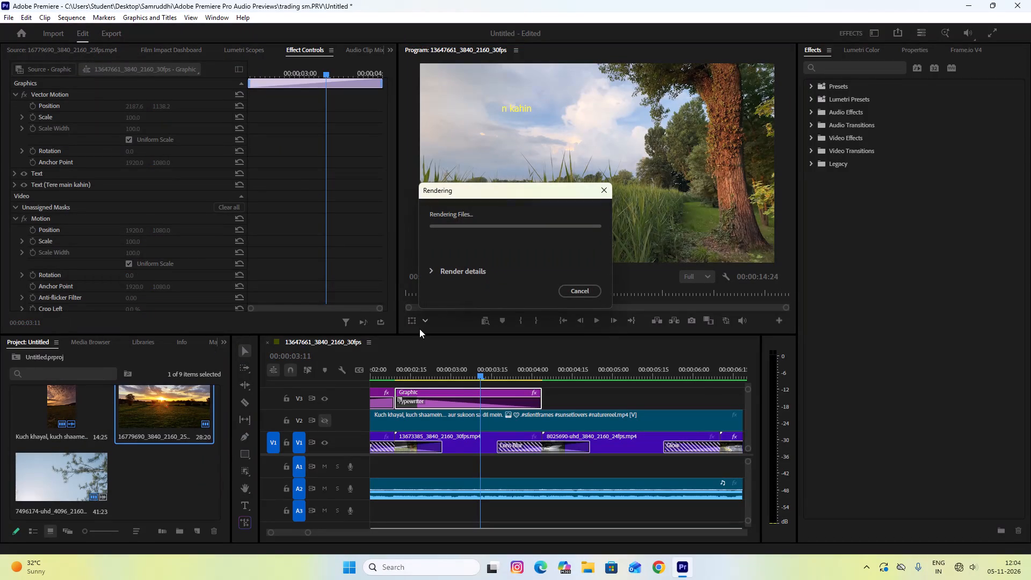